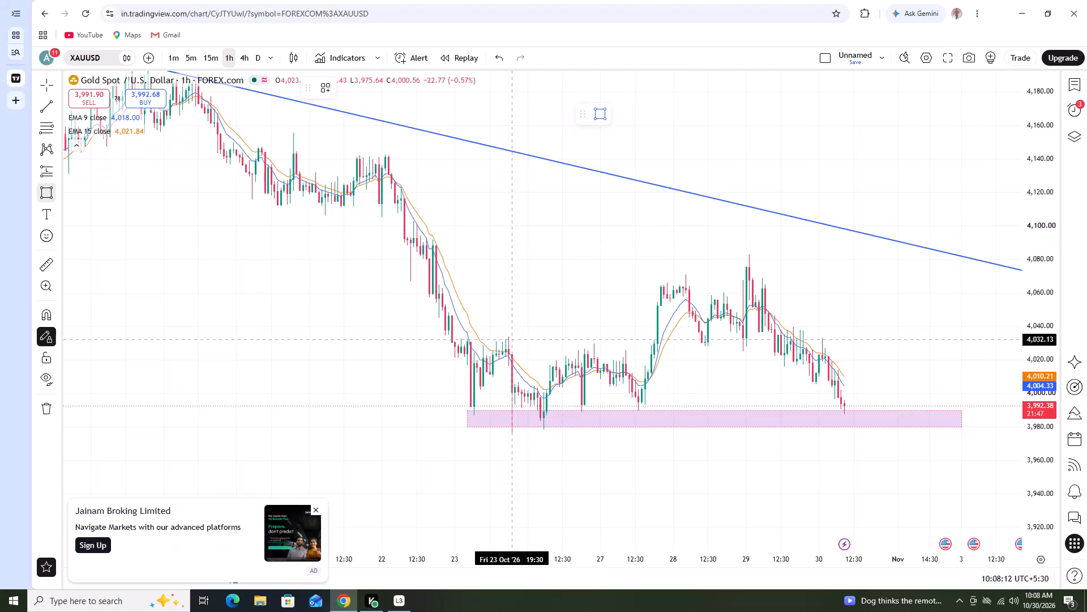
# Draw a rectangle zone between about 4,032.47 and 4,025.36, spanning from 23 Oct 19:30 to 2 Nov 10:30.
pyautogui.moveTo(511, 339); pyautogui.dragTo(512, 339)
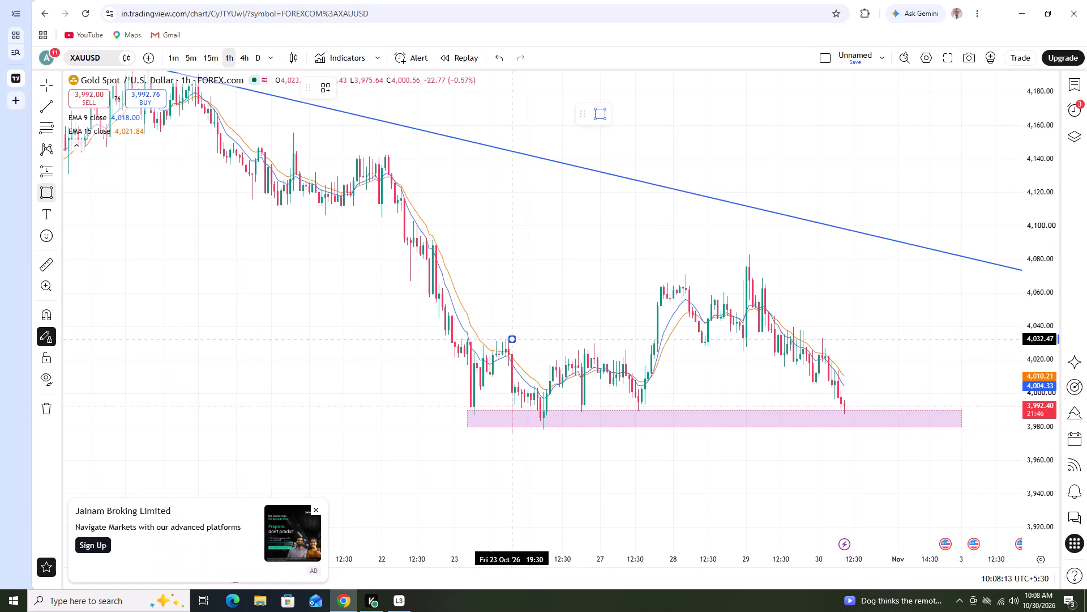
pyautogui.moveTo(512, 339); pyautogui.dragTo(809, 349)
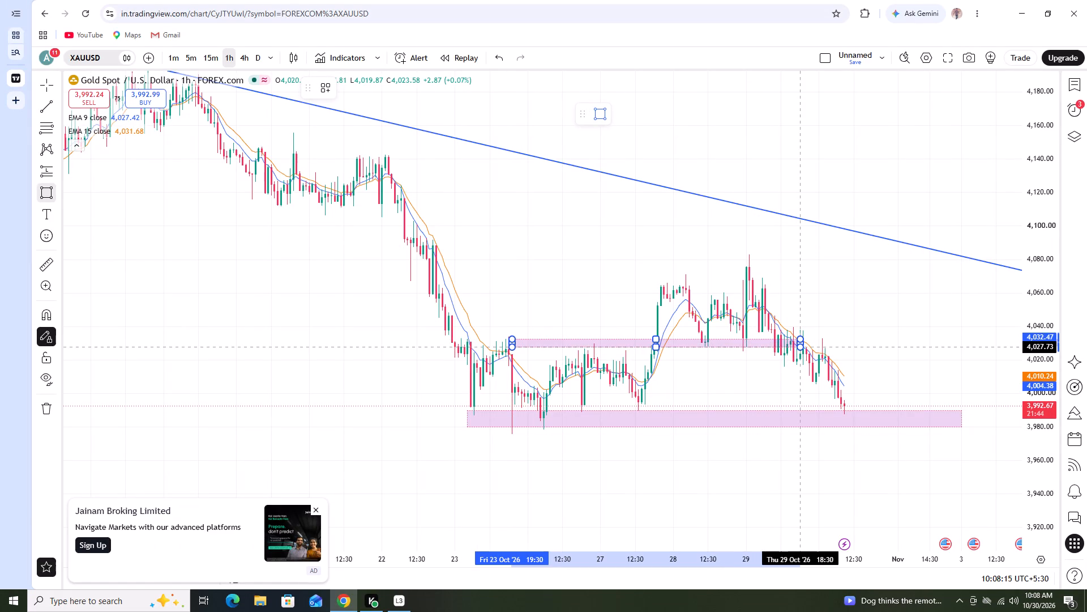
pyautogui.moveTo(809, 349); pyautogui.dragTo(894, 347)
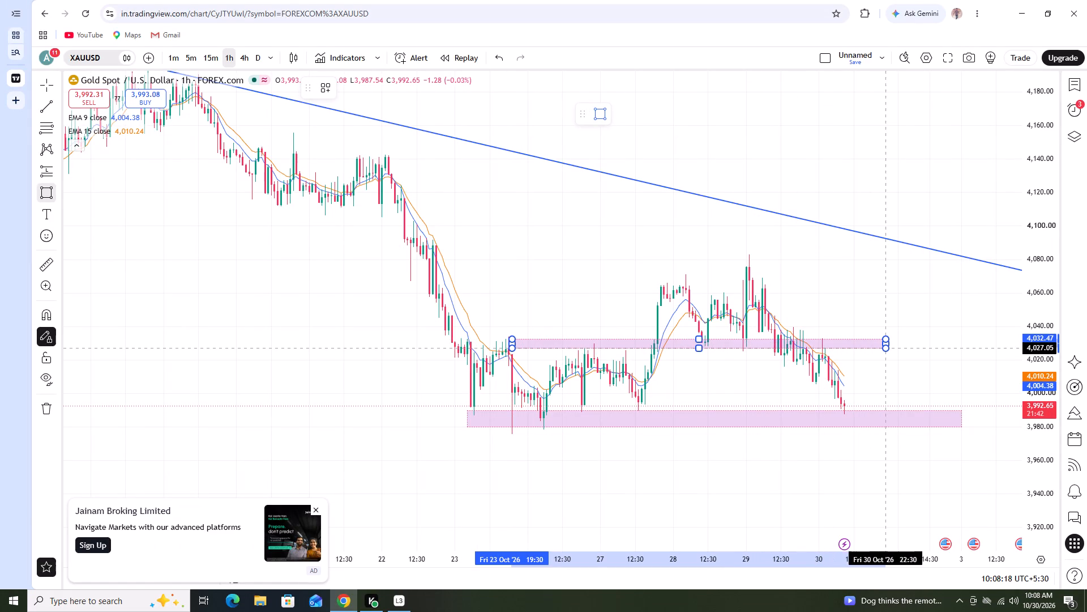
pyautogui.moveTo(894, 347); pyautogui.dragTo(910, 351)
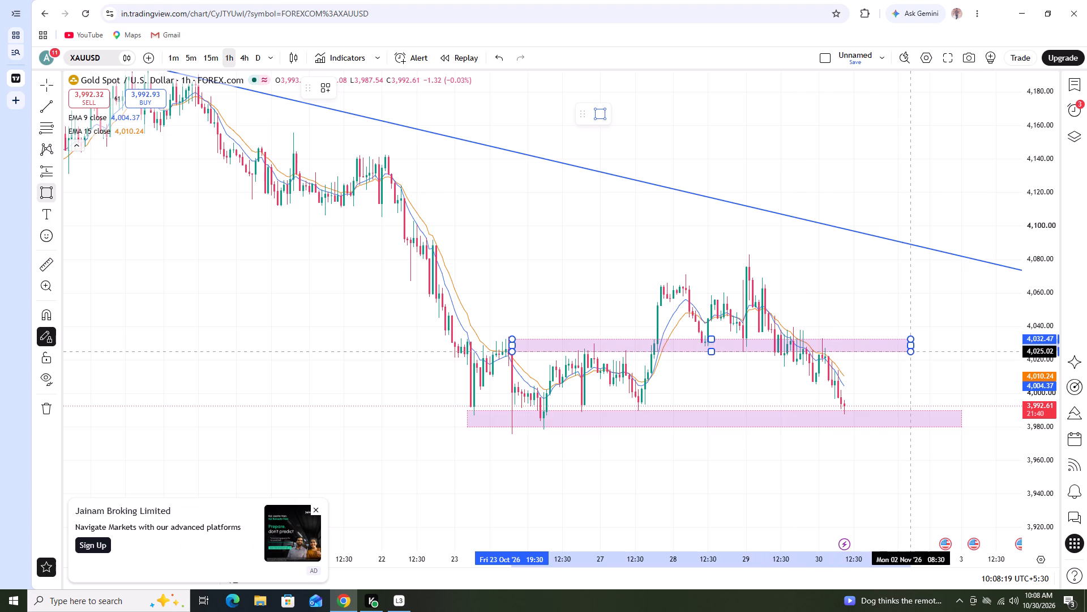
pyautogui.moveTo(910, 351); pyautogui.dragTo(915, 351)
pyautogui.click(916, 351)
pyautogui.rightClick(500, 244)
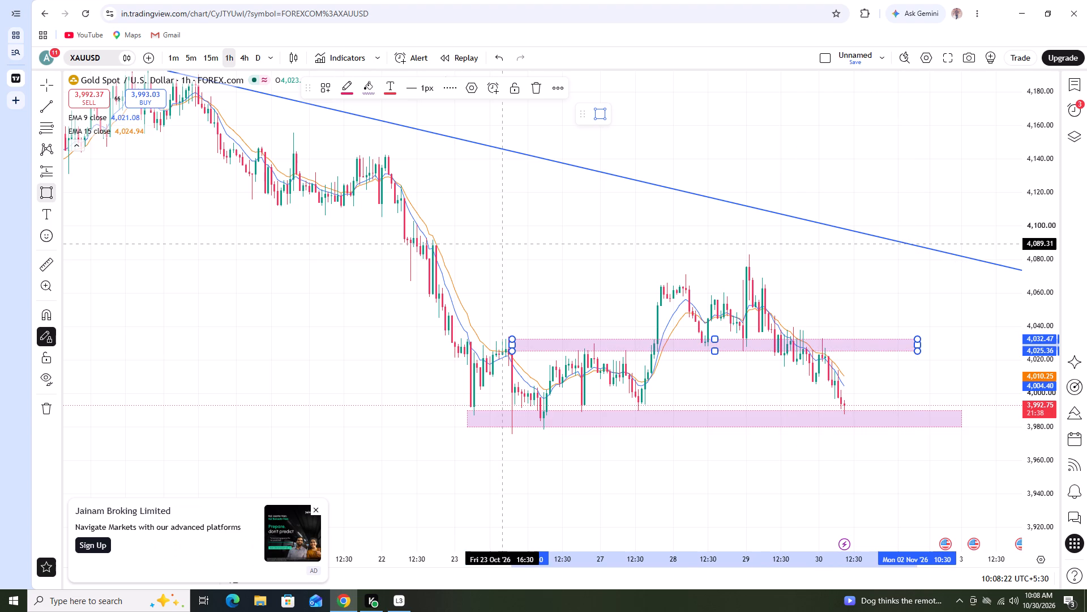
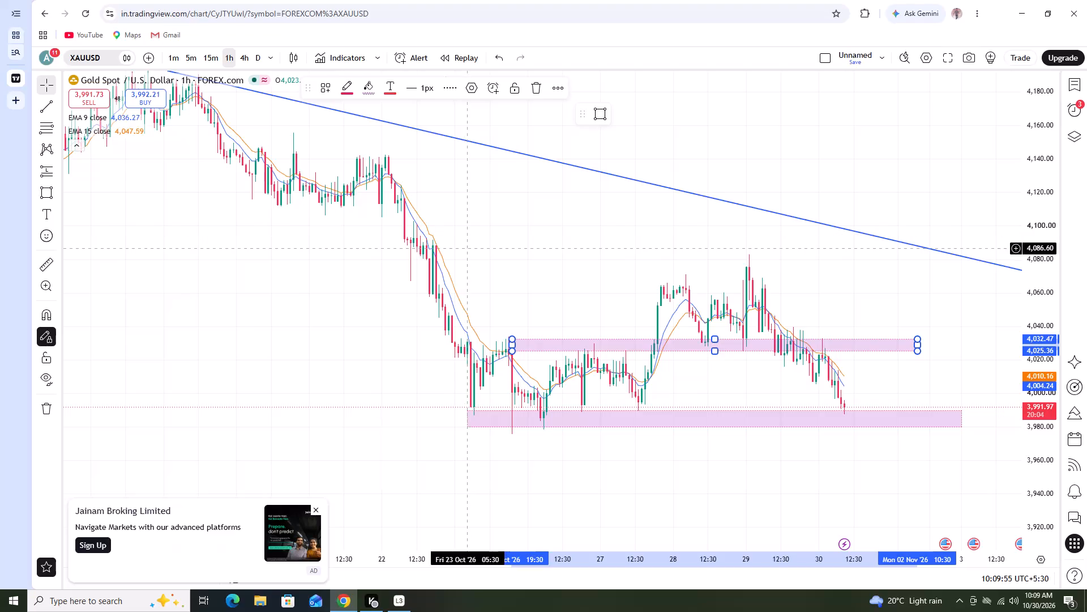
# Draw a rectangle zone between about 4,100.81 and 4,076.11, spanning from 22 Oct 12:30 to 3 Nov 00:30.
pyautogui.click(600, 117)
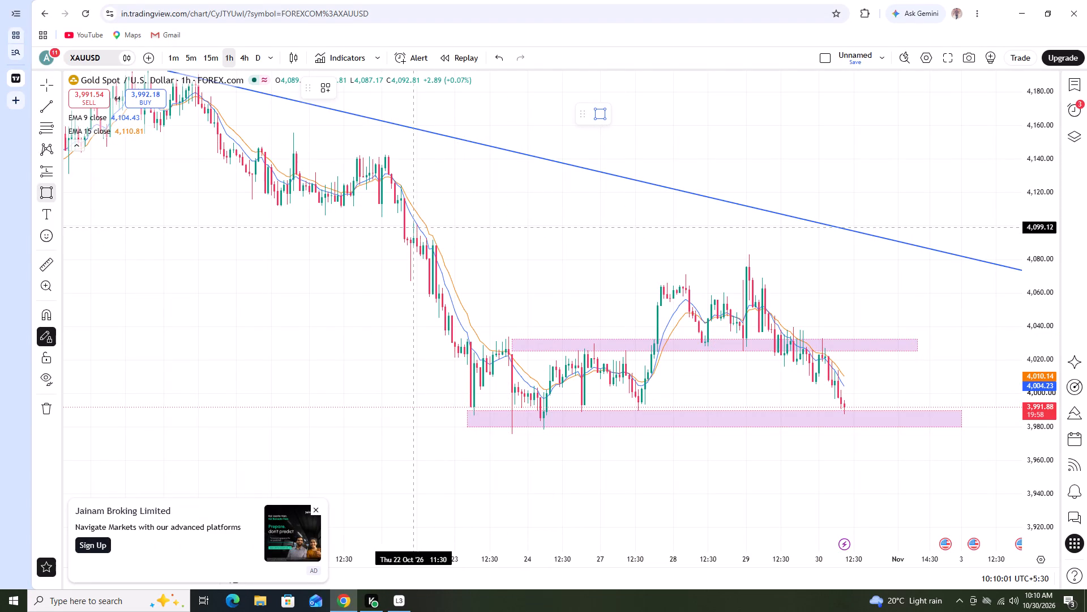
pyautogui.moveTo(418, 224); pyautogui.dragTo(510, 245)
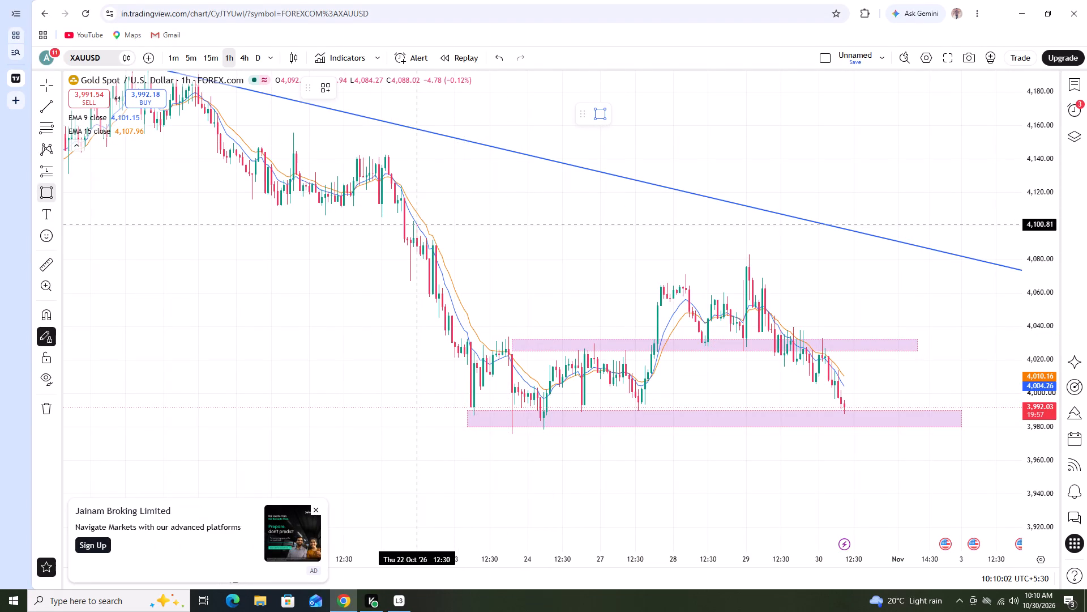
pyautogui.moveTo(510, 245); pyautogui.dragTo(869, 255)
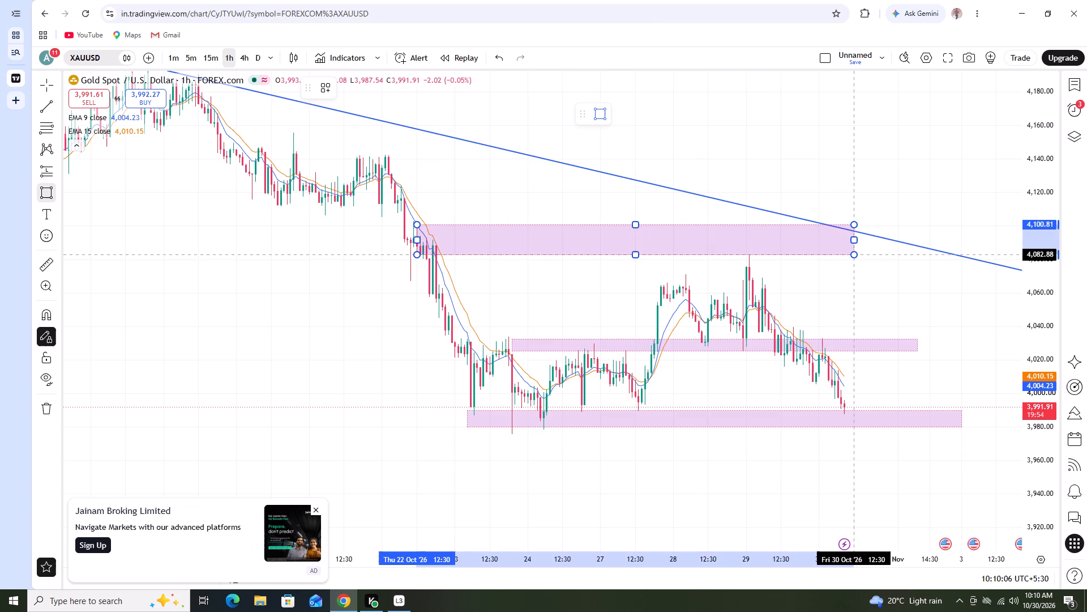
pyautogui.moveTo(869, 255); pyautogui.dragTo(958, 265)
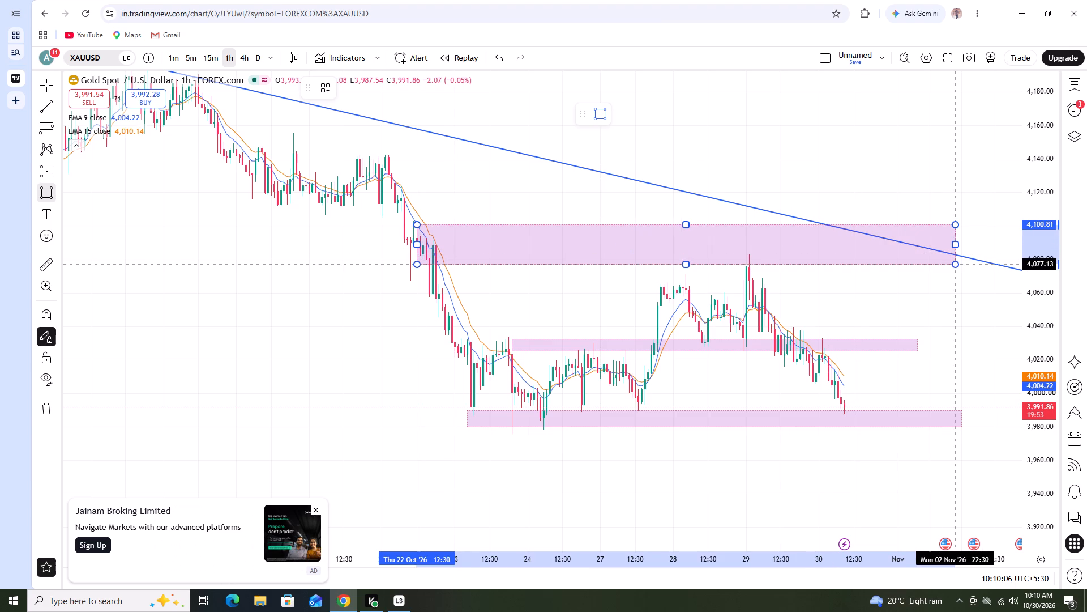
pyautogui.moveTo(958, 265); pyautogui.dragTo(960, 266)
pyautogui.click(960, 266)
pyautogui.rightClick(136, 294)
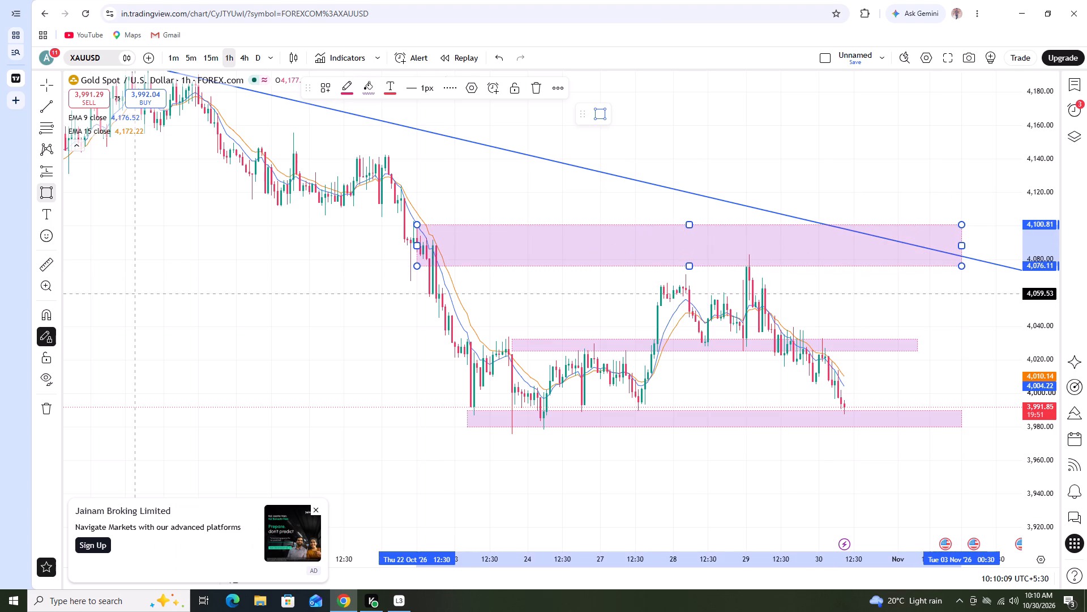
# Resize the new upper rectangle so its top sits at about 4,091.68 and it begins at 27 Oct 16:30.
pyautogui.moveTo(687, 227); pyautogui.dragTo(690, 236)
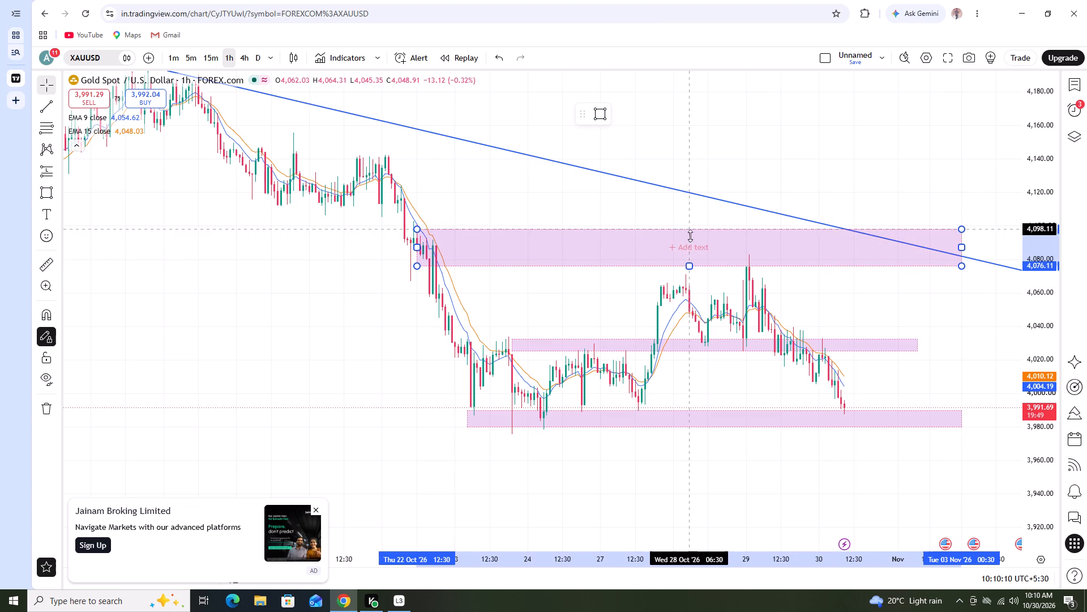
pyautogui.moveTo(690, 236); pyautogui.dragTo(692, 240)
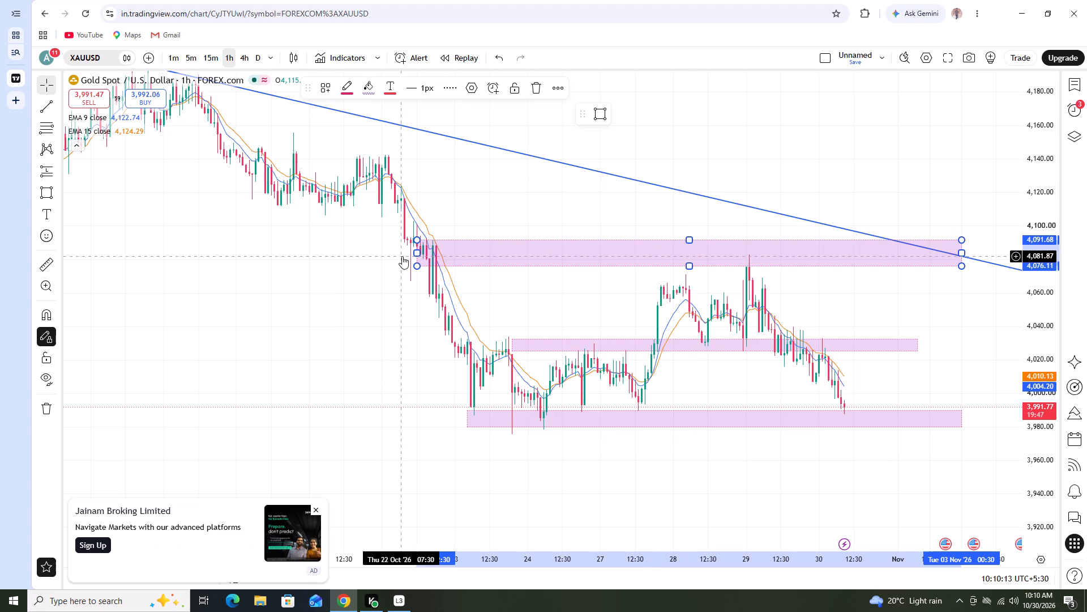
pyautogui.moveTo(413, 254); pyautogui.dragTo(659, 277)
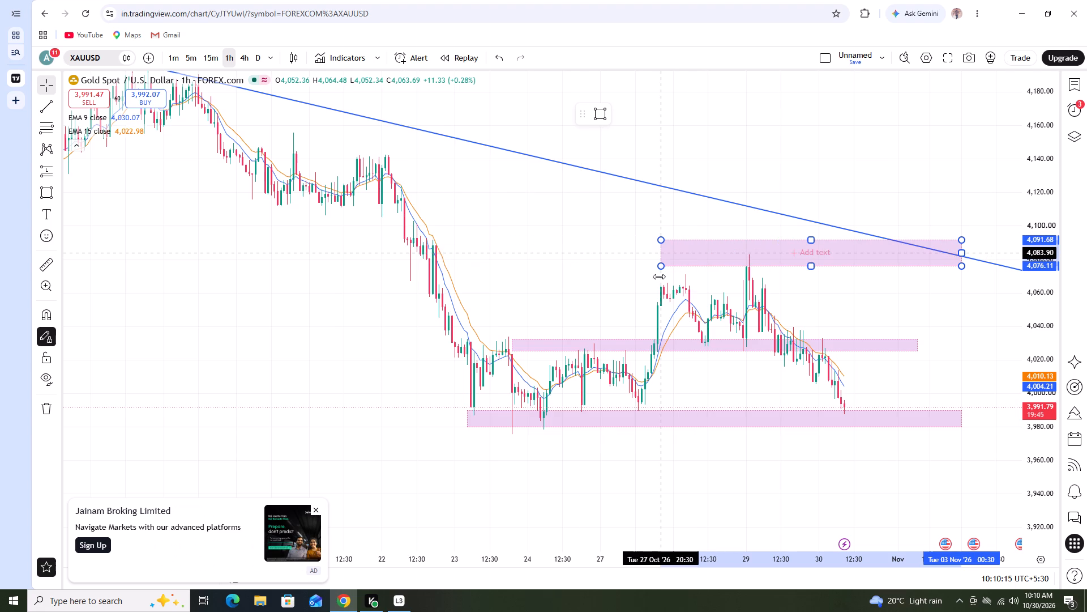
pyautogui.moveTo(659, 277); pyautogui.dragTo(662, 282)
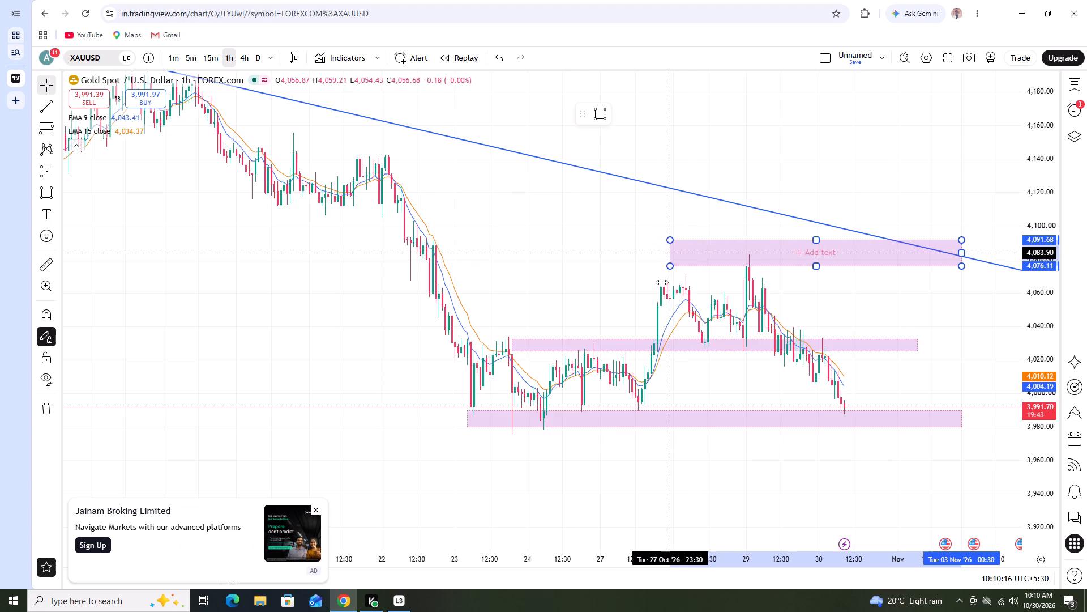
pyautogui.moveTo(662, 282); pyautogui.dragTo(649, 283)
pyautogui.click(543, 267)
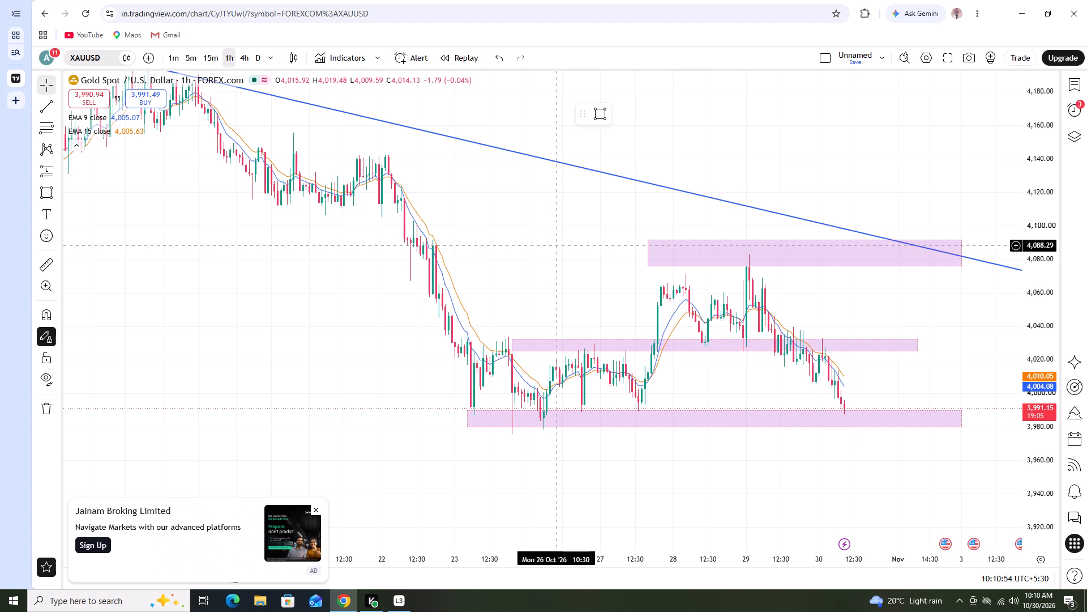
# Move the upper rectangle down over the 29 Oct swing high, covering about 4,080 to 4,065.
pyautogui.moveTo(878, 264); pyautogui.dragTo(872, 278)
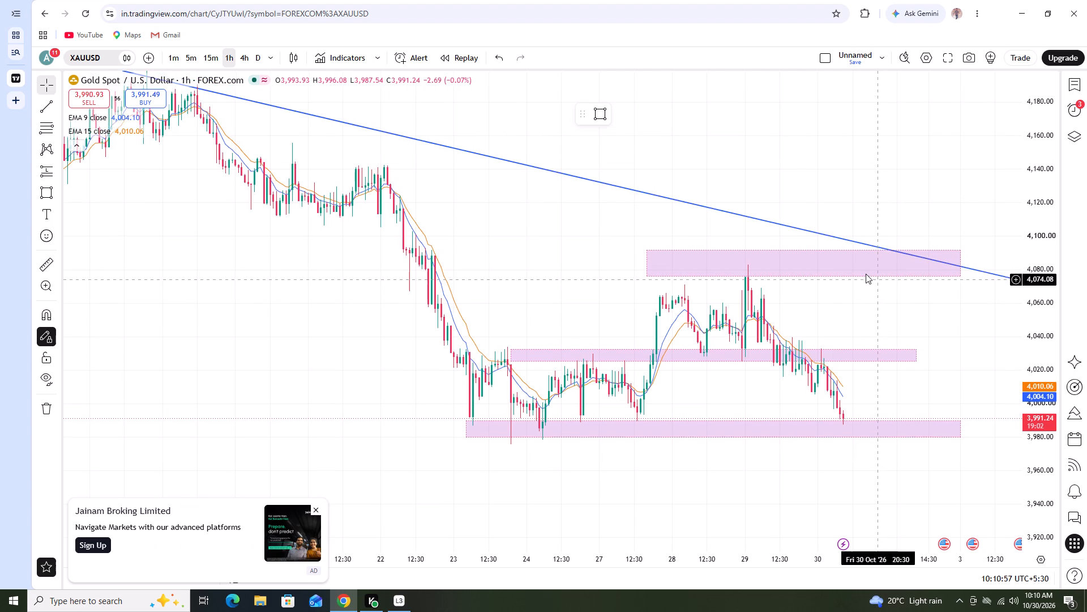
pyautogui.moveTo(864, 273); pyautogui.dragTo(865, 286)
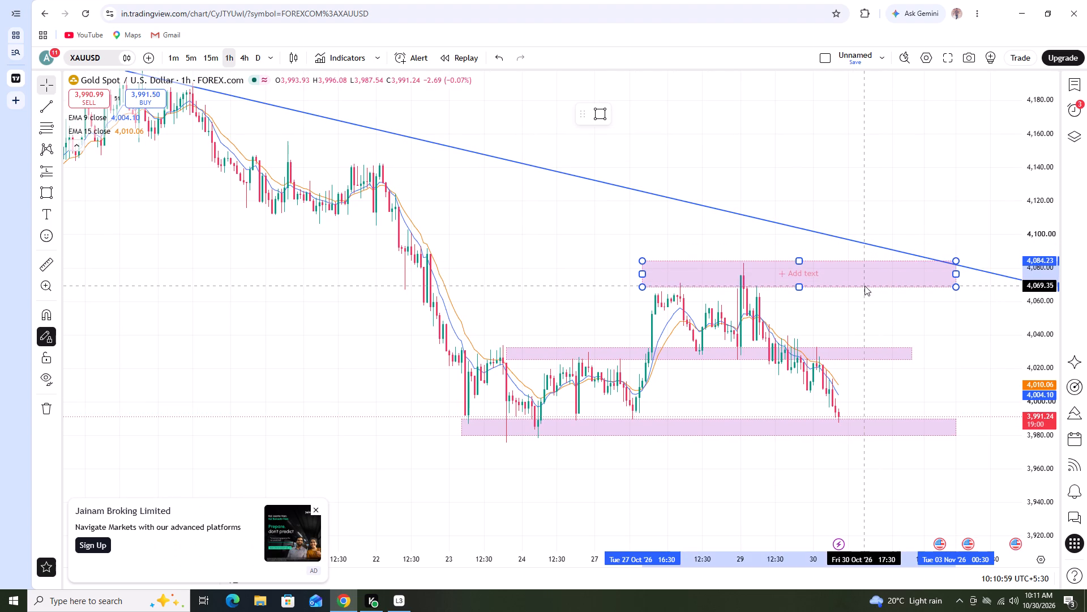
pyautogui.moveTo(865, 286); pyautogui.dragTo(868, 291)
pyautogui.click(576, 220)
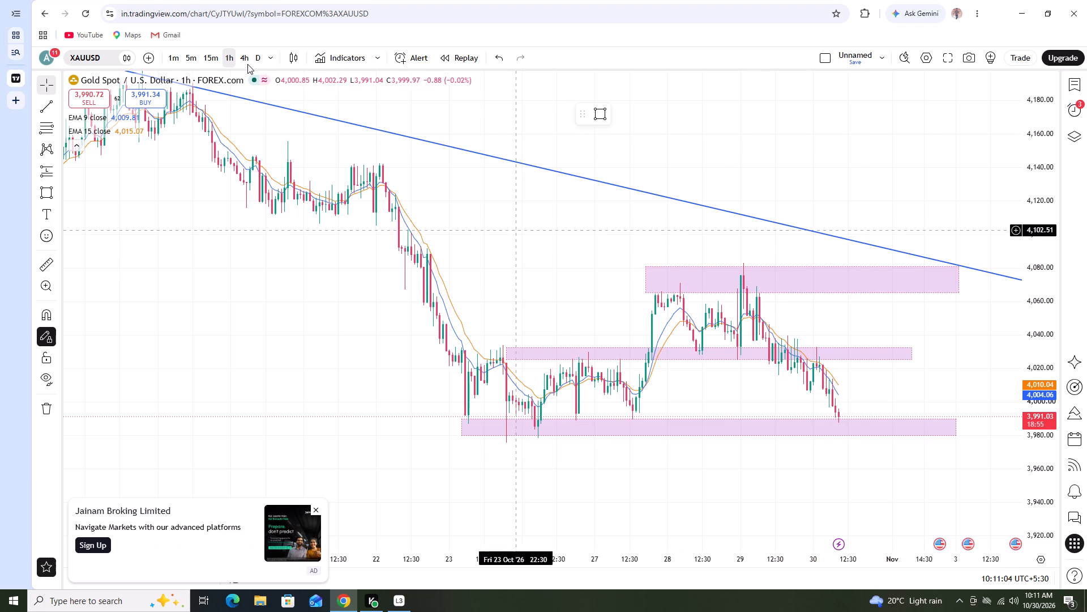
# Switch the chart to the 15-minute interval.
pyautogui.click(207, 59)
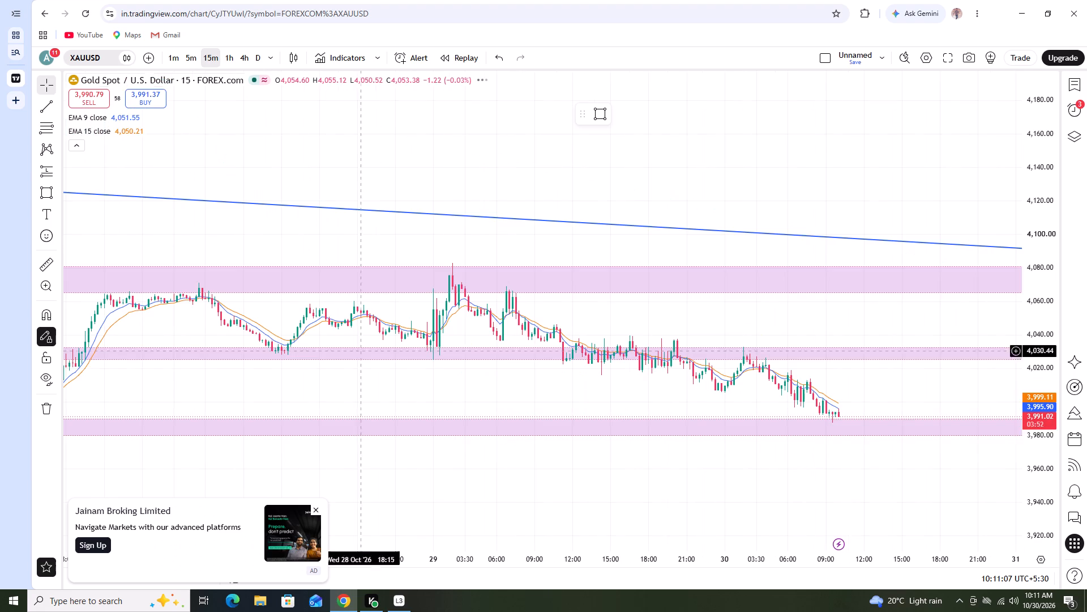
# Examine recent price action against the three marked zones on the 15-minute chart.
pyautogui.click(593, 524)
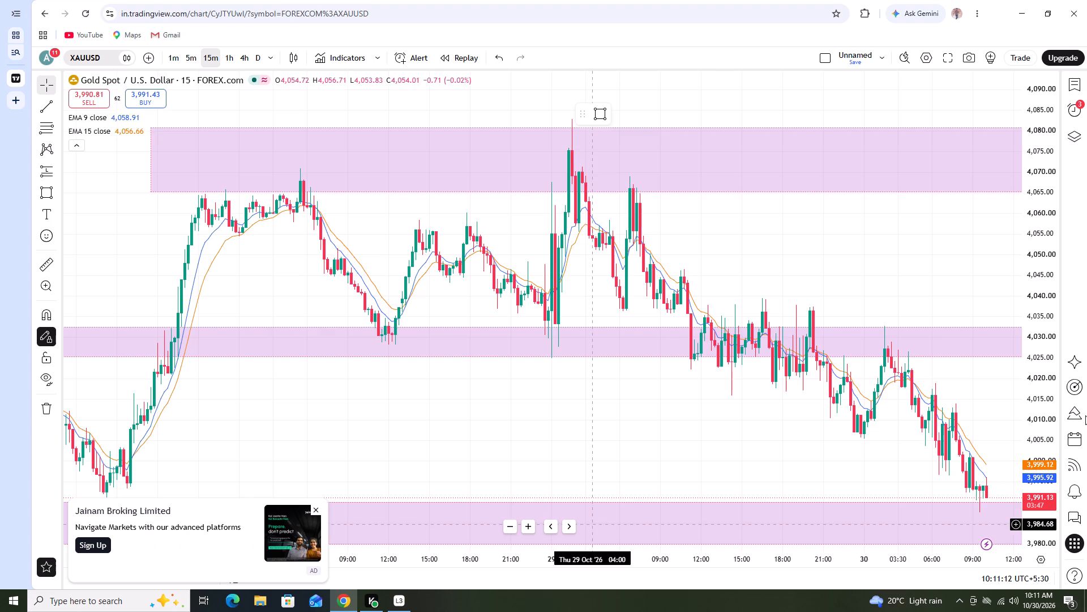
pyautogui.scroll(-4, 1042, 405)
pyautogui.scroll(-3, 900, 452)
pyautogui.moveTo(906, 452); pyautogui.dragTo(898, 444)
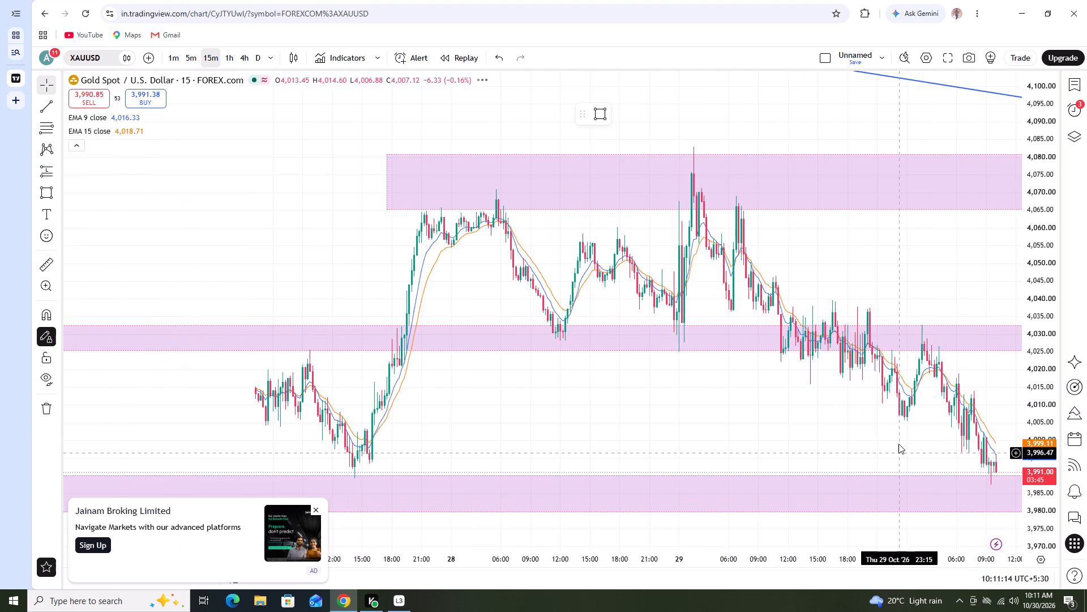
pyautogui.moveTo(898, 444); pyautogui.dragTo(833, 384)
pyautogui.scroll(2, 835, 398)
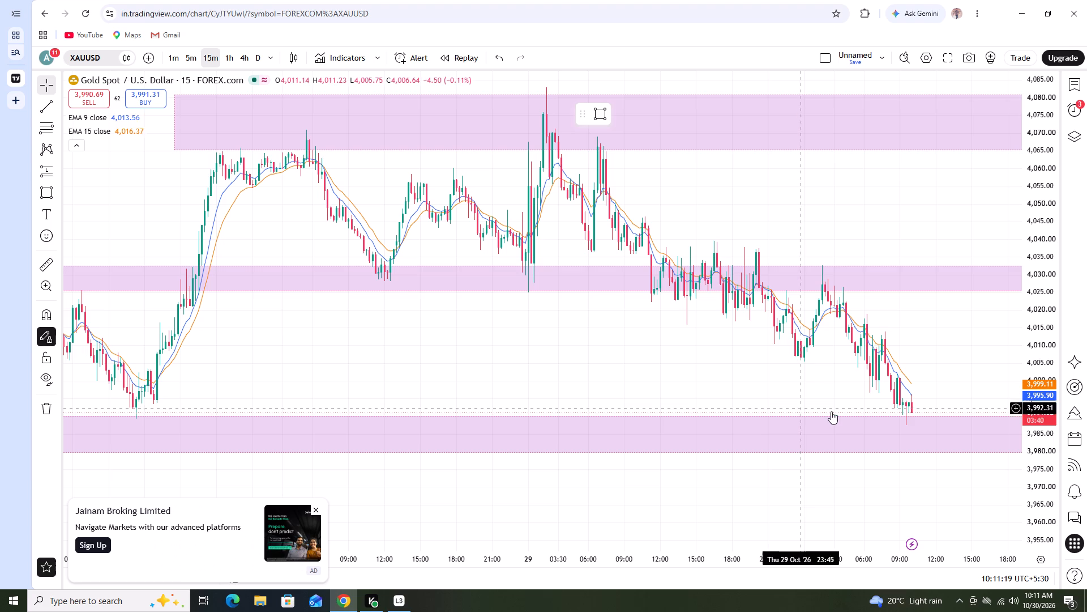
pyautogui.scroll(2, 805, 397)
pyautogui.scroll(-2, 771, 449)
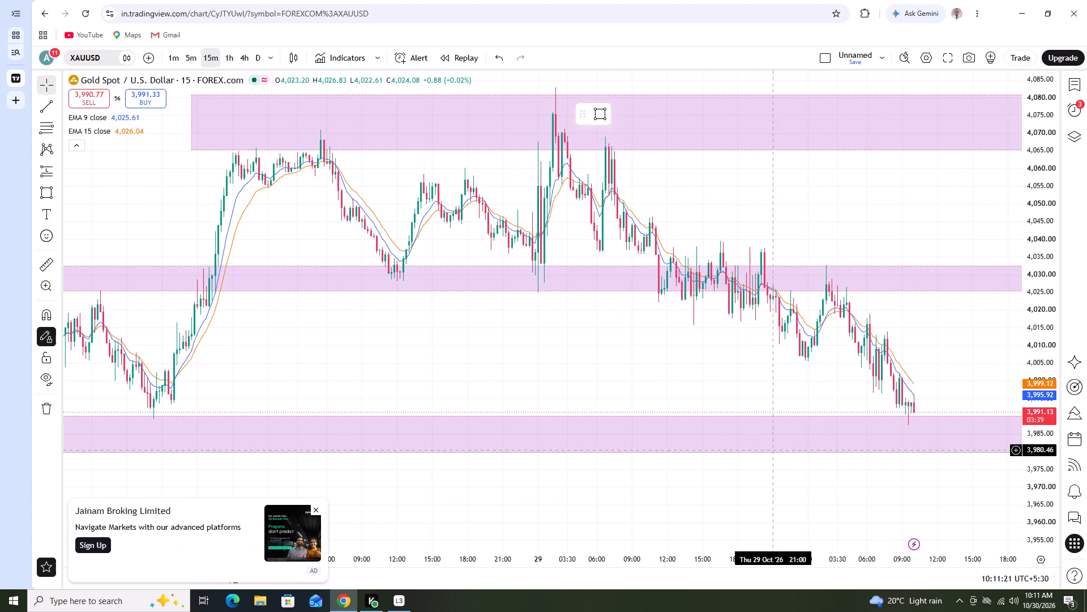
pyautogui.scroll(-8, 892, 456)
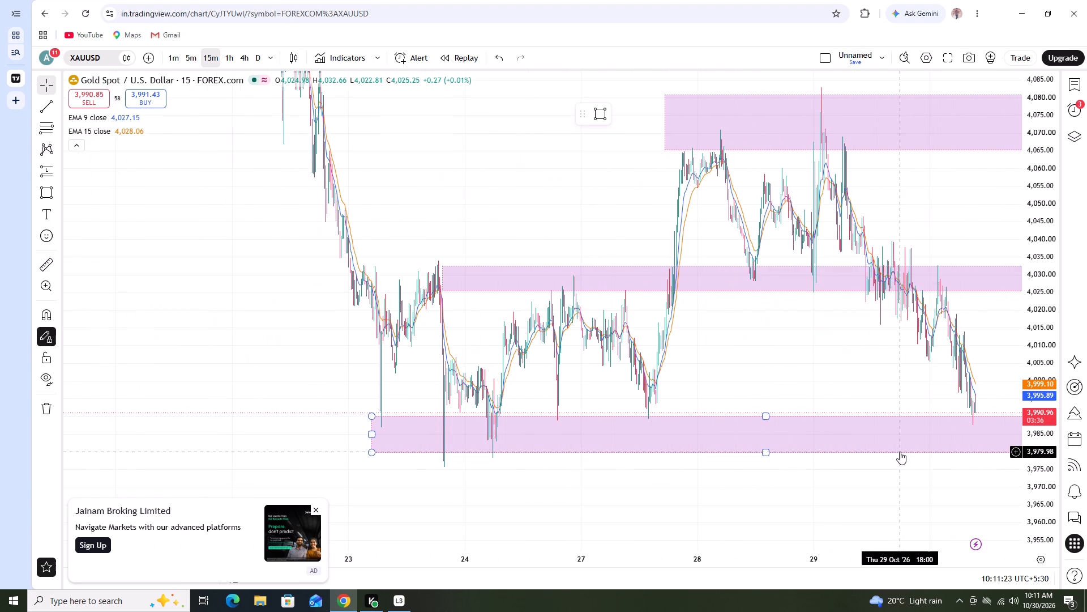
pyautogui.scroll(8, 900, 452)
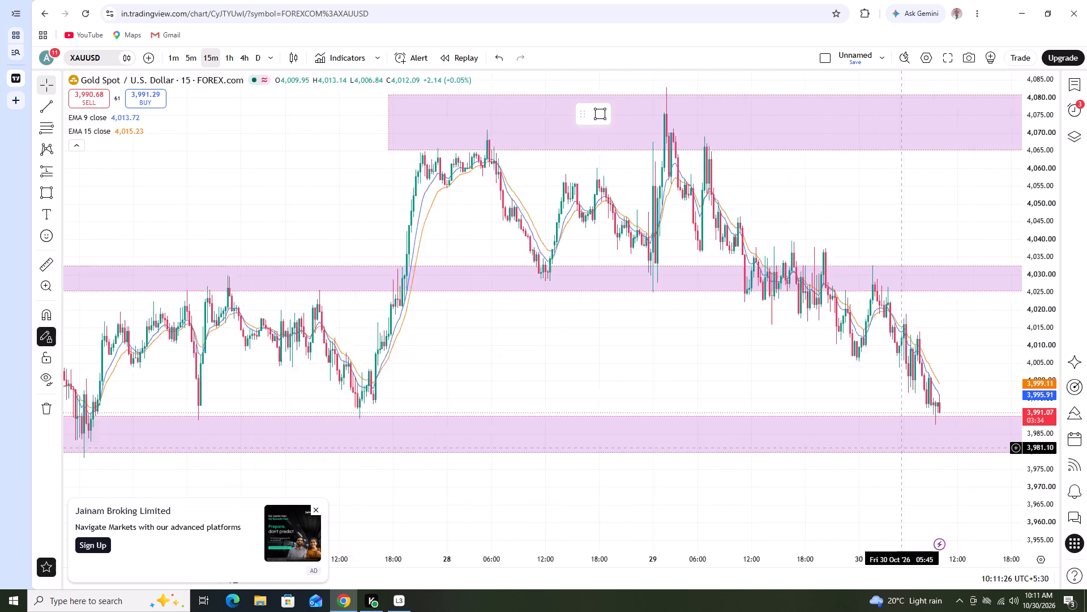
pyautogui.scroll(3, 913, 421)
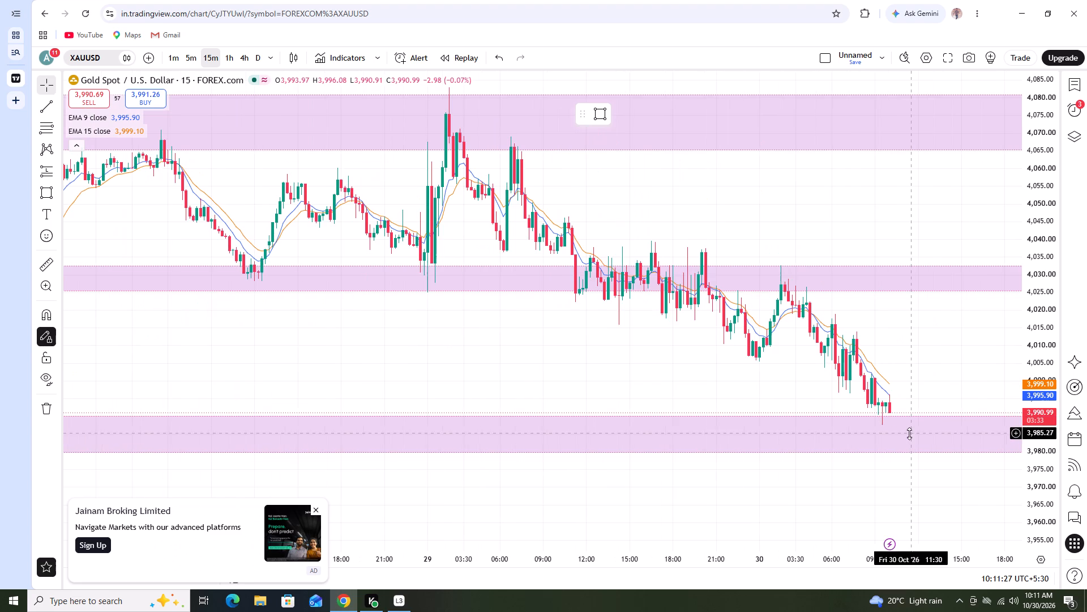
pyautogui.scroll(5, 1036, 402)
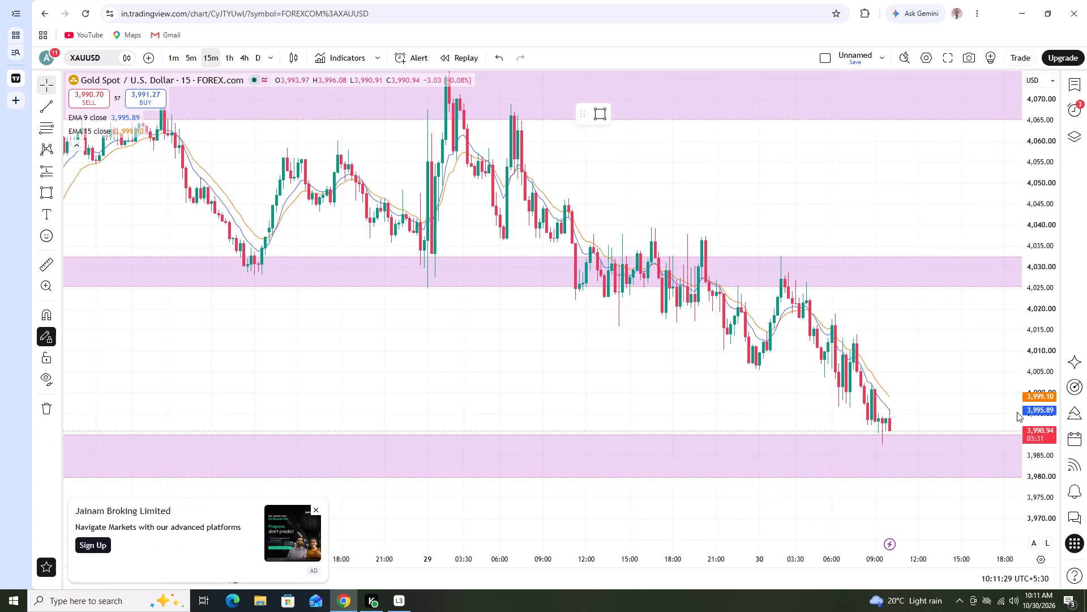
pyautogui.scroll(1, 999, 412)
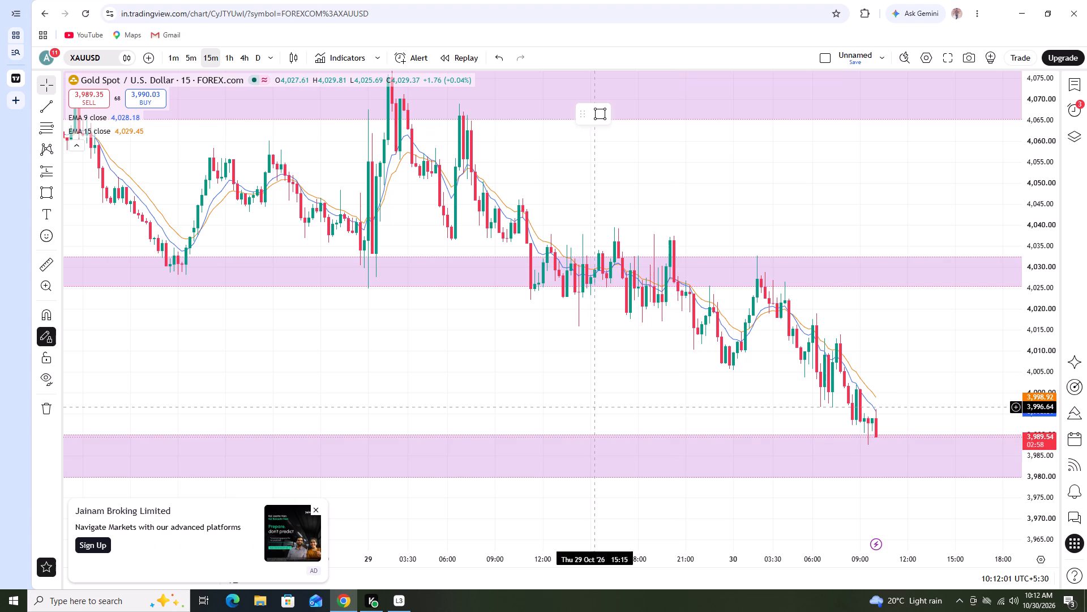
# Look over the YouTube home feed in a new browser tab and return to the XAUUSD chart.
pyautogui.click(16, 98)
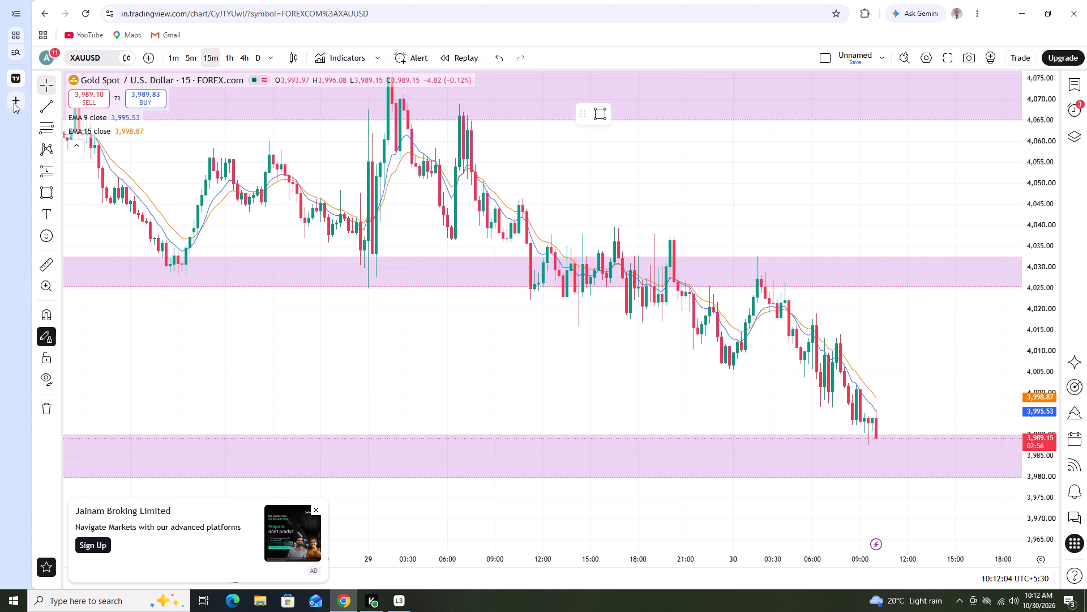
pyautogui.click(16, 97)
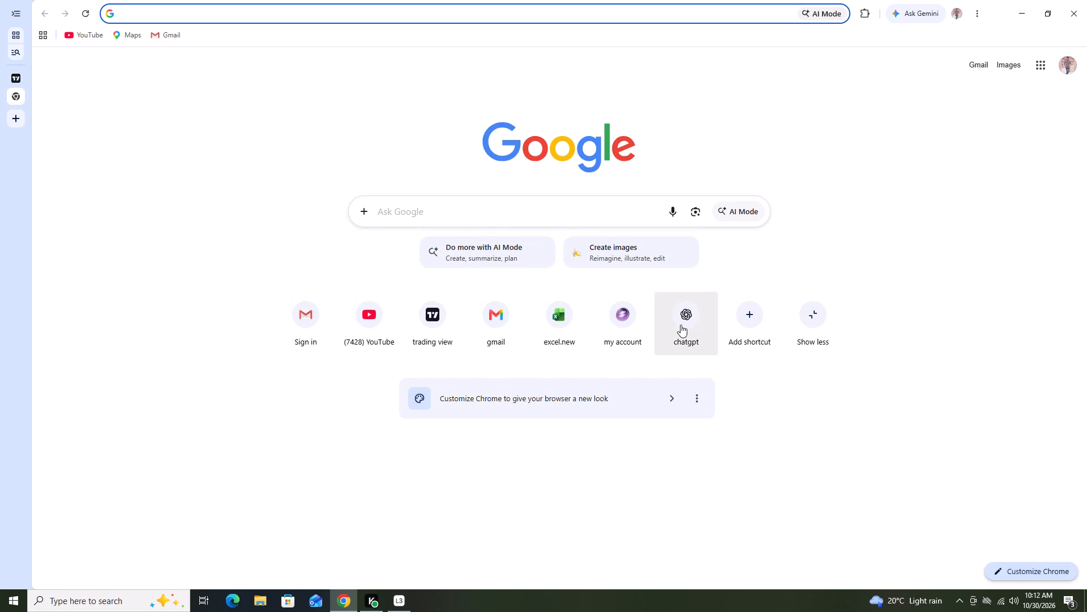
pyautogui.click(349, 318)
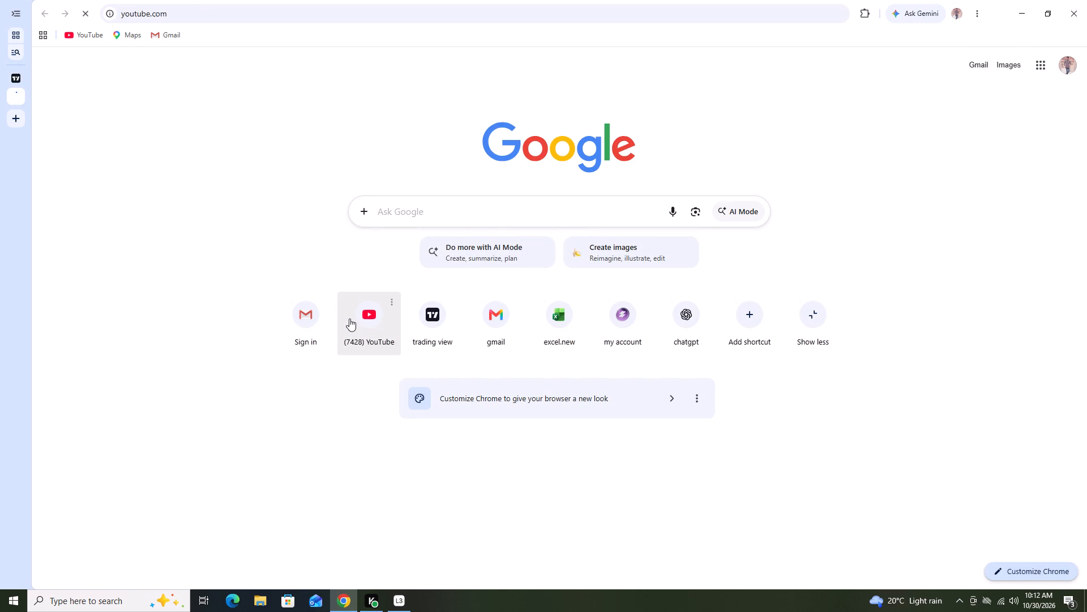
pyautogui.click(349, 318)
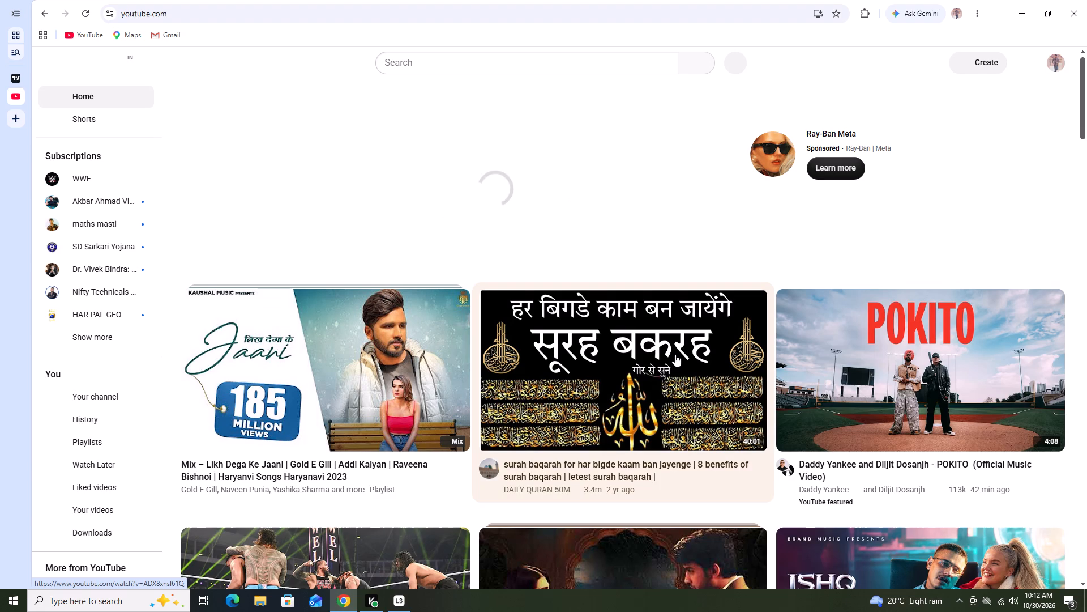
pyautogui.scroll(-2, 675, 355)
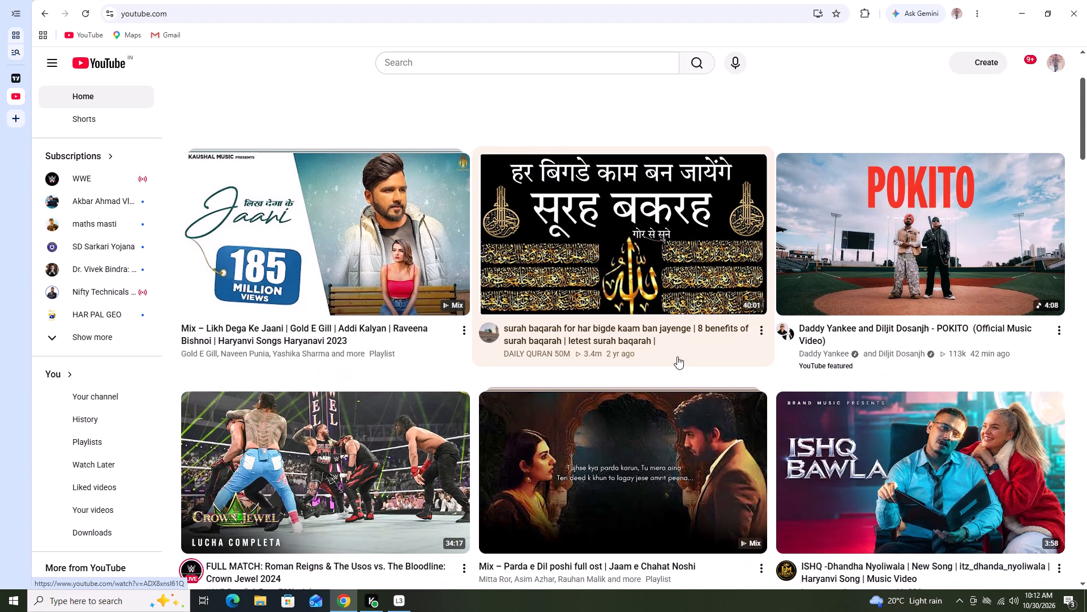
pyautogui.scroll(-1, 677, 356)
pyautogui.scroll(1, 678, 356)
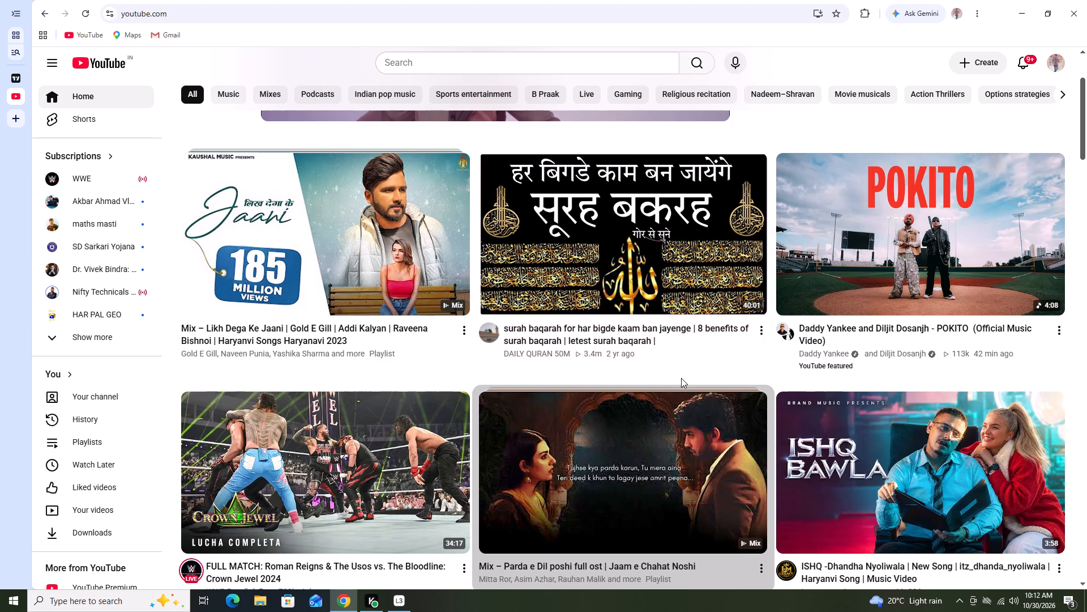
pyautogui.click(23, 75)
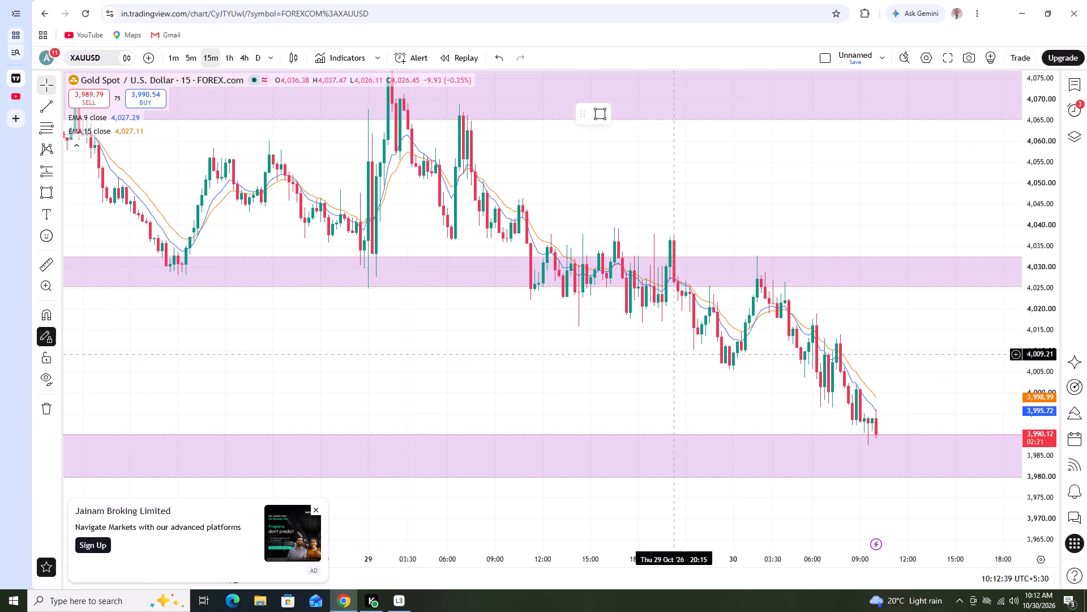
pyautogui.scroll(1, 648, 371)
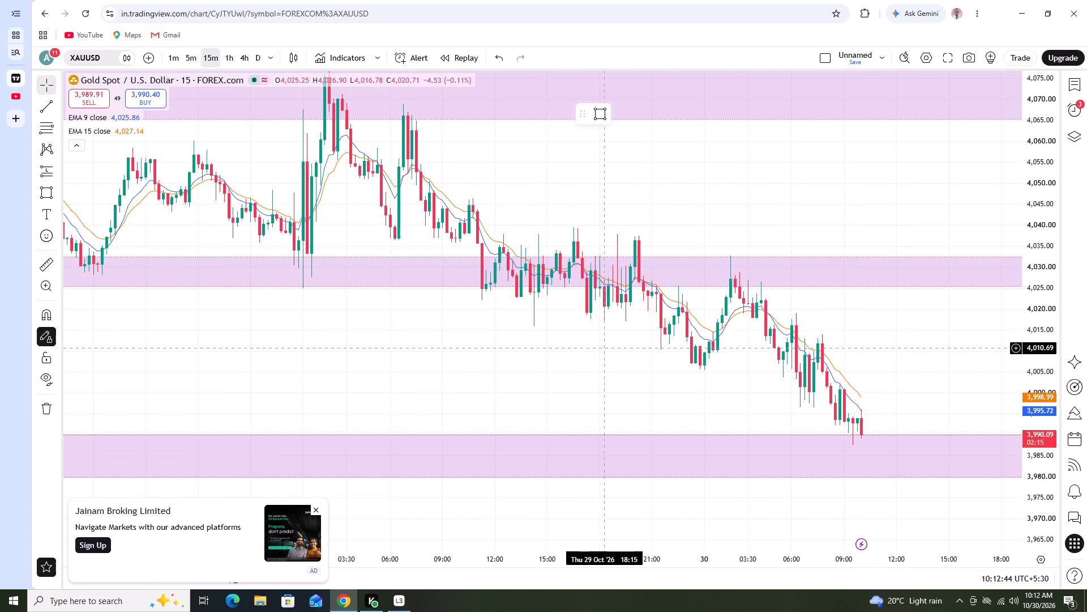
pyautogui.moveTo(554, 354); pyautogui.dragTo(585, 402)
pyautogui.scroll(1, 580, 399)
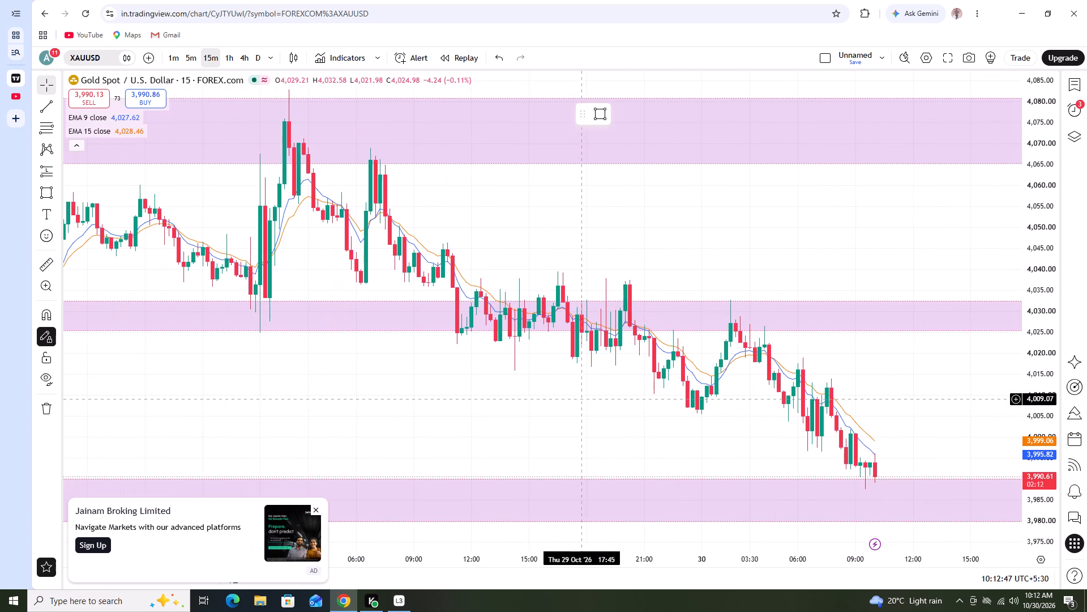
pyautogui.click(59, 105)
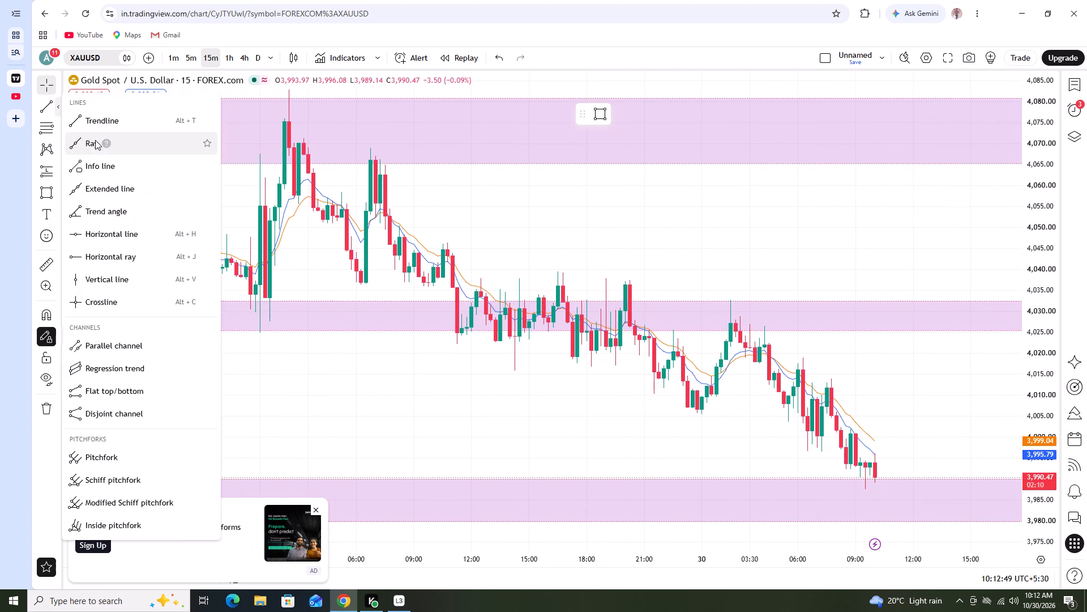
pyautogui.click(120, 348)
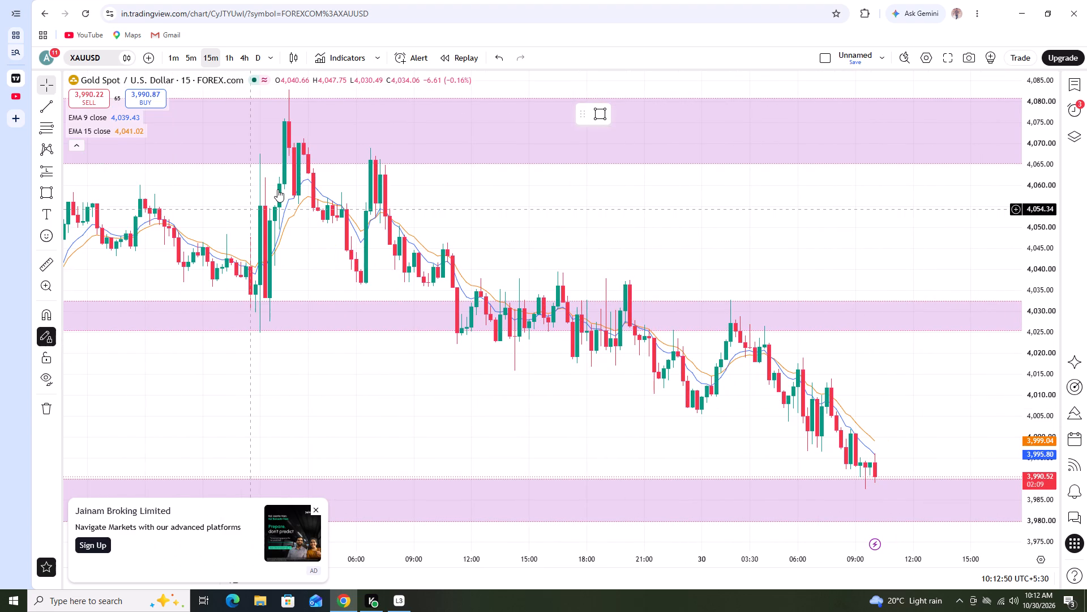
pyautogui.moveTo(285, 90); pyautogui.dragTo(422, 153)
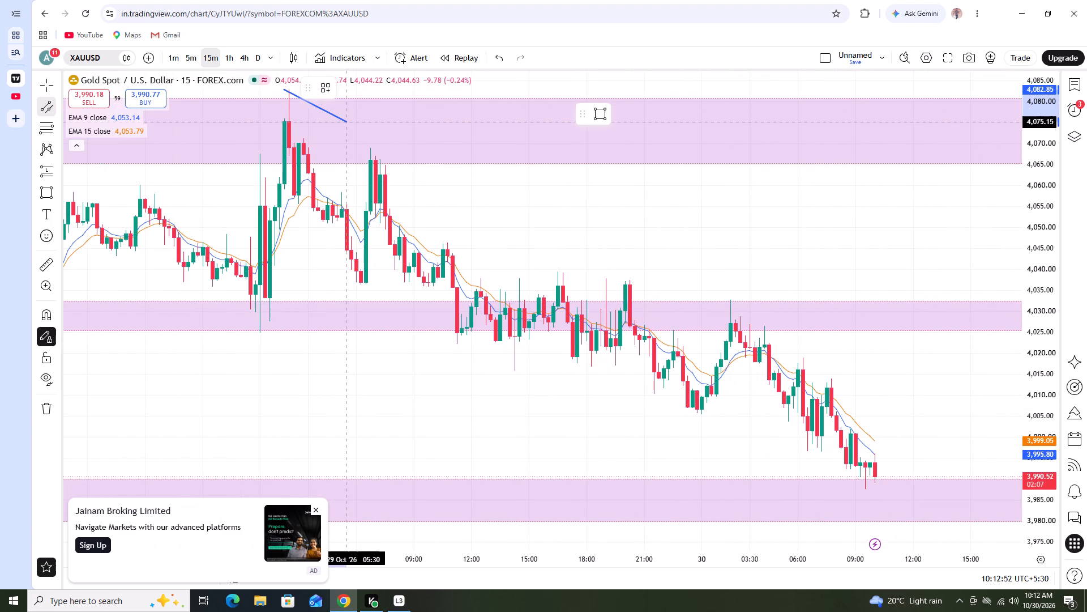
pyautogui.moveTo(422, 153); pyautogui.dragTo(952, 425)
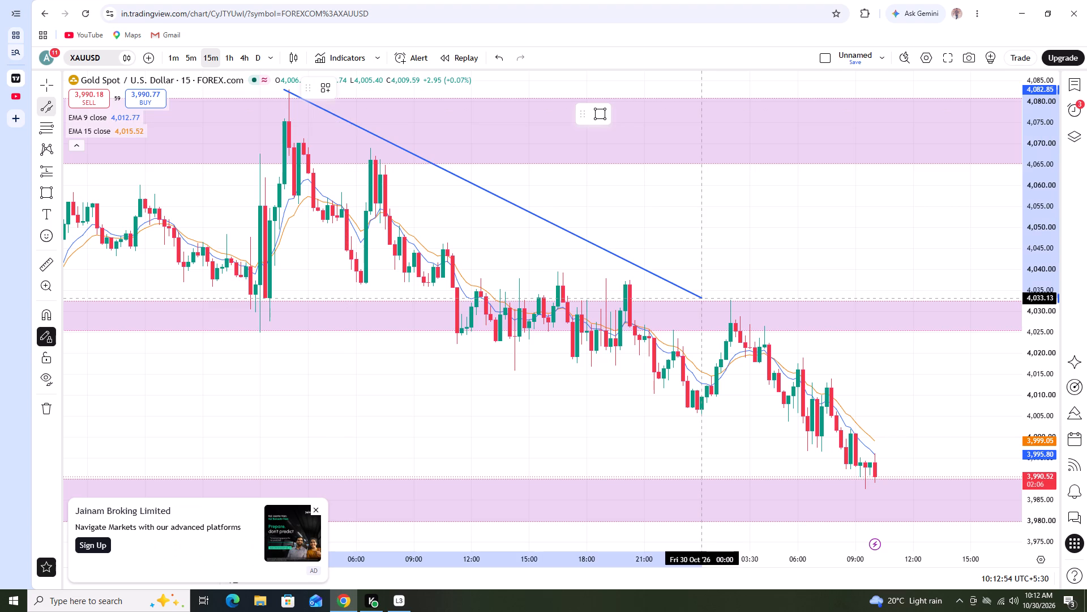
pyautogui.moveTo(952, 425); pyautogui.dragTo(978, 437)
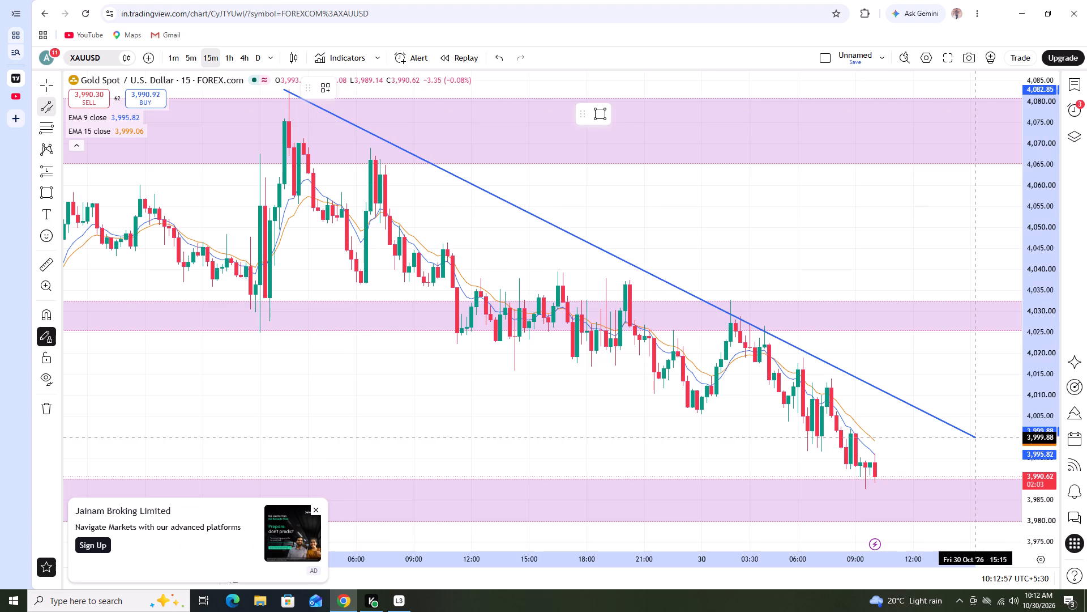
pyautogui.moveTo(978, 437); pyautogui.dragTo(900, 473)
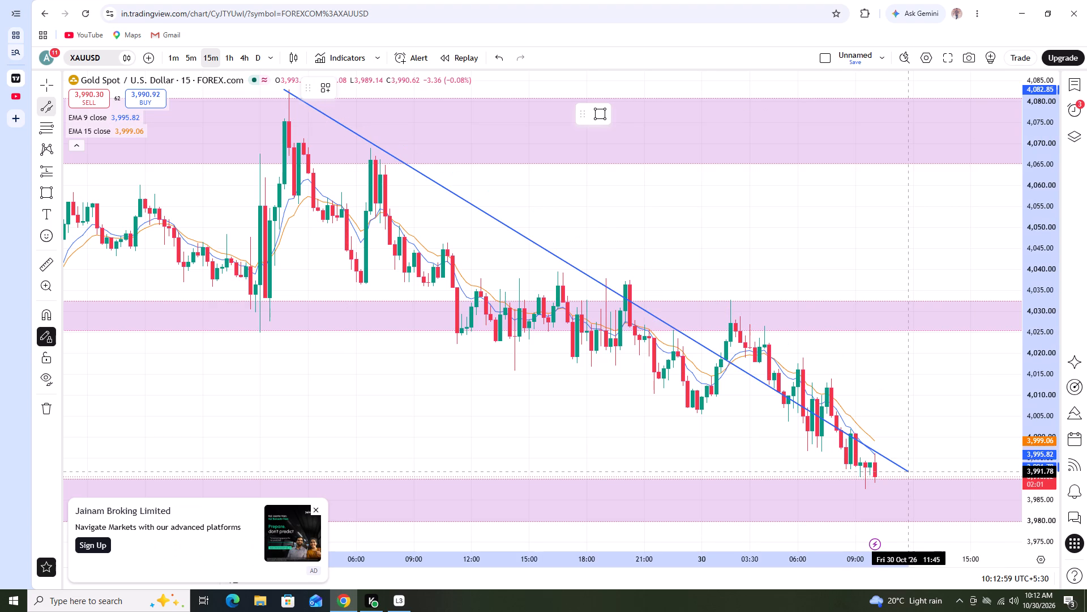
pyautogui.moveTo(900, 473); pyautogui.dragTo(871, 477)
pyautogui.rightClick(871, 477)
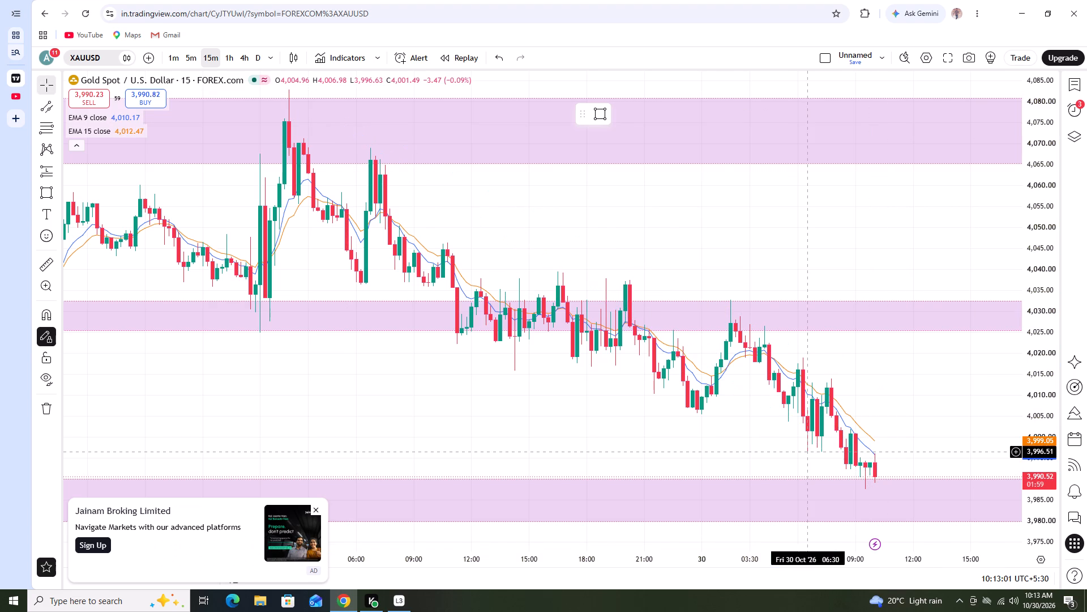
# Draw a narrow descending parallel channel from the 29 Oct 01:15 high, about 4,075.69, to about 4,008.80 at 30 Oct 14:30, lower edge about 4,006.24.
pyautogui.scroll(1, 796, 427)
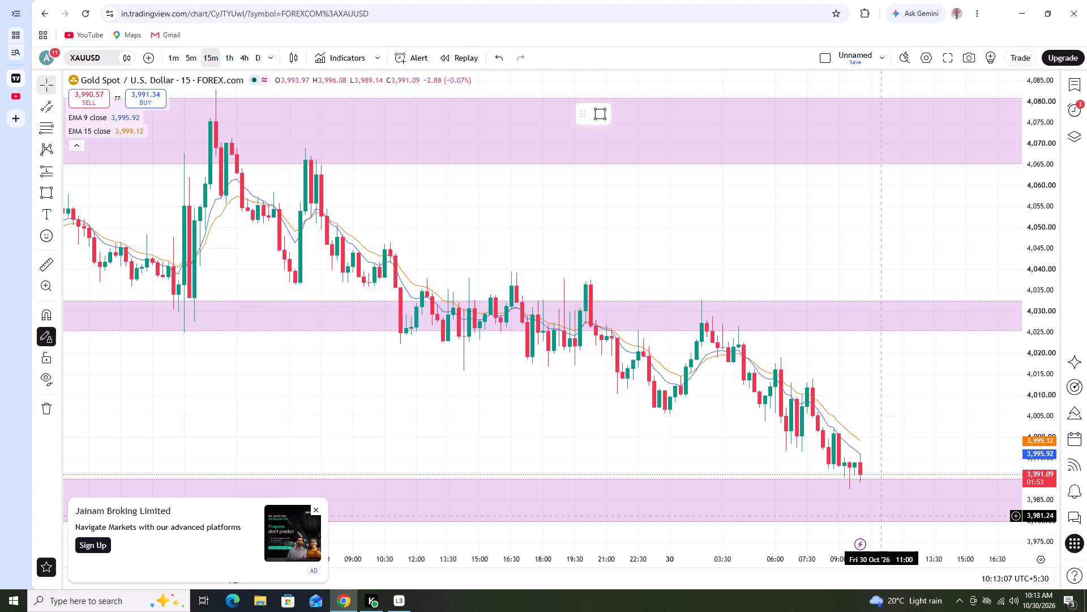
pyautogui.scroll(-3, 684, 459)
pyautogui.scroll(-2, 753, 458)
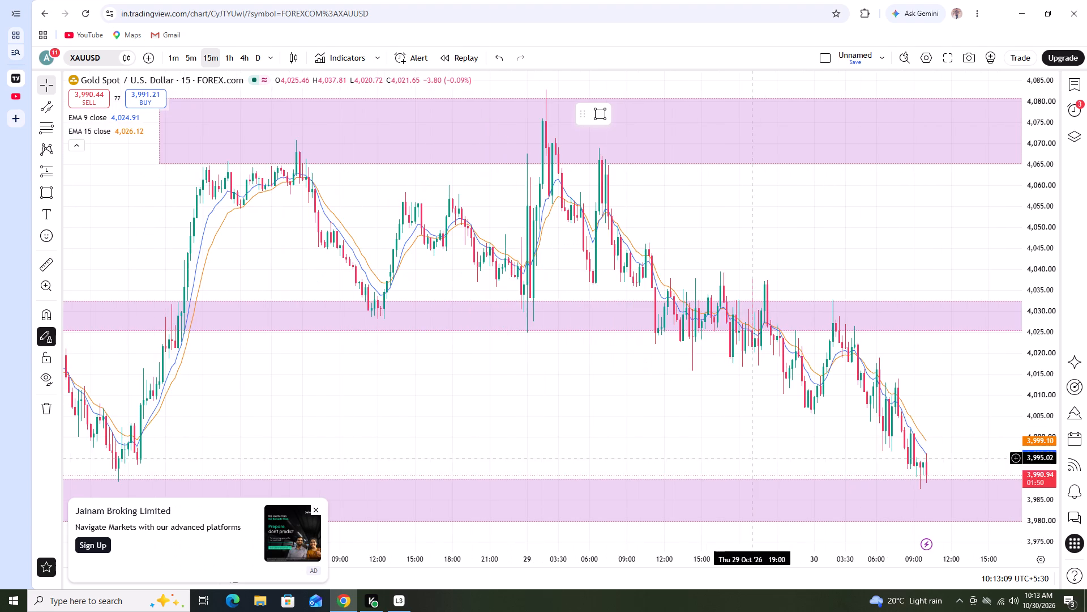
pyautogui.scroll(-2, 764, 453)
pyautogui.scroll(7, 764, 453)
pyautogui.moveTo(719, 459); pyautogui.dragTo(752, 445)
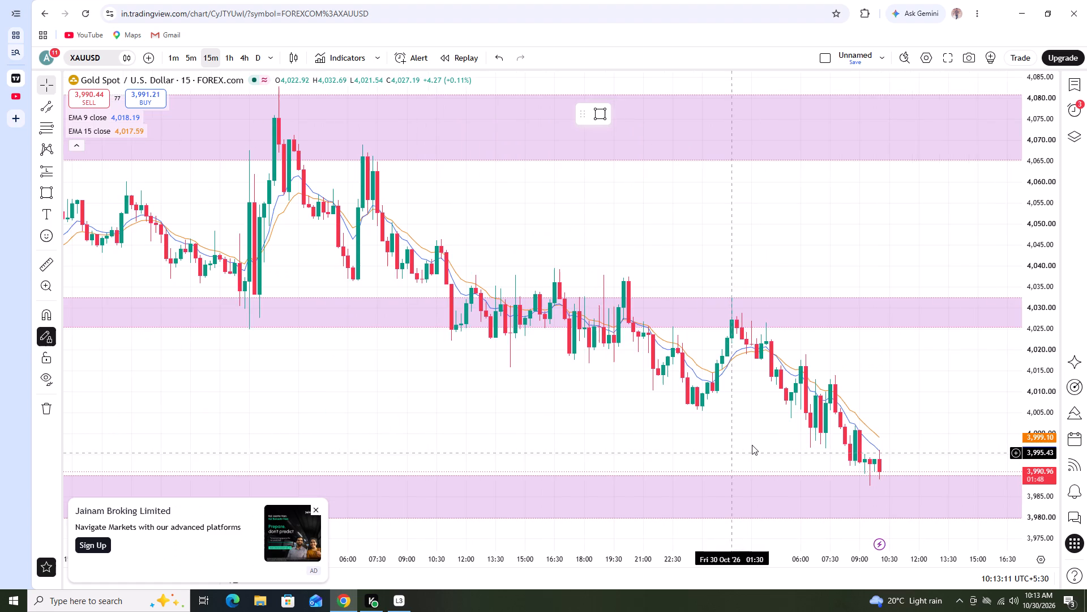
pyautogui.moveTo(752, 445); pyautogui.dragTo(776, 441)
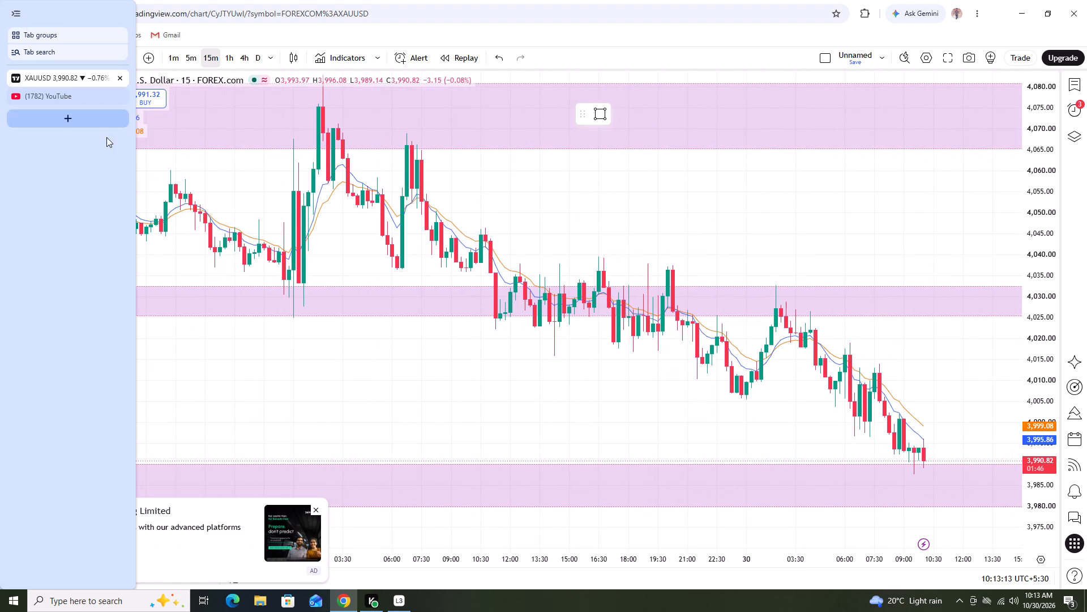
pyautogui.click(37, 106)
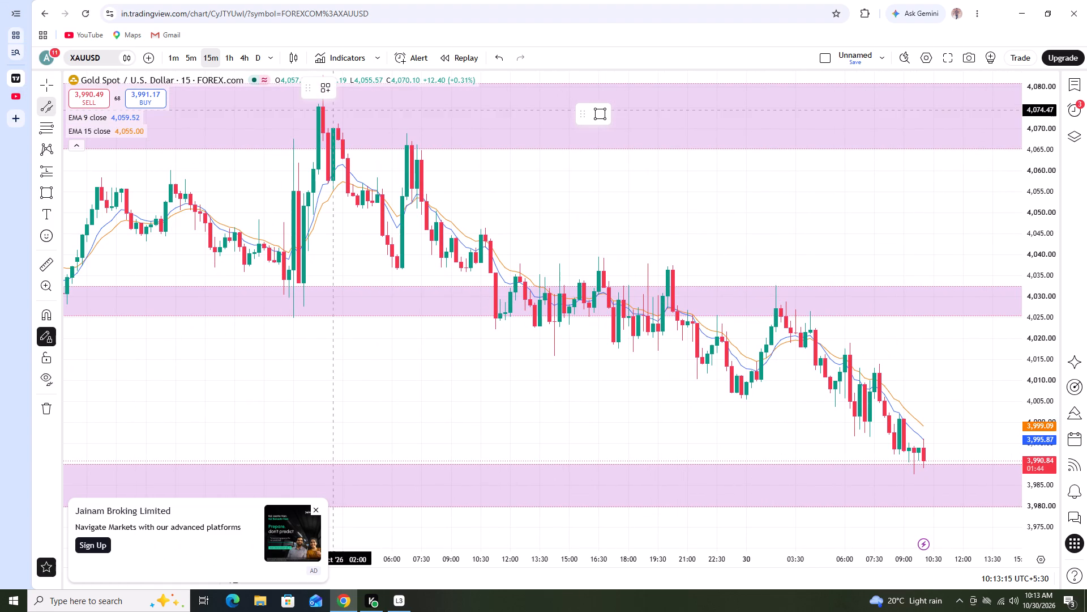
pyautogui.moveTo(319, 105); pyautogui.dragTo(834, 307)
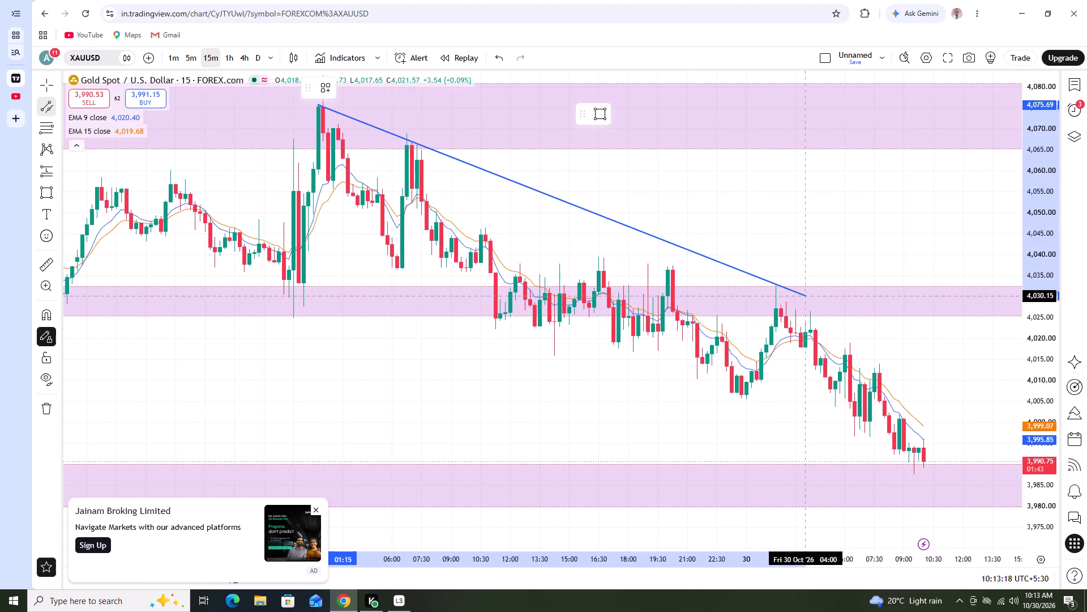
pyautogui.moveTo(834, 307); pyautogui.dragTo(988, 382)
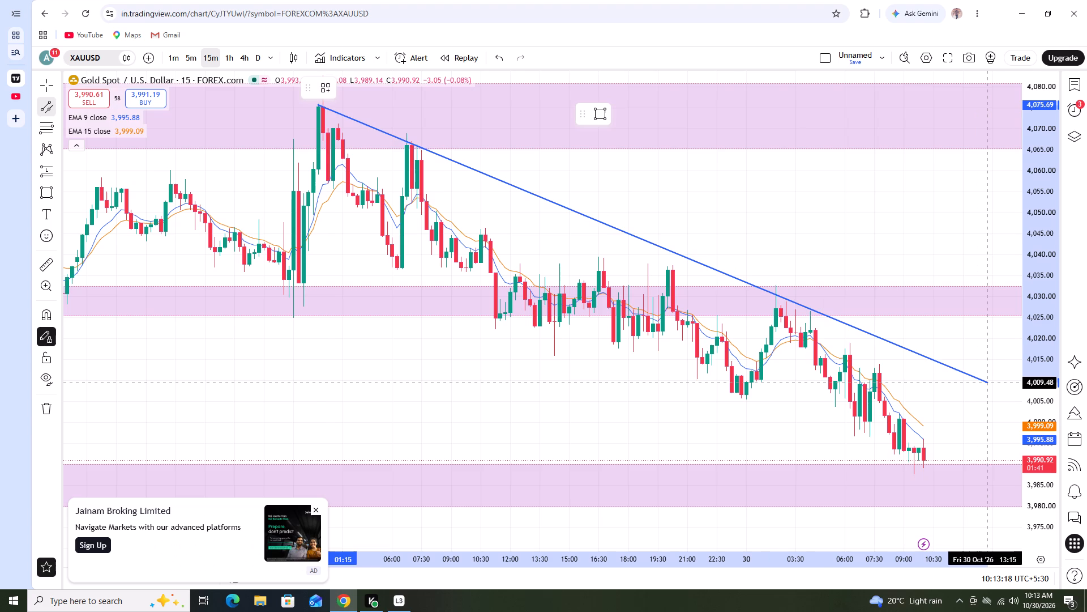
pyautogui.moveTo(988, 382); pyautogui.dragTo(1012, 382)
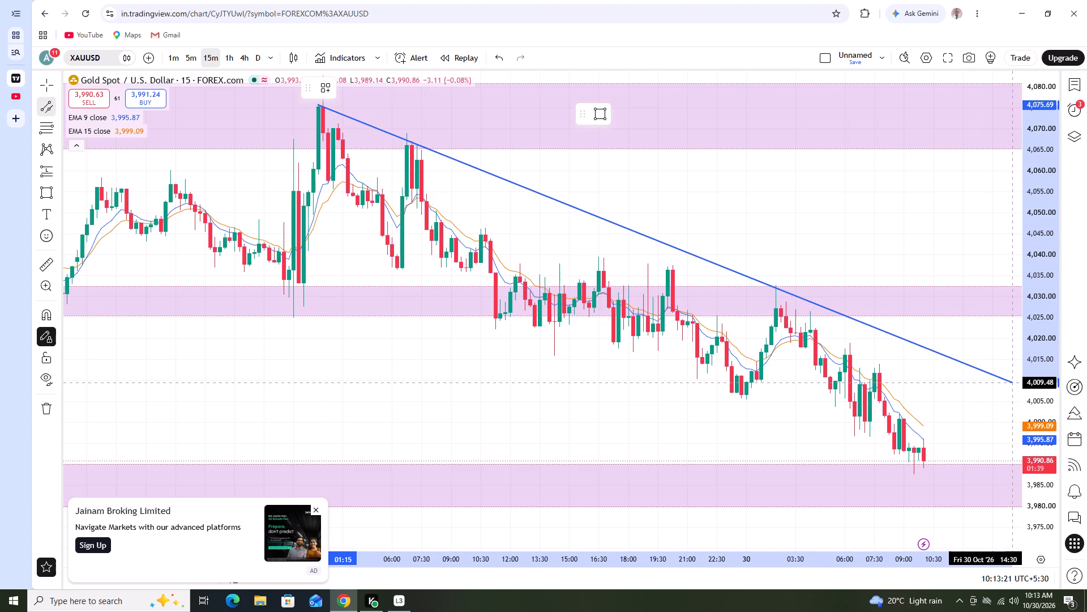
pyautogui.moveTo(1012, 382); pyautogui.dragTo(1012, 385)
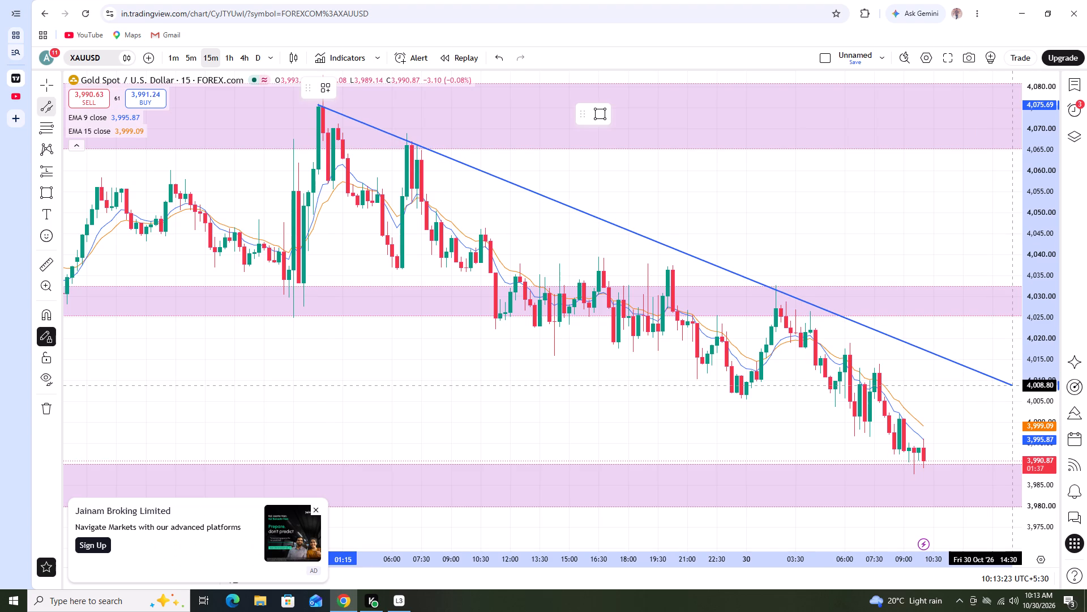
pyautogui.moveTo(1012, 385); pyautogui.dragTo(1013, 385)
pyautogui.click(1013, 385)
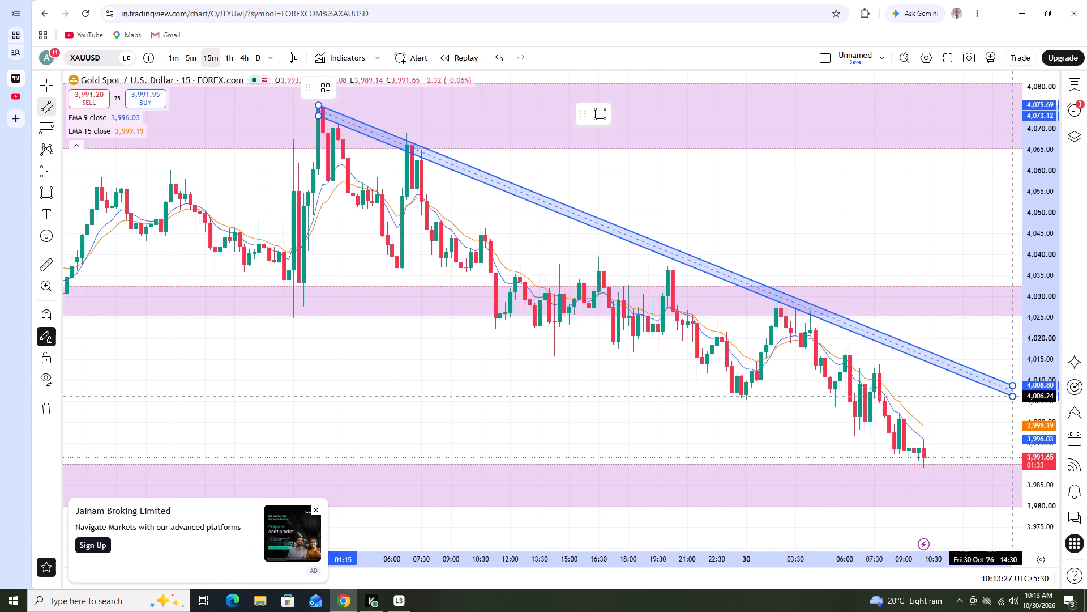
pyautogui.click(1012, 396)
pyautogui.rightClick(515, 363)
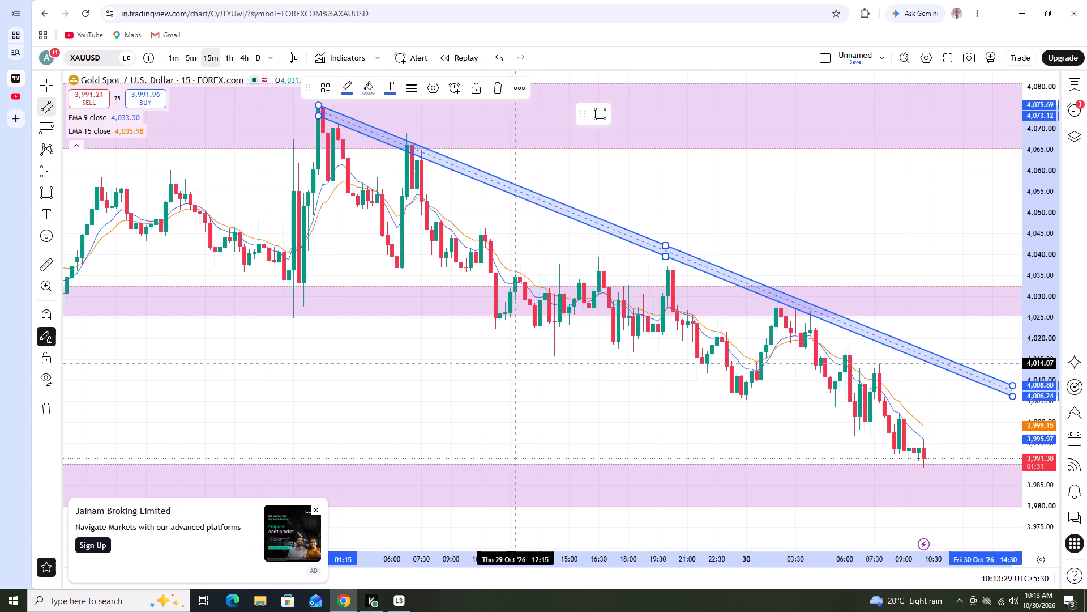
pyautogui.click(498, 363)
pyautogui.scroll(-2, 577, 369)
pyautogui.moveTo(576, 369); pyautogui.dragTo(538, 322)
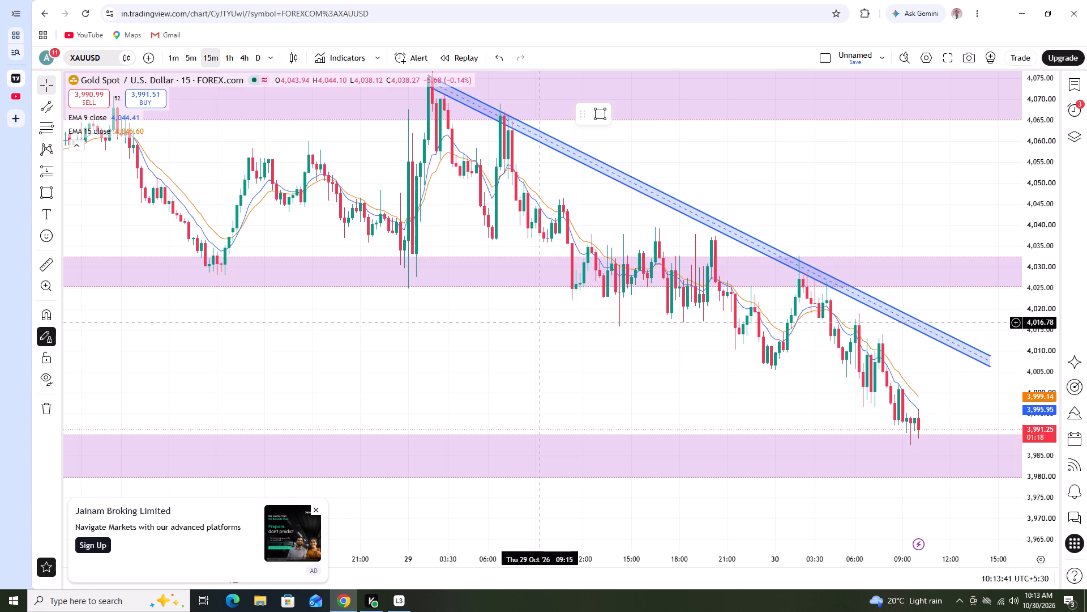
# Switch to the YouTube tab, play the "Likh Dega Ke Jaani" video, skip its ad and jump slightly ahead.
pyautogui.click(20, 96)
pyautogui.click(362, 226)
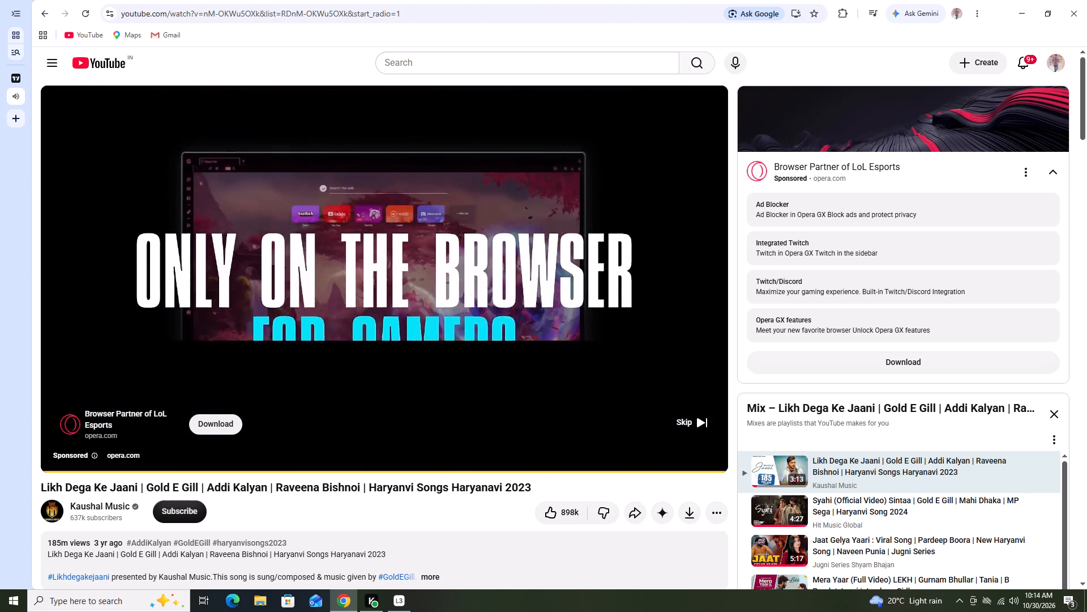
pyautogui.click(688, 423)
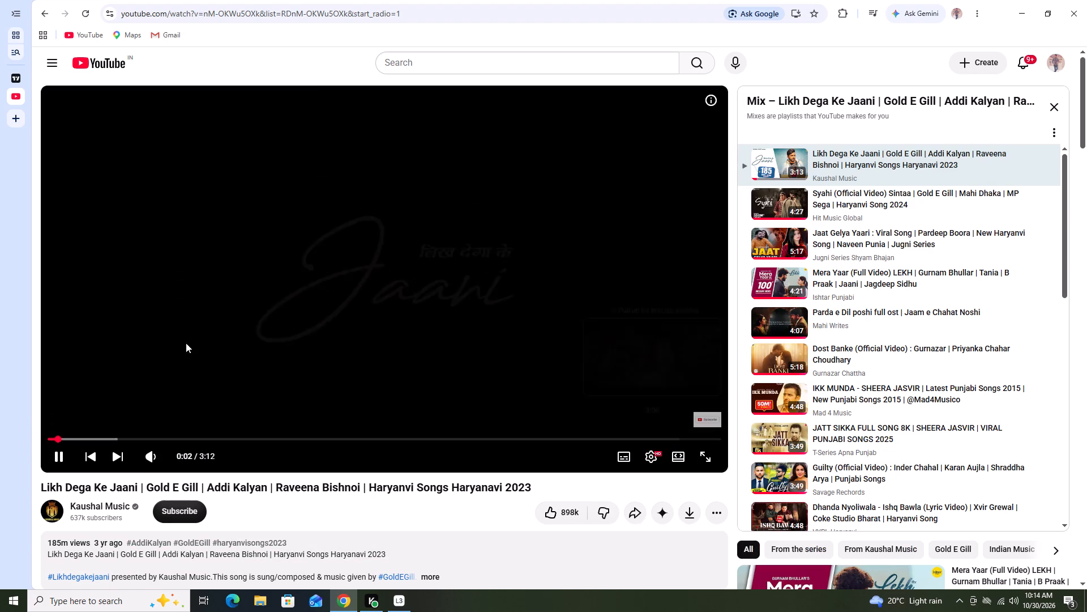
pyautogui.click(76, 439)
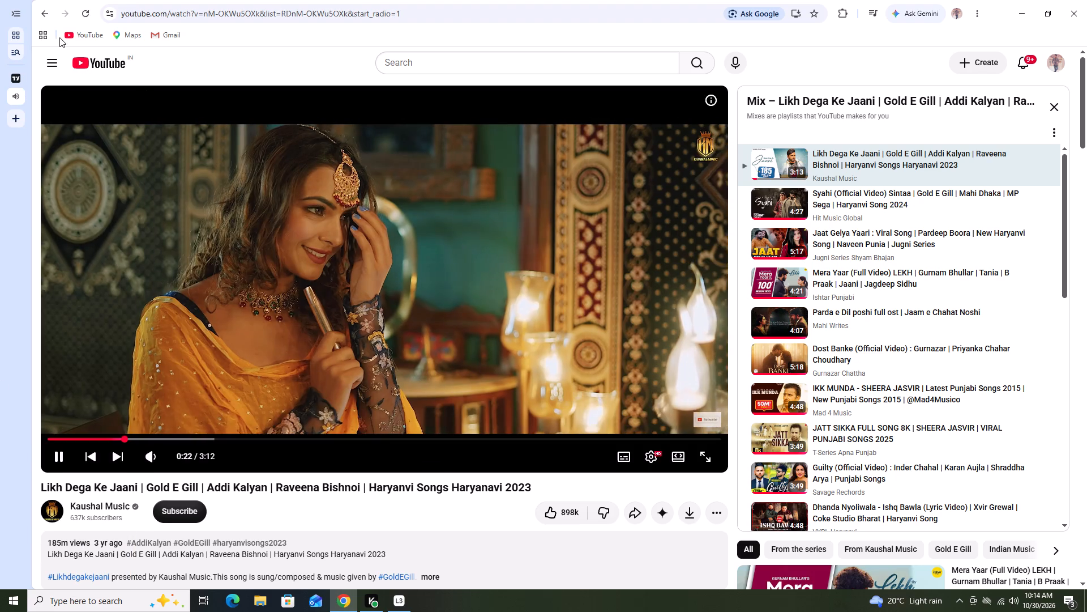
# Set the video's playback quality to 360p.
pyautogui.click(653, 452)
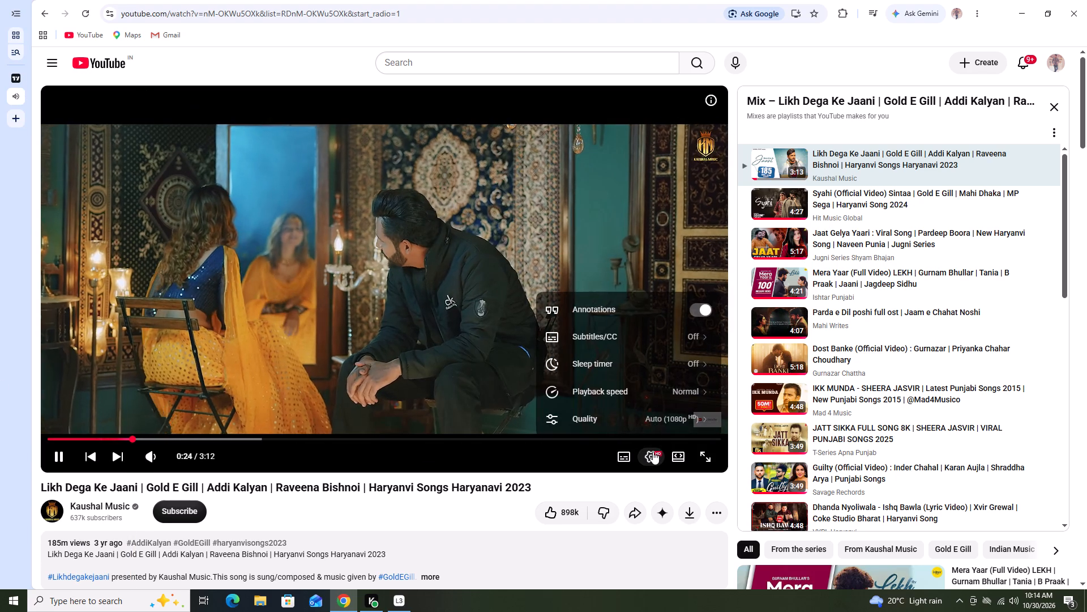
pyautogui.click(683, 422)
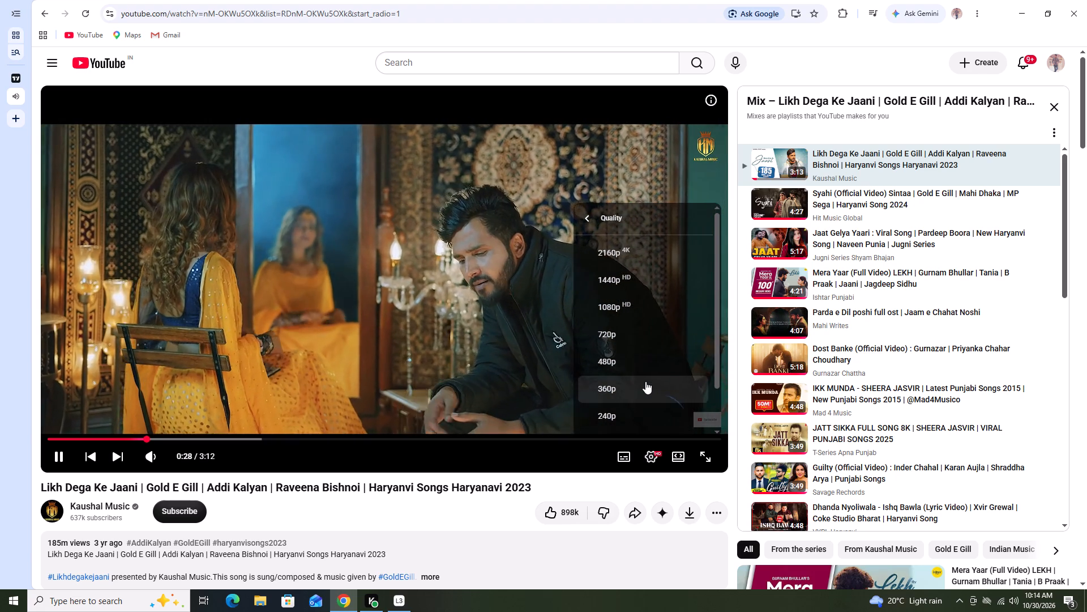
pyautogui.click(644, 388)
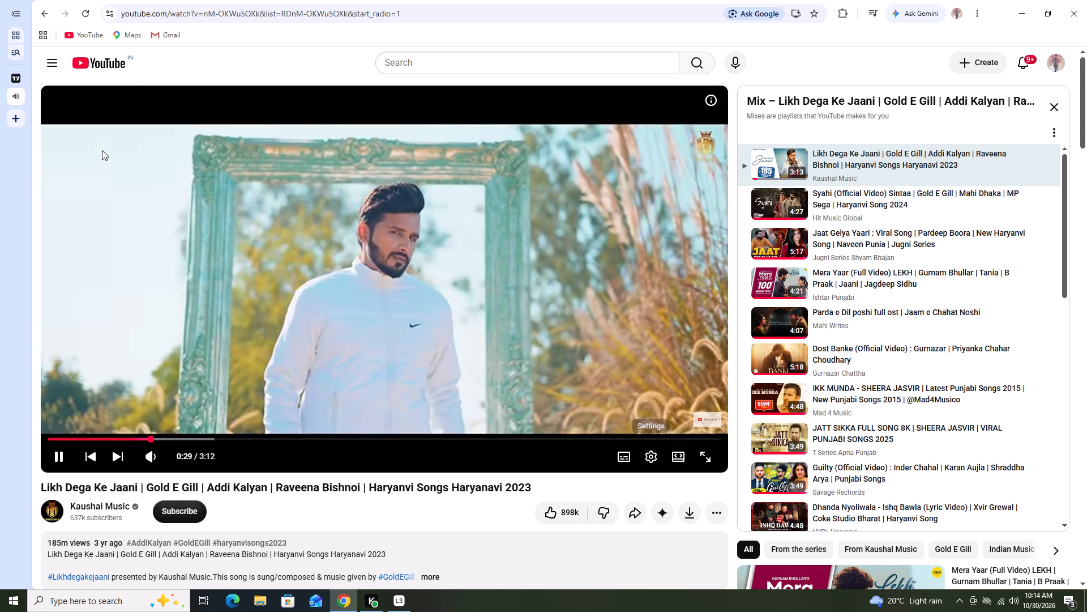
# Return to the XAUUSD chart and examine the descending channel against the three marked zones and earlier price action.
pyautogui.click(48, 80)
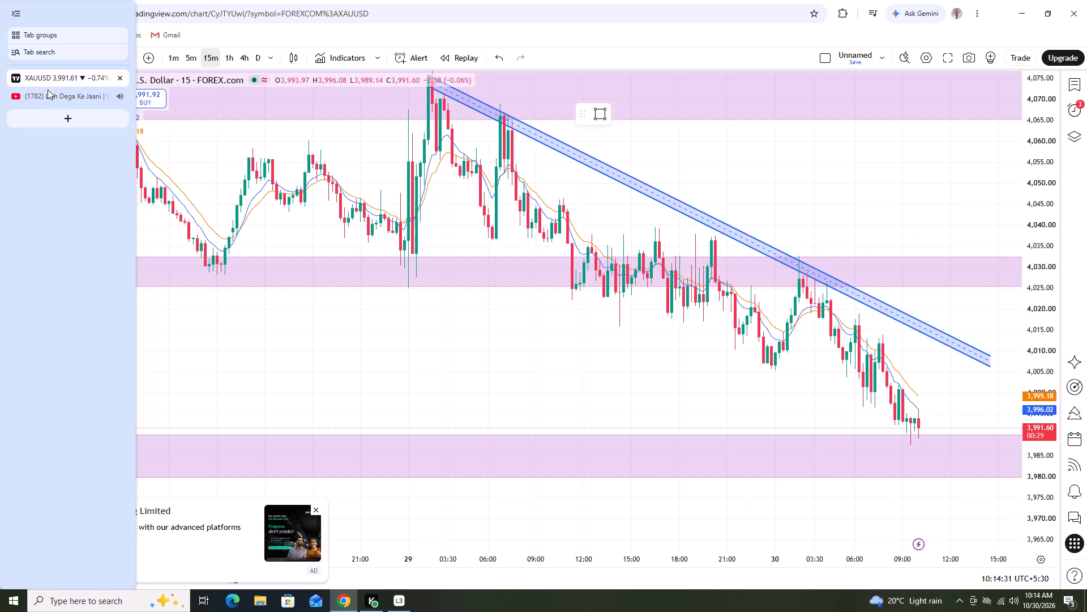
pyautogui.scroll(-3, 652, 379)
pyautogui.scroll(4, 654, 380)
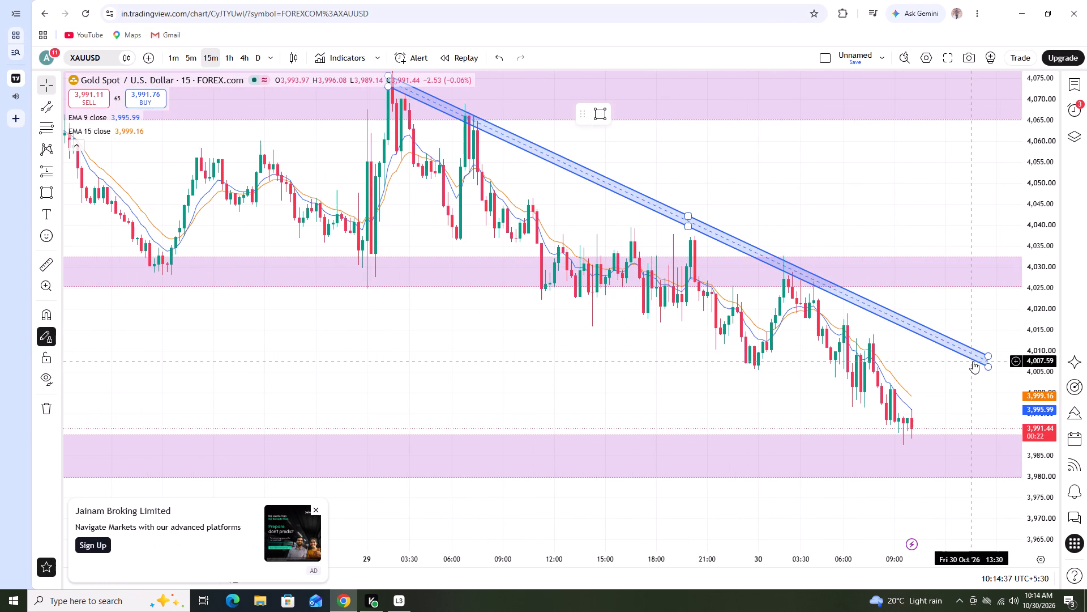
pyautogui.scroll(-3, 935, 394)
pyautogui.scroll(2, 937, 394)
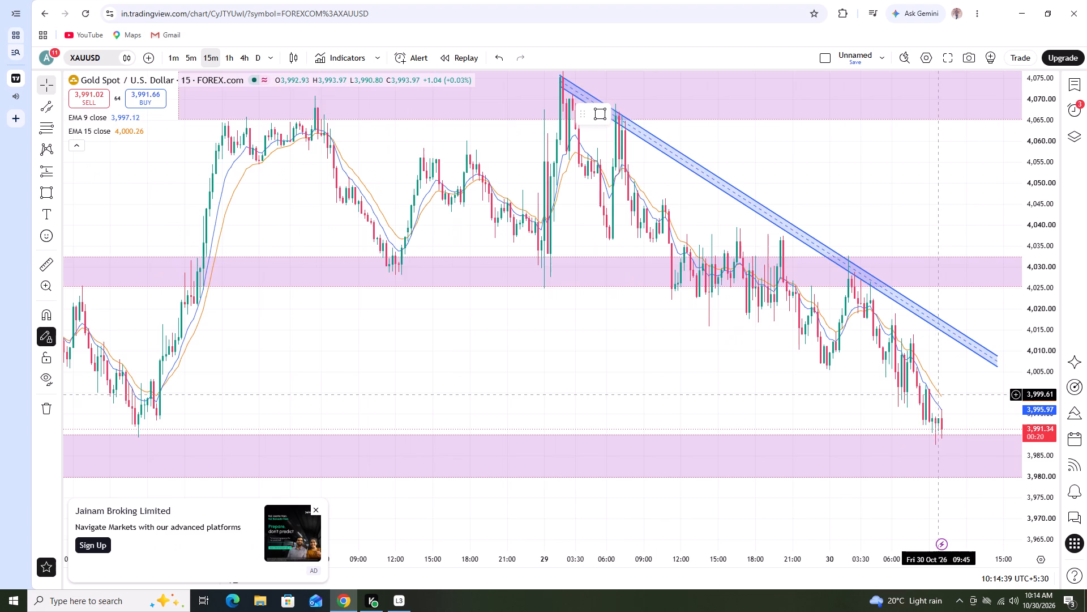
pyautogui.scroll(1, 938, 394)
pyautogui.scroll(-4, 1042, 324)
pyautogui.scroll(-3, 653, 422)
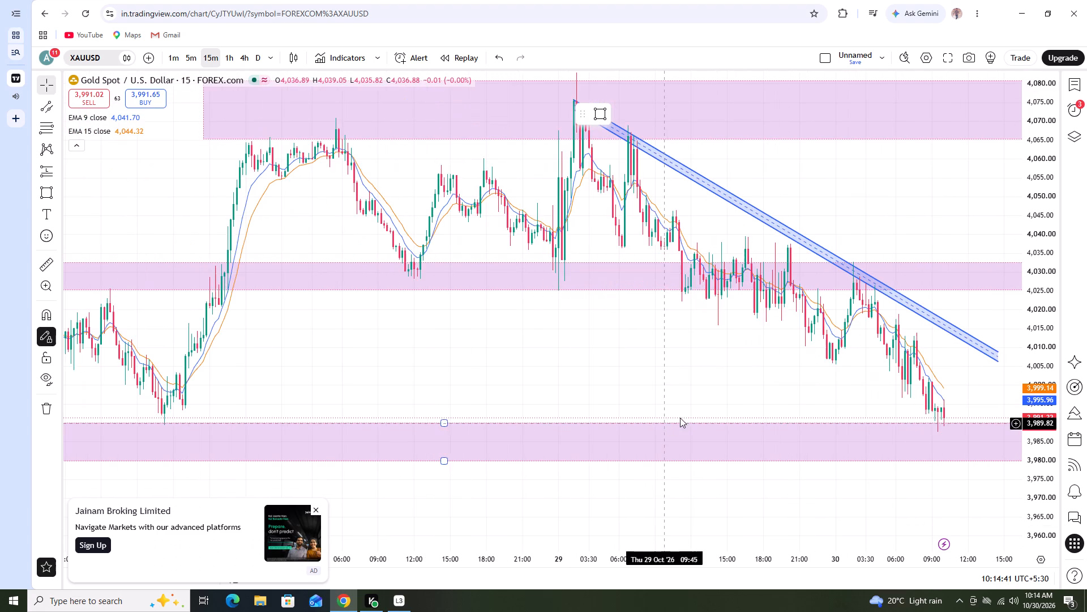
pyautogui.scroll(-1, 682, 418)
pyautogui.scroll(-2, 1026, 345)
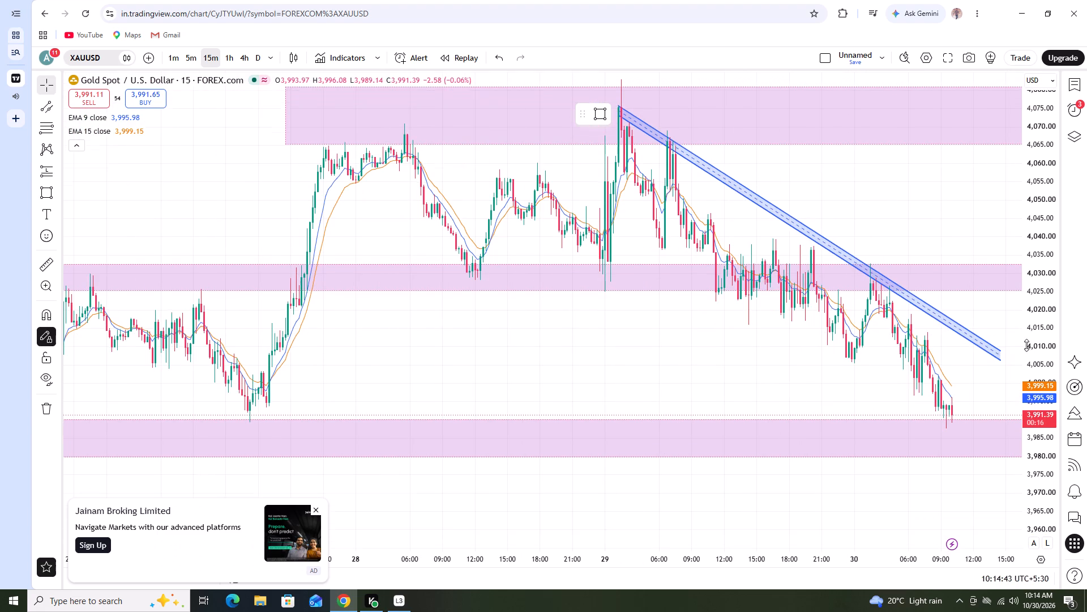
pyautogui.scroll(-1, 1026, 345)
pyautogui.scroll(-3, 700, 358)
pyautogui.moveTo(721, 354); pyautogui.dragTo(685, 343)
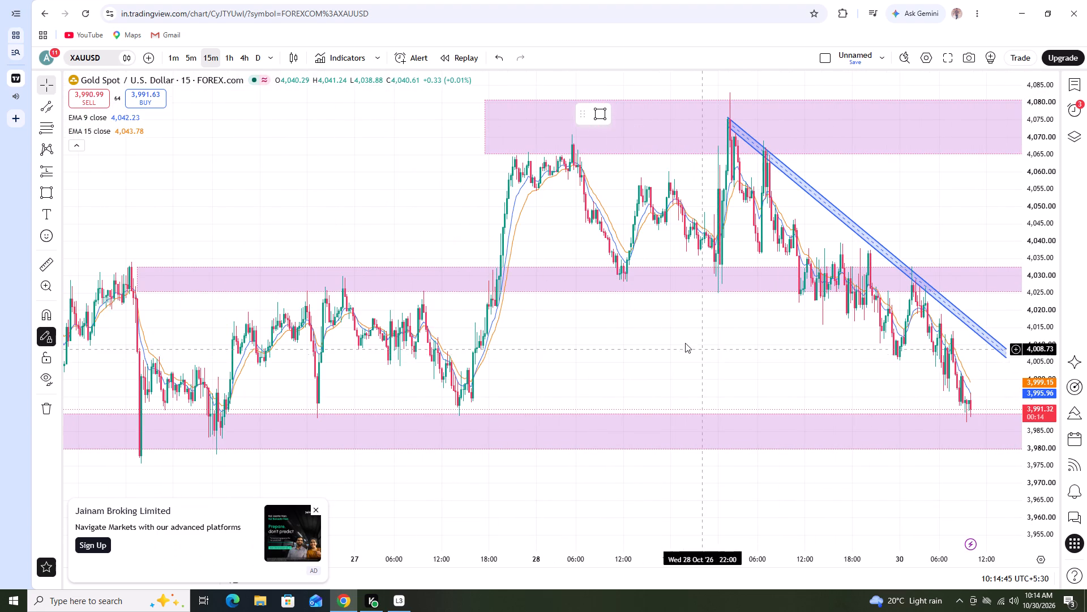
pyautogui.moveTo(685, 343); pyautogui.dragTo(654, 330)
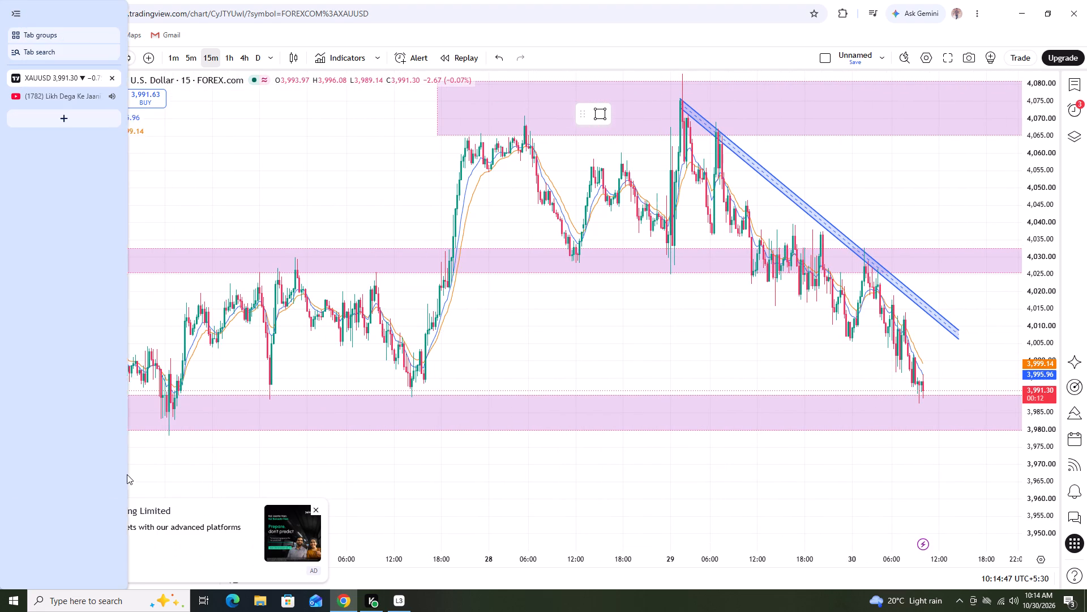
pyautogui.scroll(4, 748, 403)
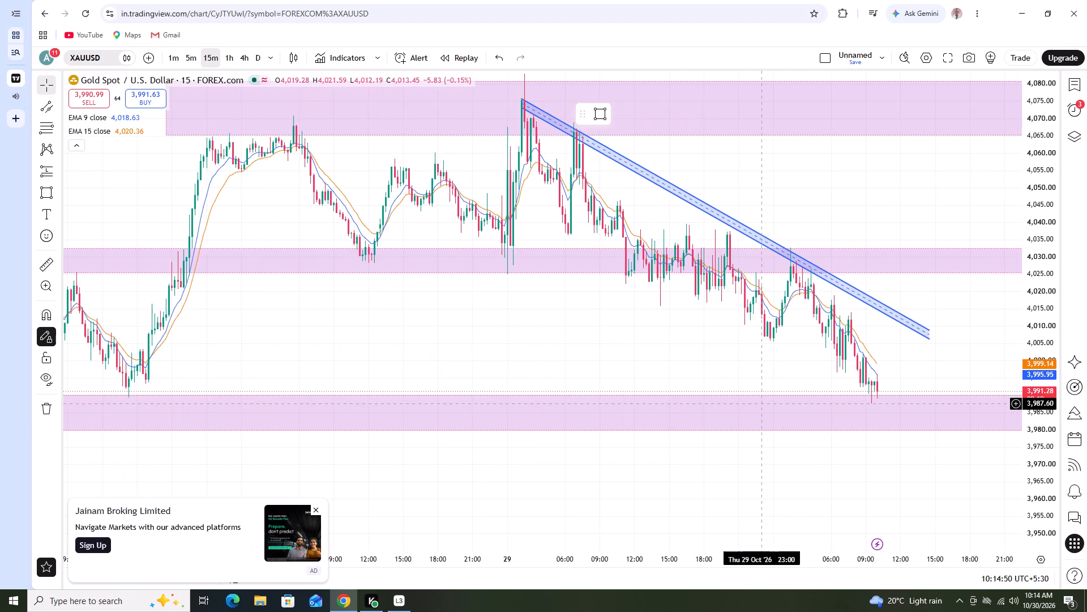
# Switch the chart to the 4-hour timeframe and examine the three zones against the long descending trendline and earlier price action.
pyautogui.scroll(1, 762, 403)
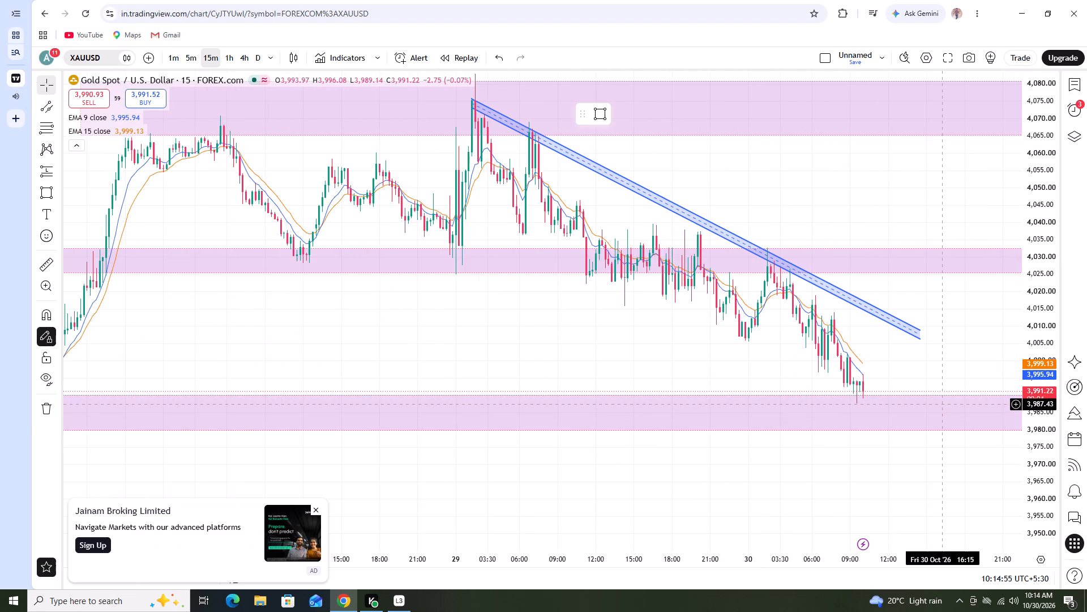
pyautogui.click(245, 61)
pyautogui.scroll(4, 682, 395)
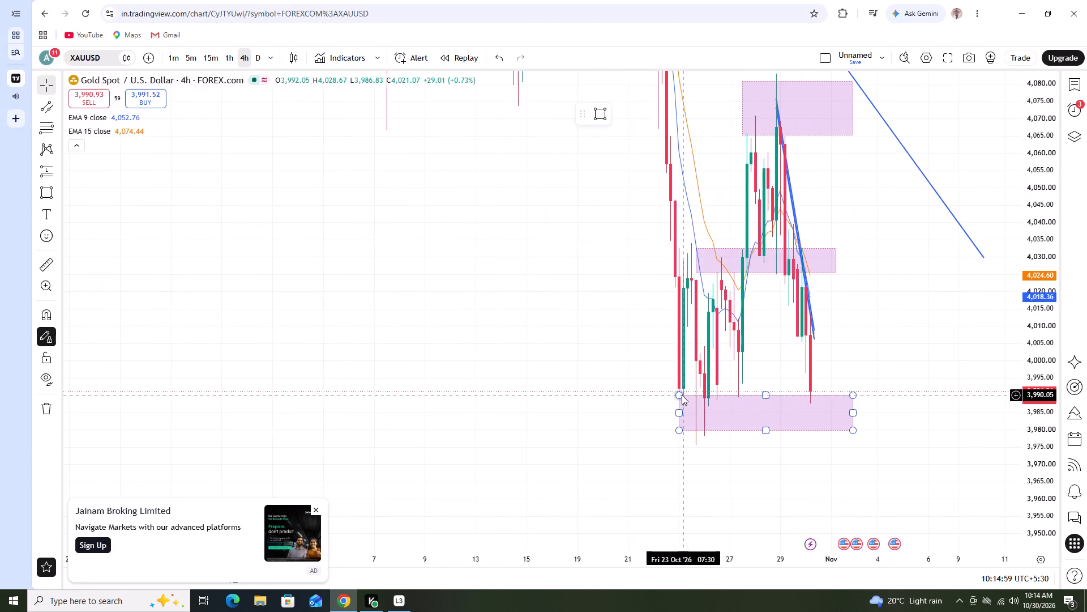
pyautogui.scroll(1, 859, 435)
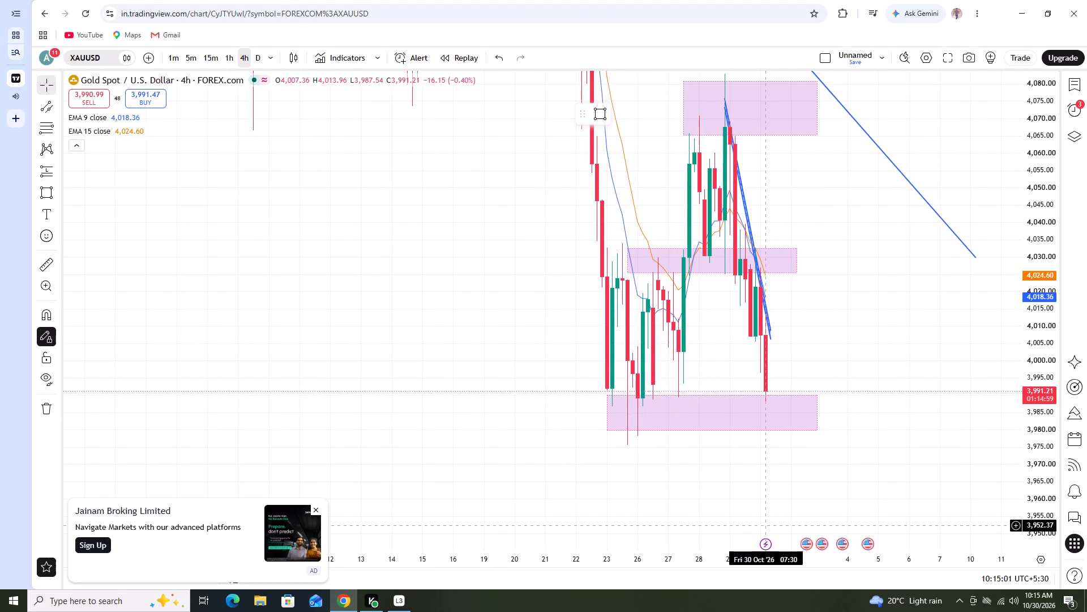
pyautogui.click(597, 528)
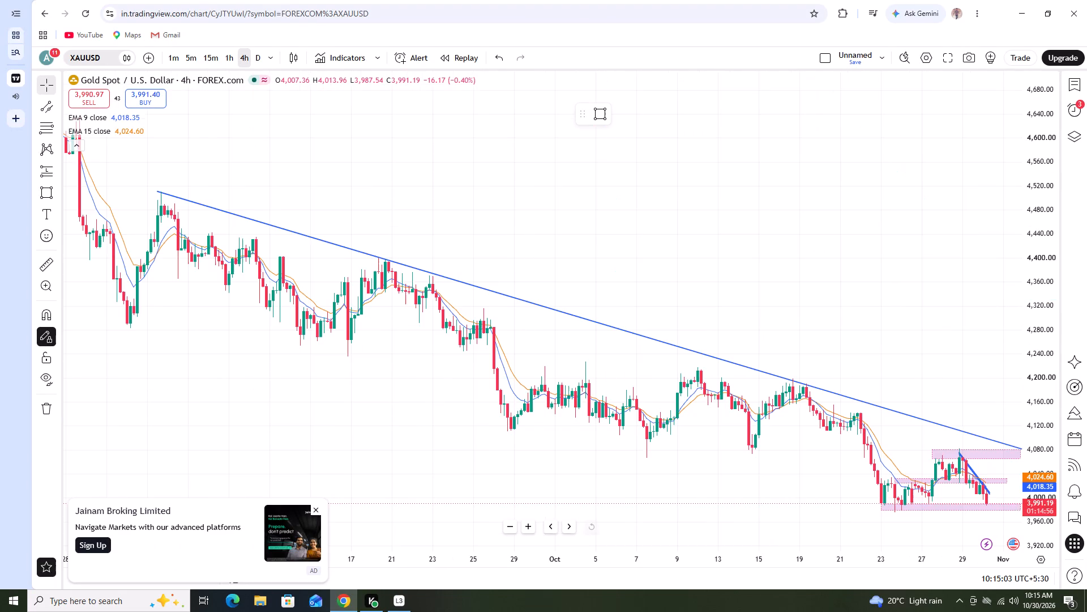
pyautogui.scroll(10, 726, 446)
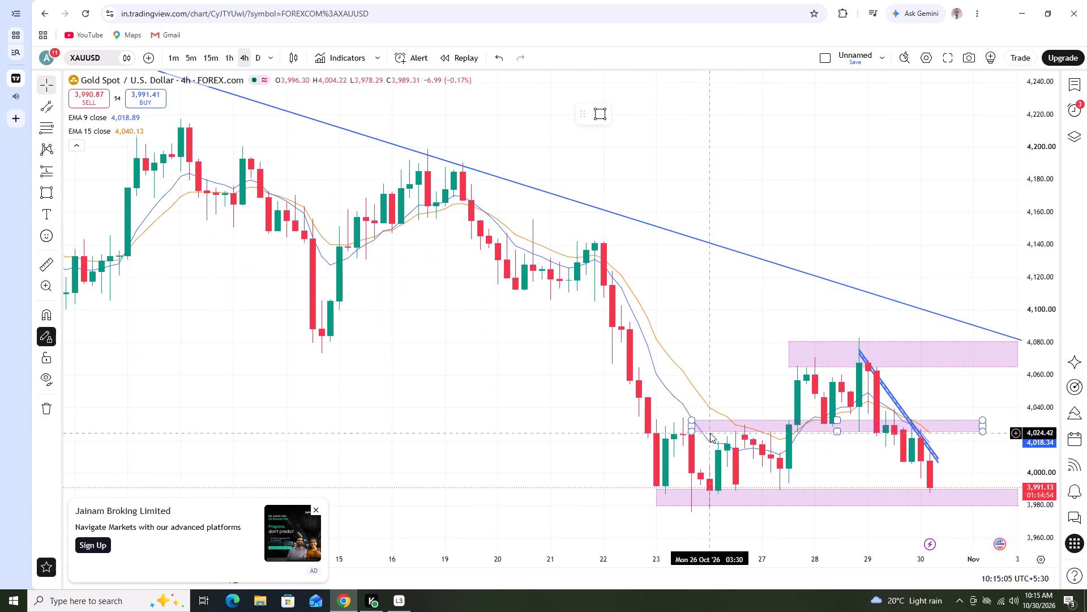
# Switch the chart to the 1-hour timeframe and examine the candles between the descending channel and the lowest zone.
pyautogui.click(227, 52)
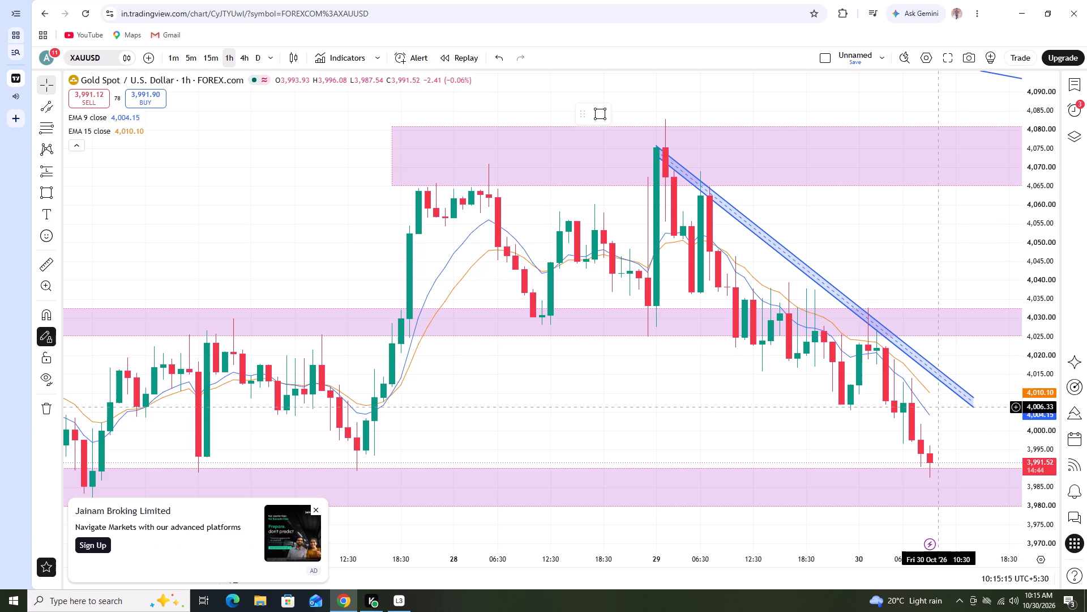
pyautogui.scroll(-4, 930, 417)
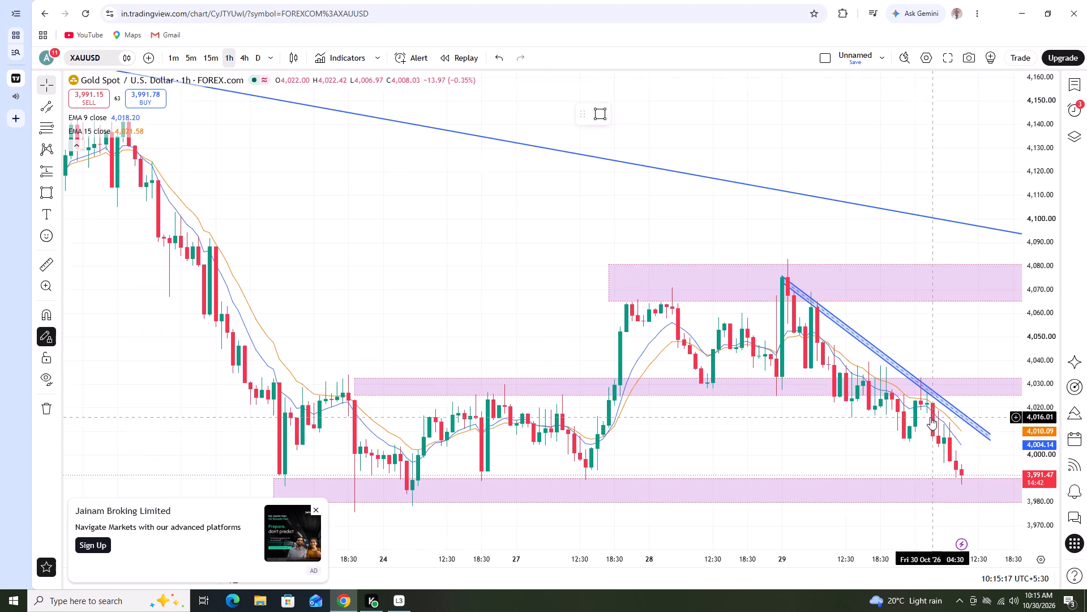
pyautogui.scroll(3, 915, 435)
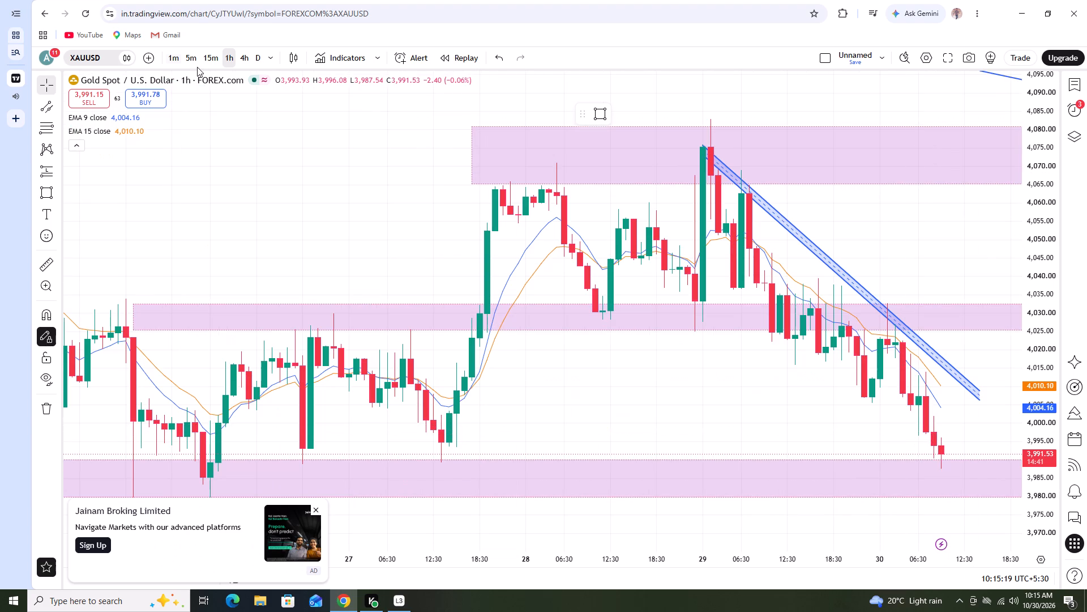
# Return the chart to the 15-minute timeframe and examine price against the descending channel and the support and resistance zones.
pyautogui.click(205, 56)
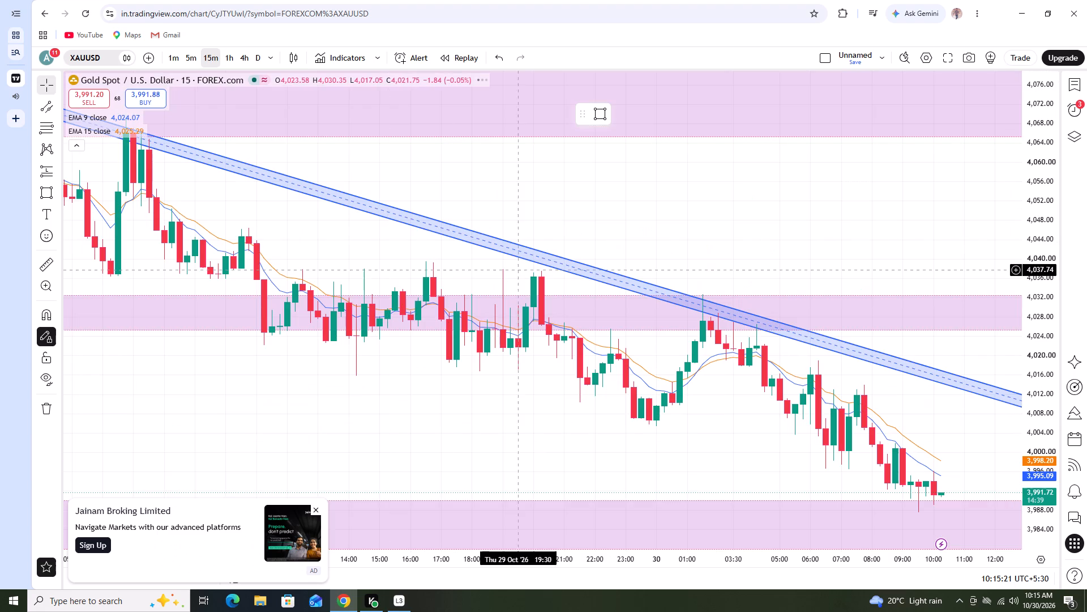
pyautogui.scroll(6, 1048, 448)
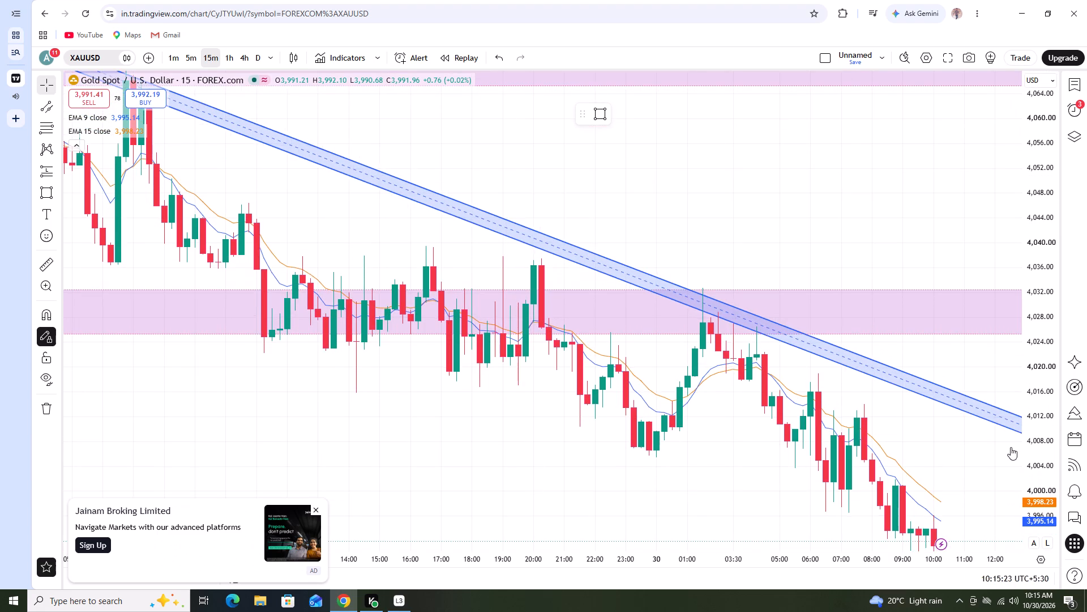
pyautogui.scroll(-11, 1009, 447)
pyautogui.scroll(-5, 759, 410)
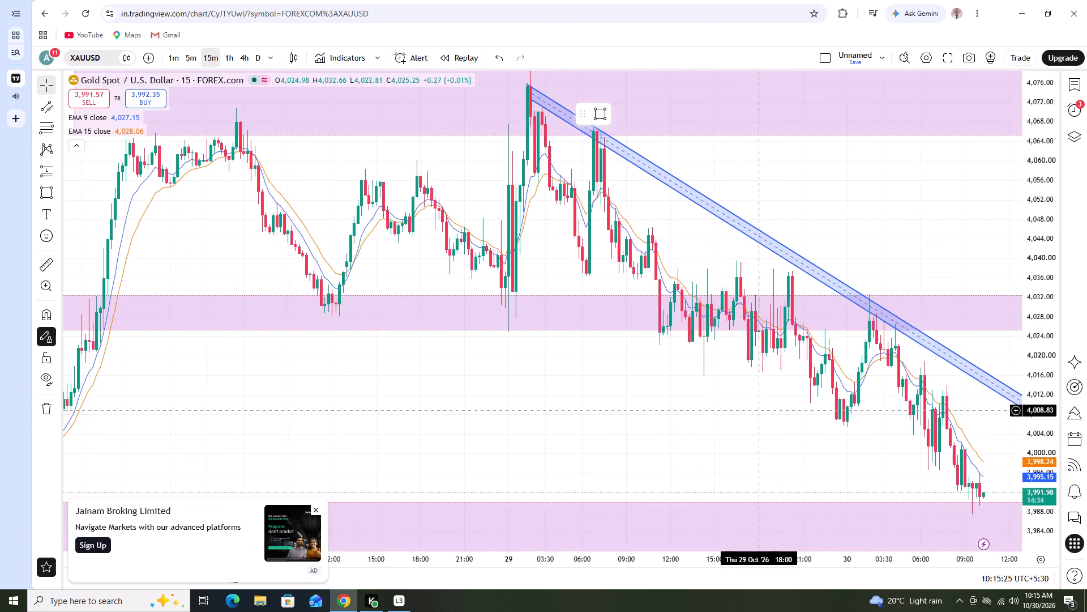
pyautogui.click(597, 526)
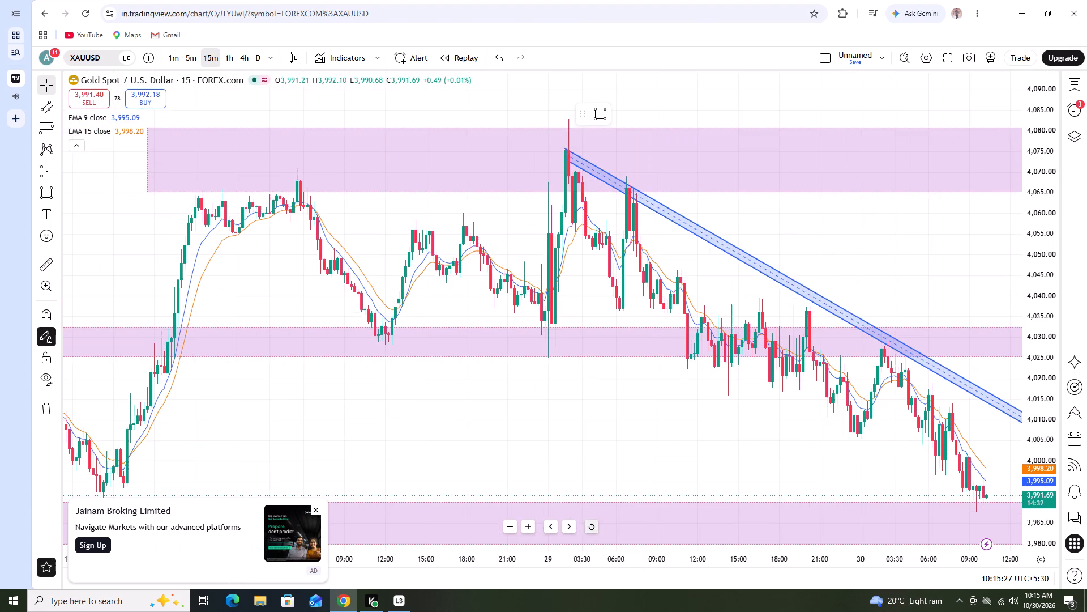
pyautogui.scroll(-3, 816, 480)
pyautogui.scroll(4, 816, 480)
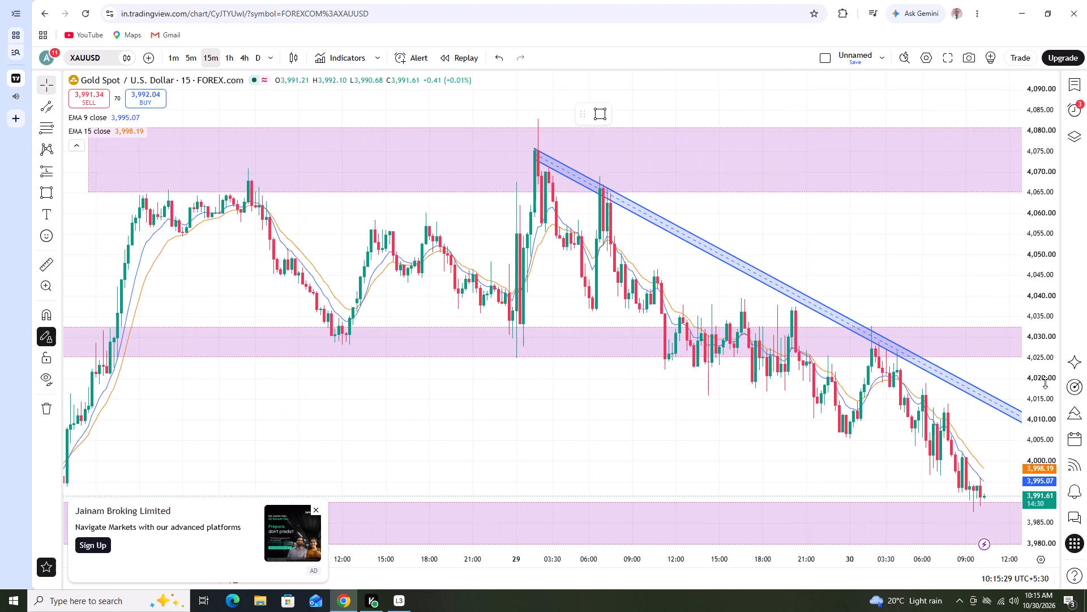
pyautogui.scroll(-5, 1044, 384)
pyautogui.moveTo(703, 409); pyautogui.dragTo(632, 286)
pyautogui.scroll(4, 645, 303)
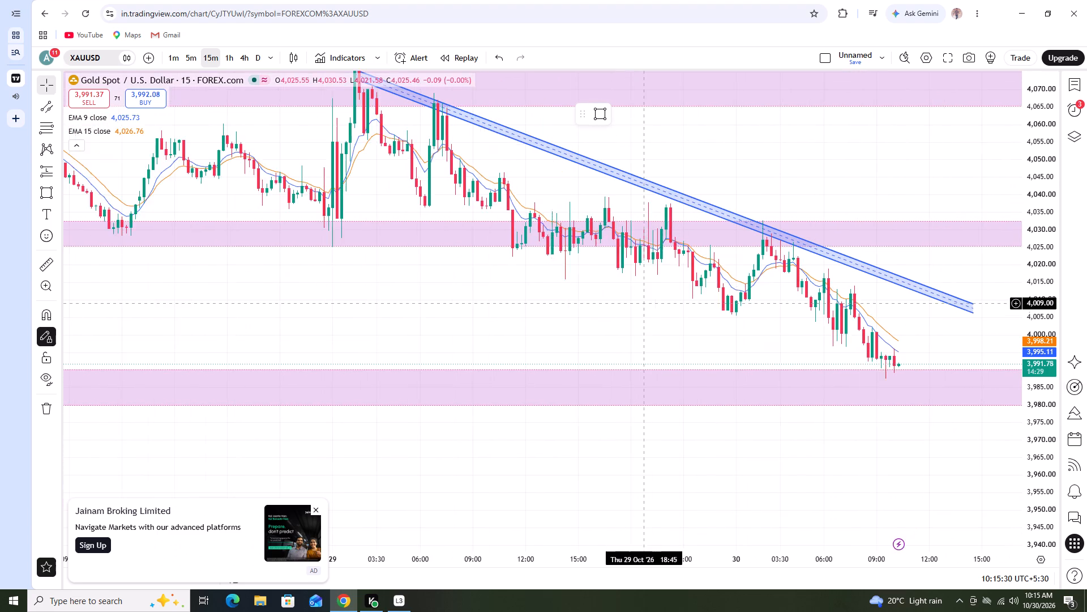
pyautogui.scroll(10, 1034, 338)
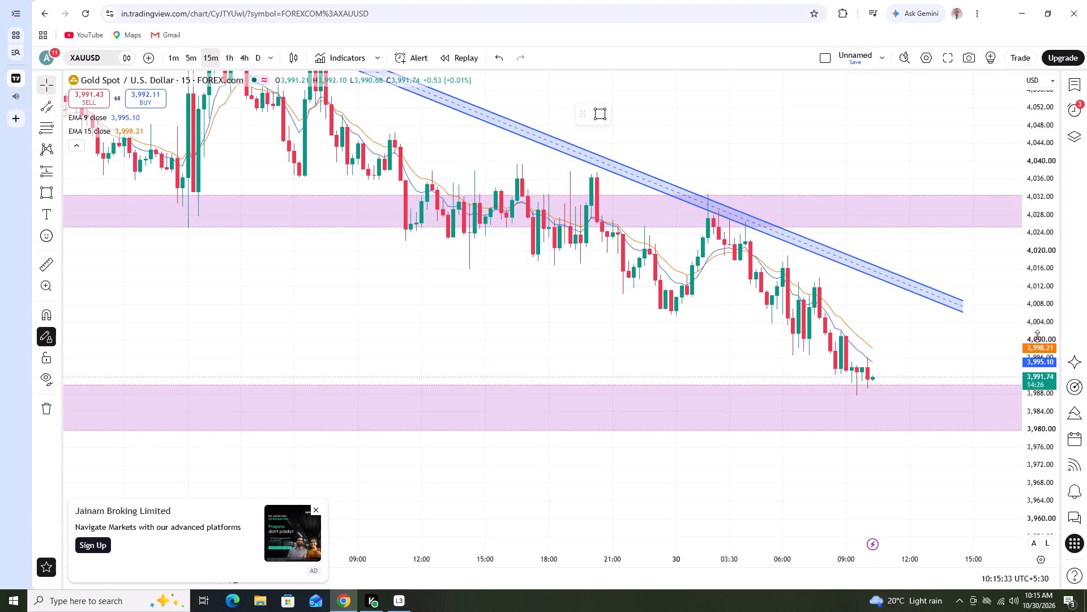
pyautogui.scroll(2, 1037, 336)
pyautogui.scroll(-1, 785, 351)
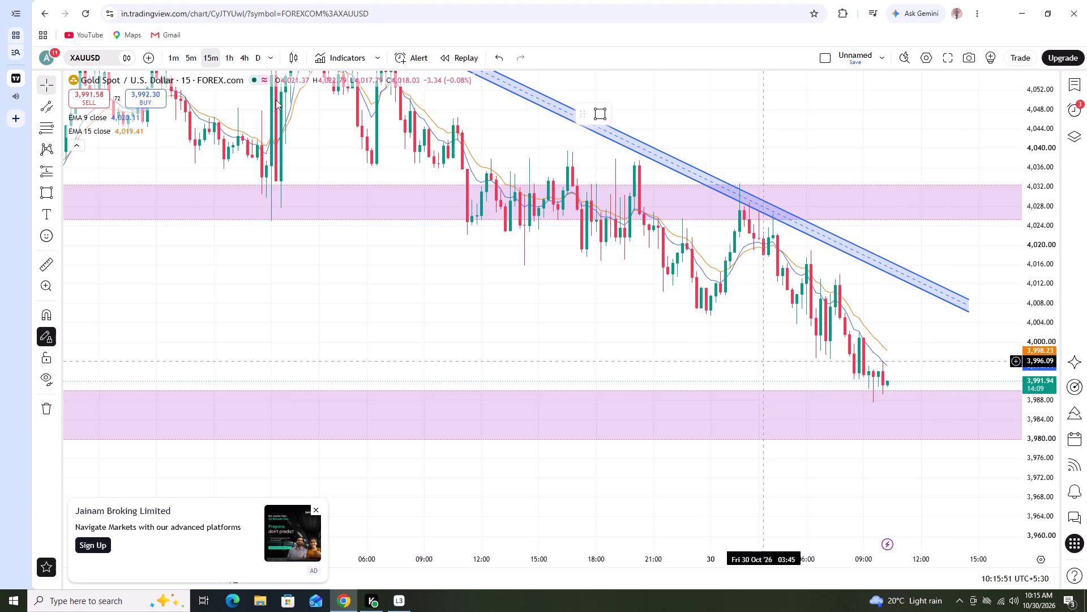
# Switch the chart to the 5-minute timeframe and examine how recent candles behave between the descending channel and the lowest zone.
pyautogui.click(189, 54)
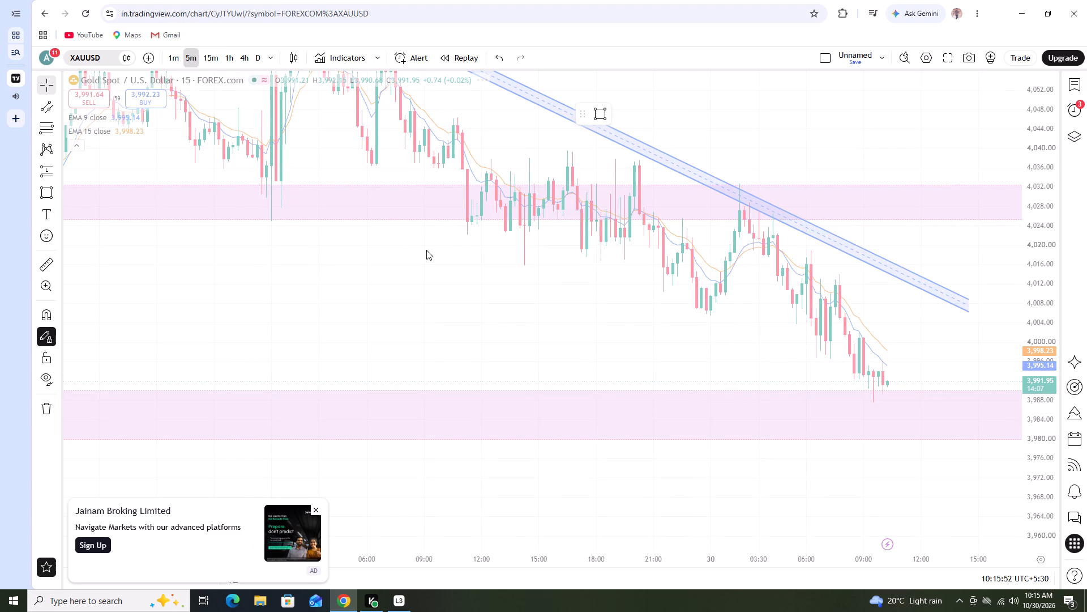
pyautogui.scroll(-3, 586, 335)
pyautogui.scroll(3, 746, 395)
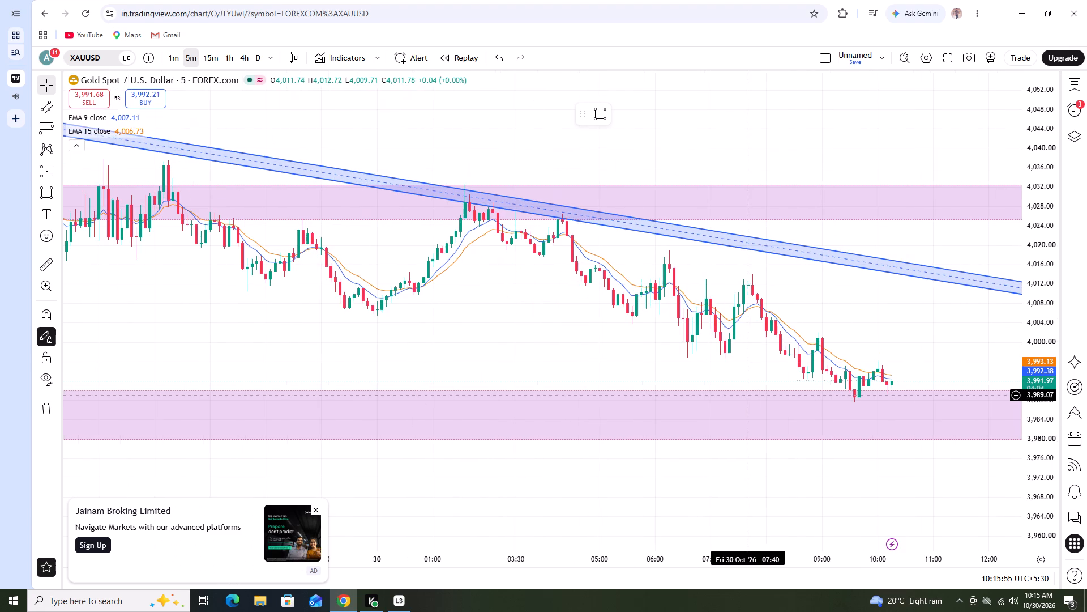
pyautogui.scroll(2, 707, 392)
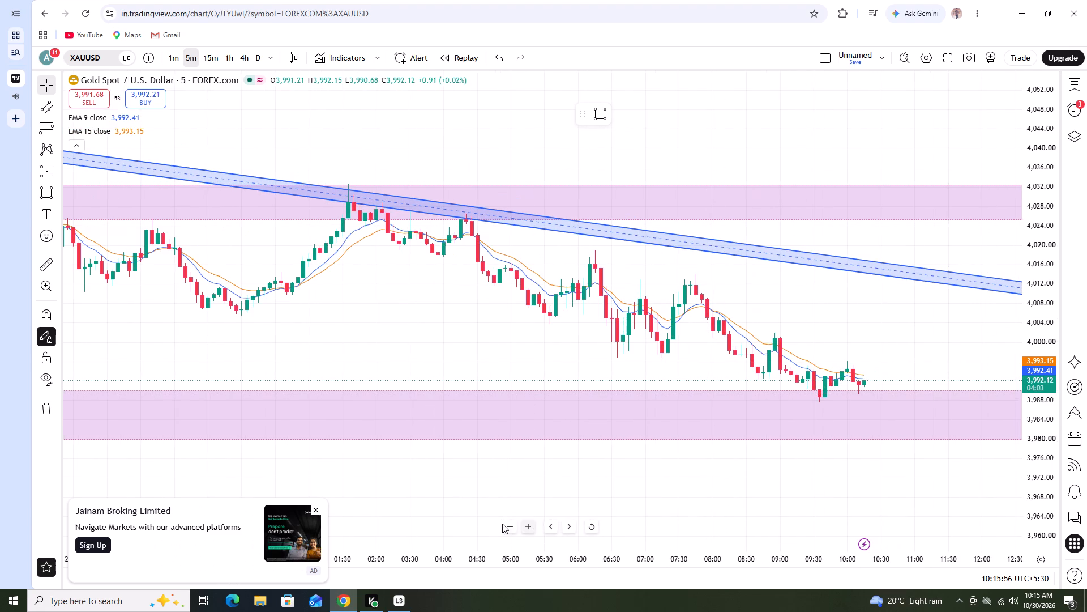
pyautogui.click(593, 525)
pyautogui.moveTo(784, 457); pyautogui.dragTo(784, 462)
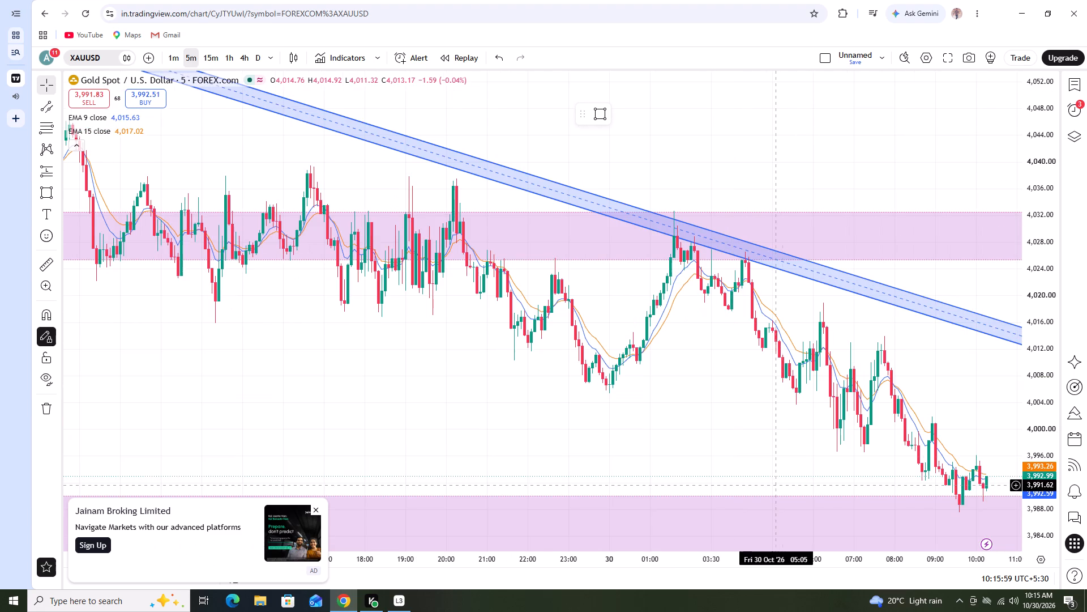
pyautogui.moveTo(784, 462); pyautogui.dragTo(635, 418)
pyautogui.scroll(2, 633, 441)
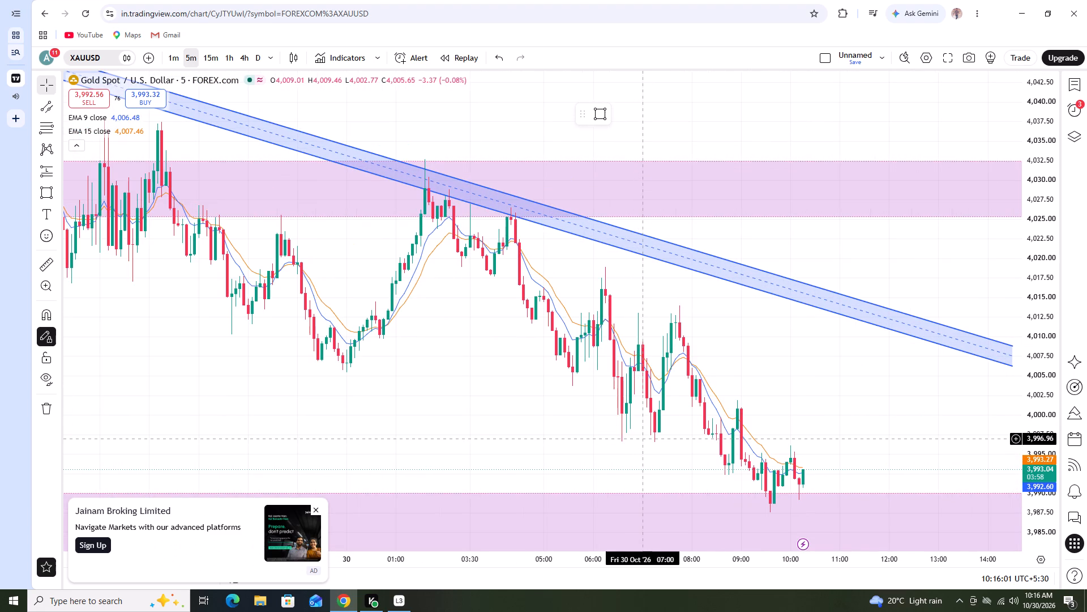
pyautogui.scroll(2, 641, 439)
pyautogui.scroll(-3, 1033, 415)
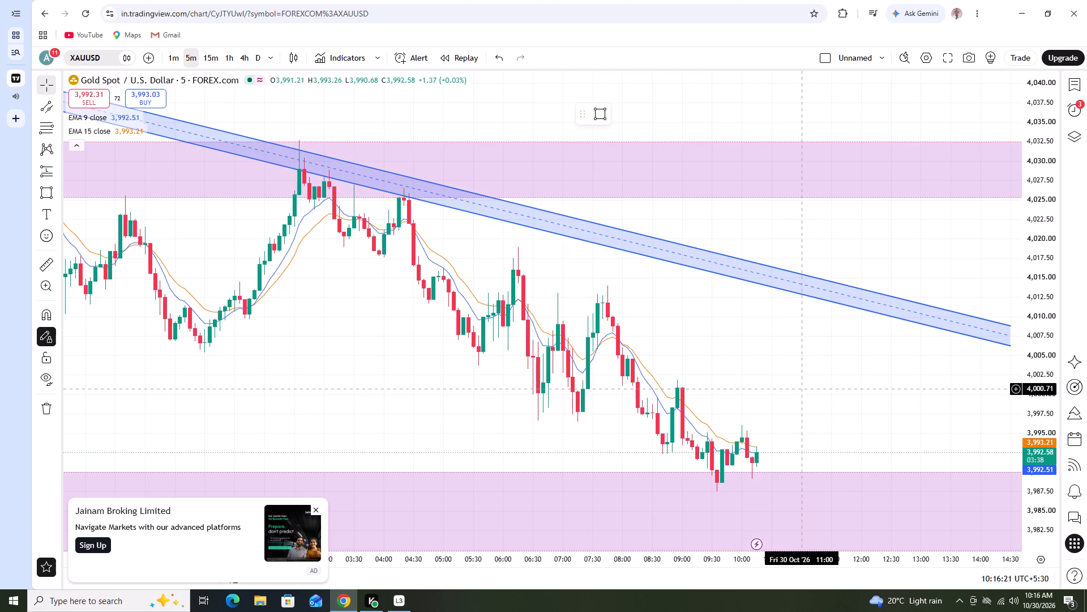
# Study the live 5-minute candles at the lowest zone, comparing them with the EMA lines, the channel and the previous day's price action.
pyautogui.scroll(-1, 778, 395)
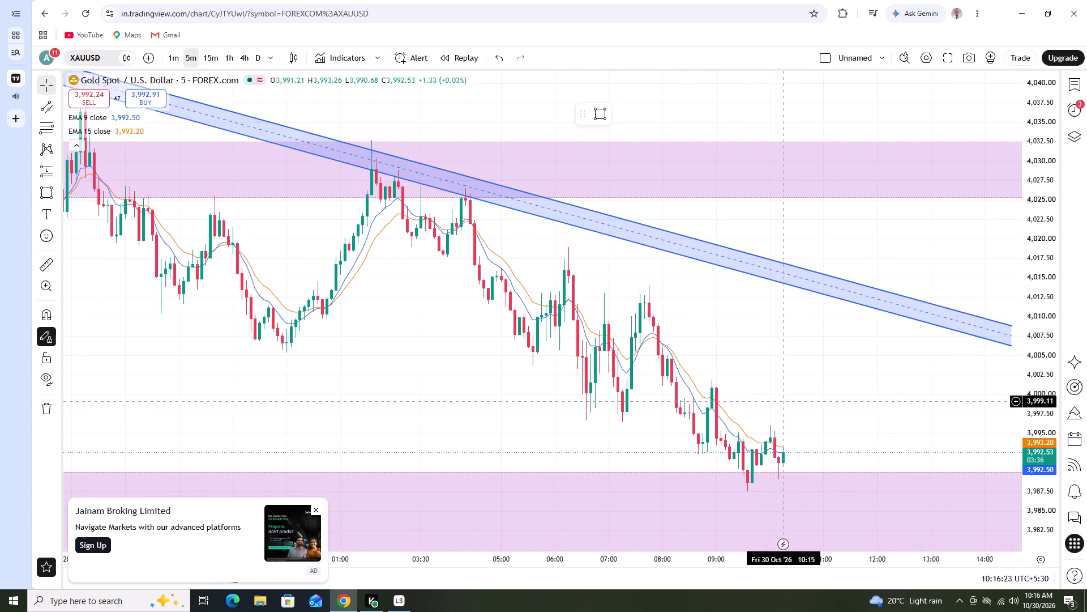
pyautogui.scroll(-4, 785, 402)
pyautogui.scroll(3, 799, 406)
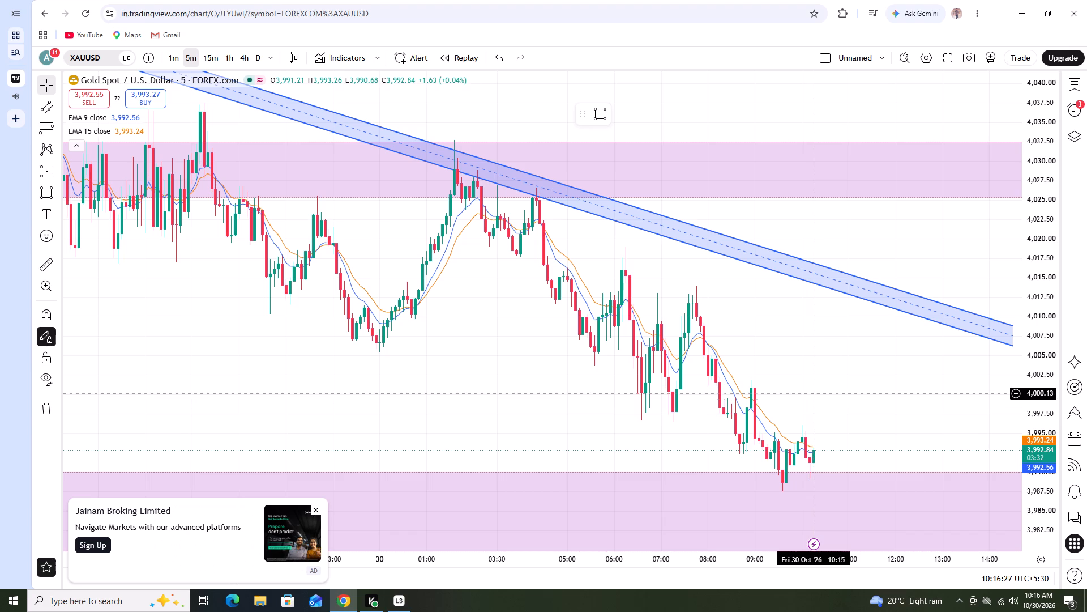
pyautogui.scroll(1, 806, 407)
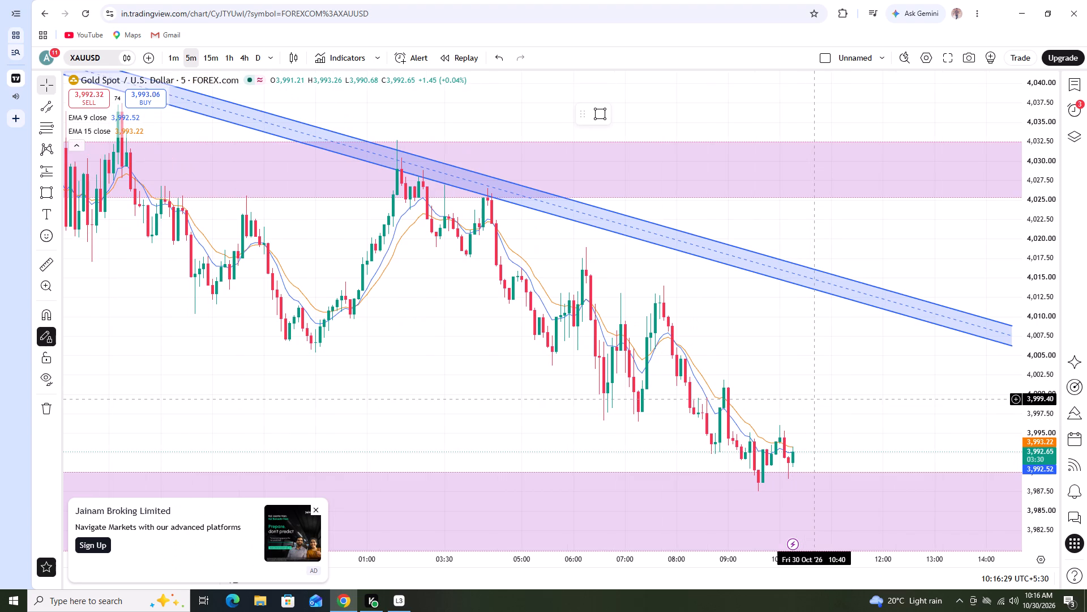
pyautogui.scroll(-2, 820, 405)
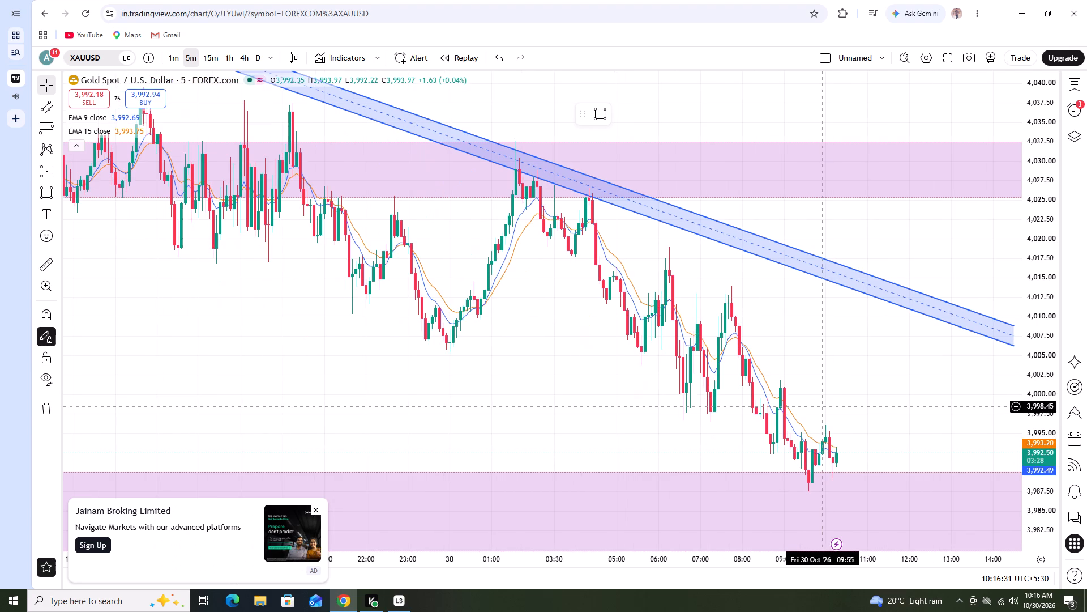
pyautogui.scroll(2, 826, 410)
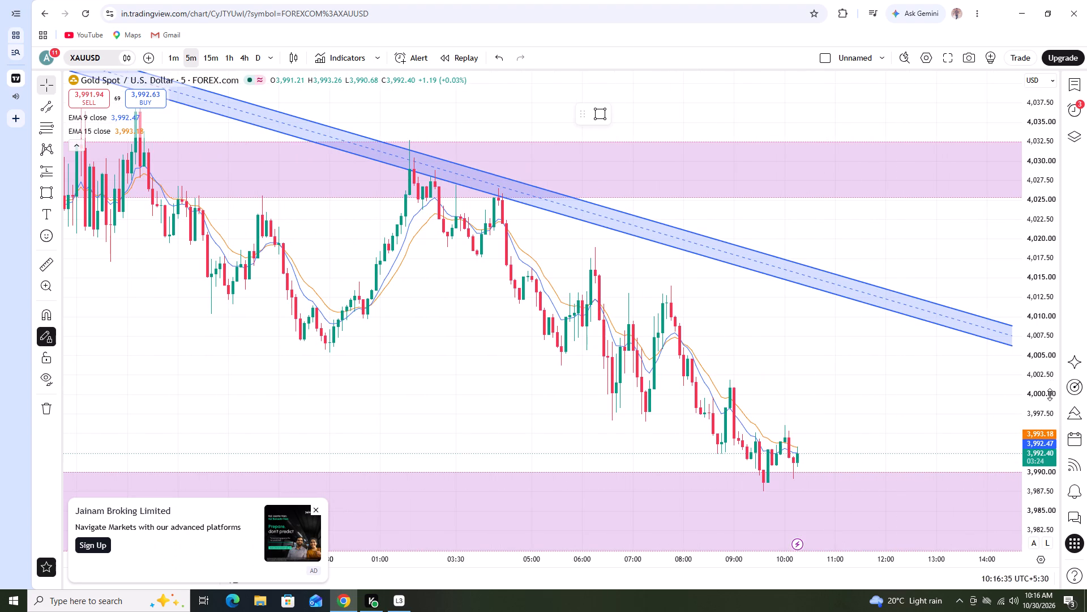
pyautogui.scroll(-2, 1050, 394)
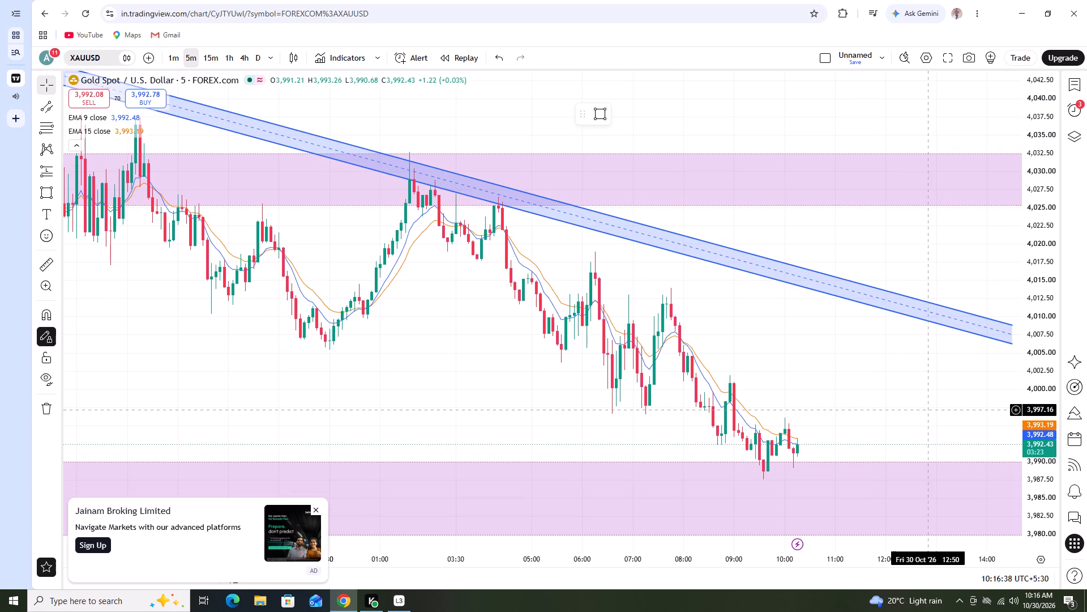
pyautogui.scroll(-1, 884, 435)
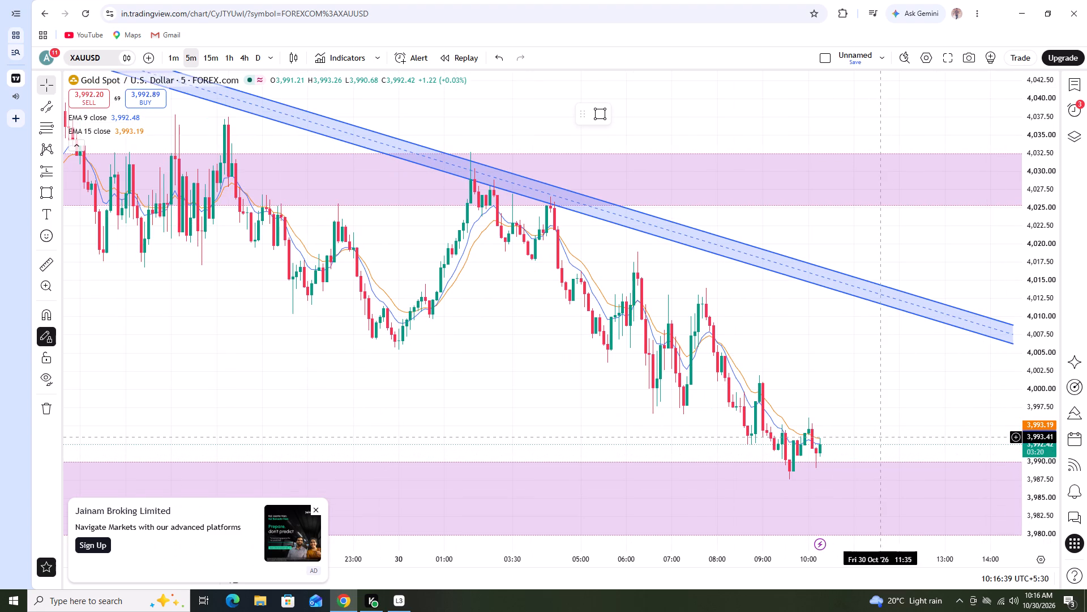
pyautogui.scroll(1, 883, 437)
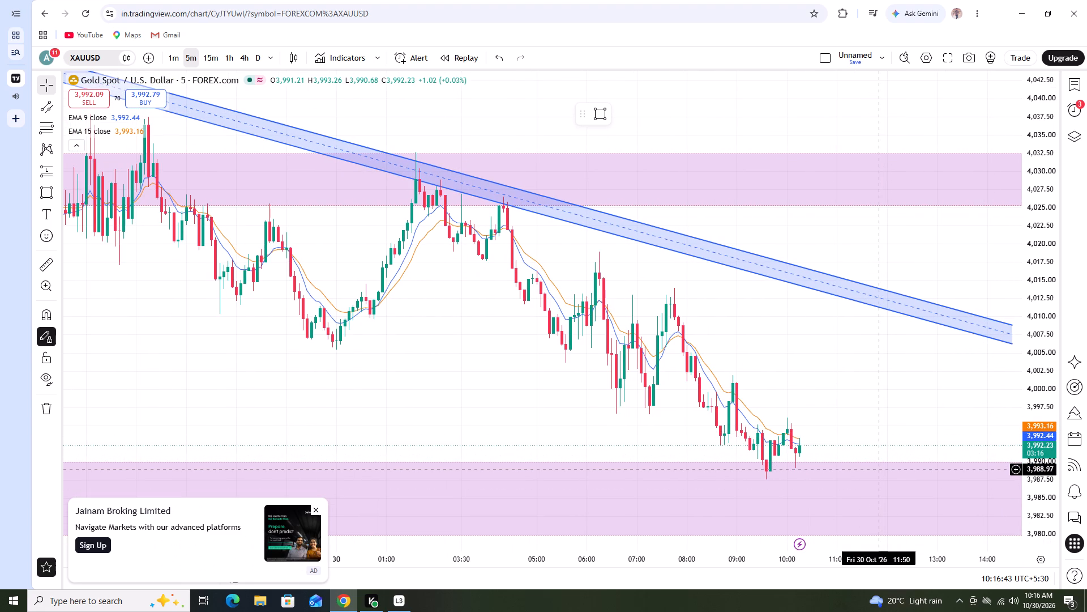
pyautogui.scroll(-4, 883, 471)
pyautogui.scroll(2, 883, 471)
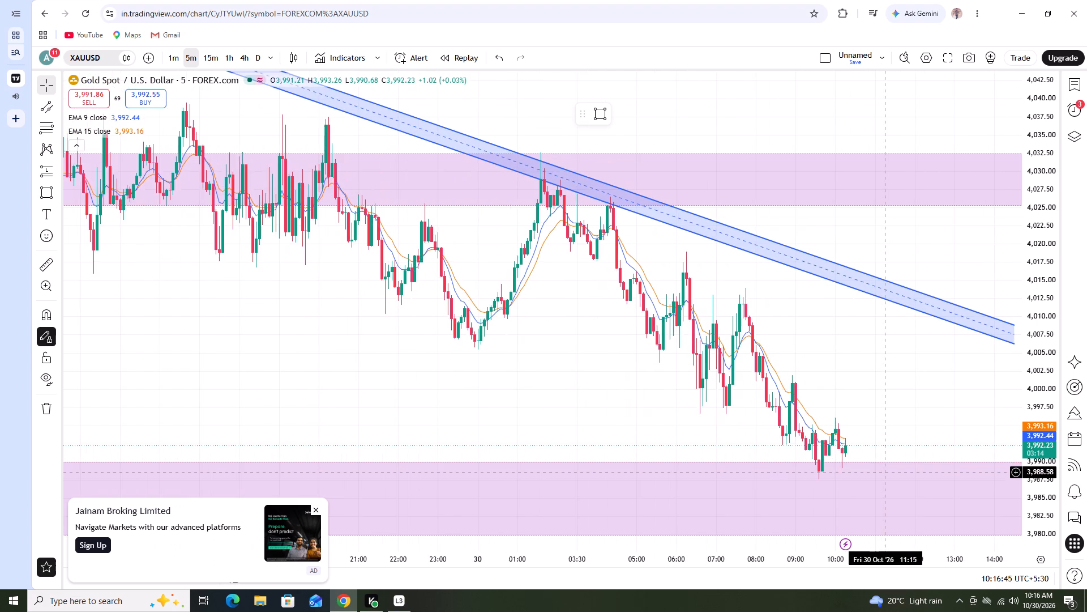
pyautogui.scroll(1, 885, 472)
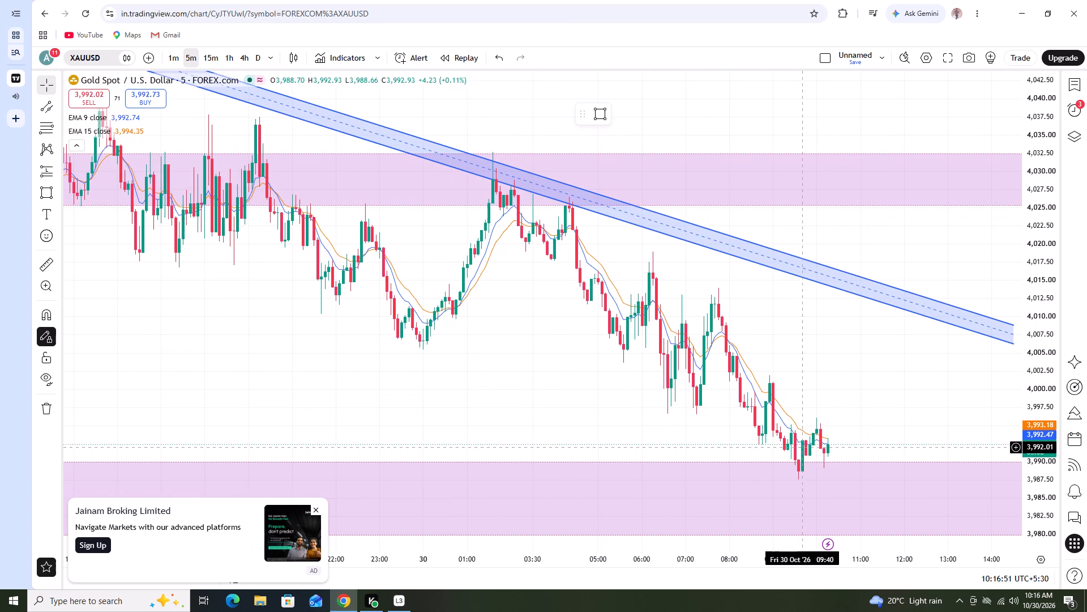
pyautogui.scroll(-12, 600, 375)
pyautogui.scroll(3, 647, 379)
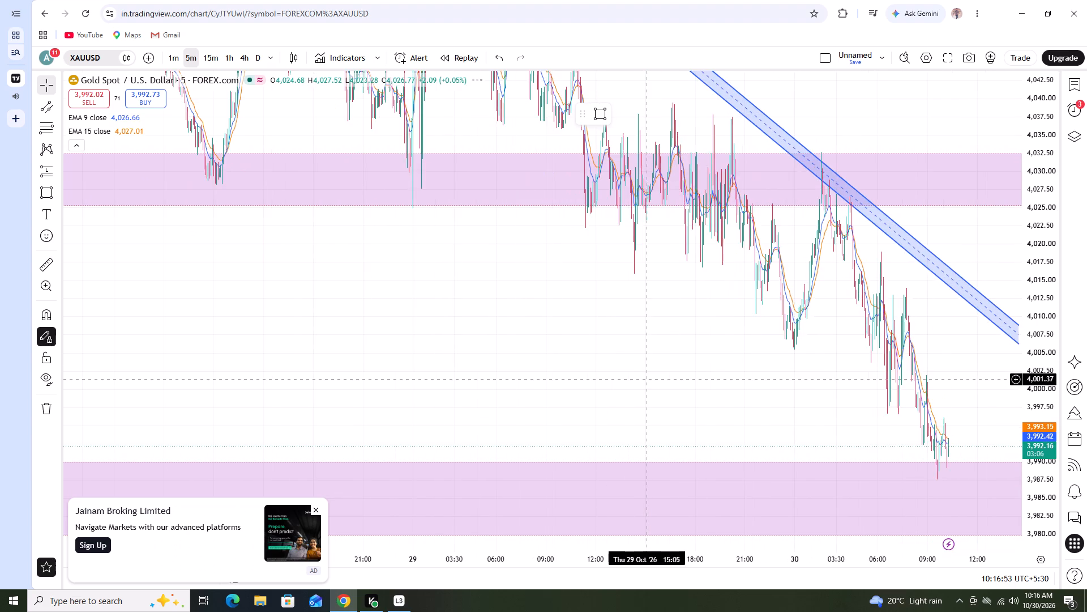
pyautogui.scroll(11, 648, 379)
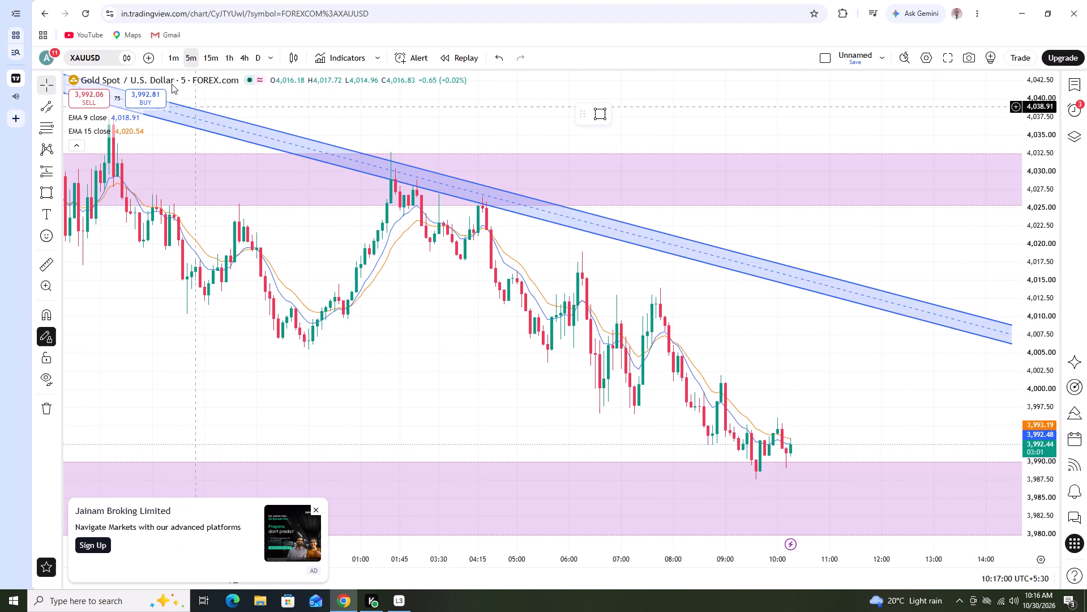
pyautogui.scroll(-4, 577, 273)
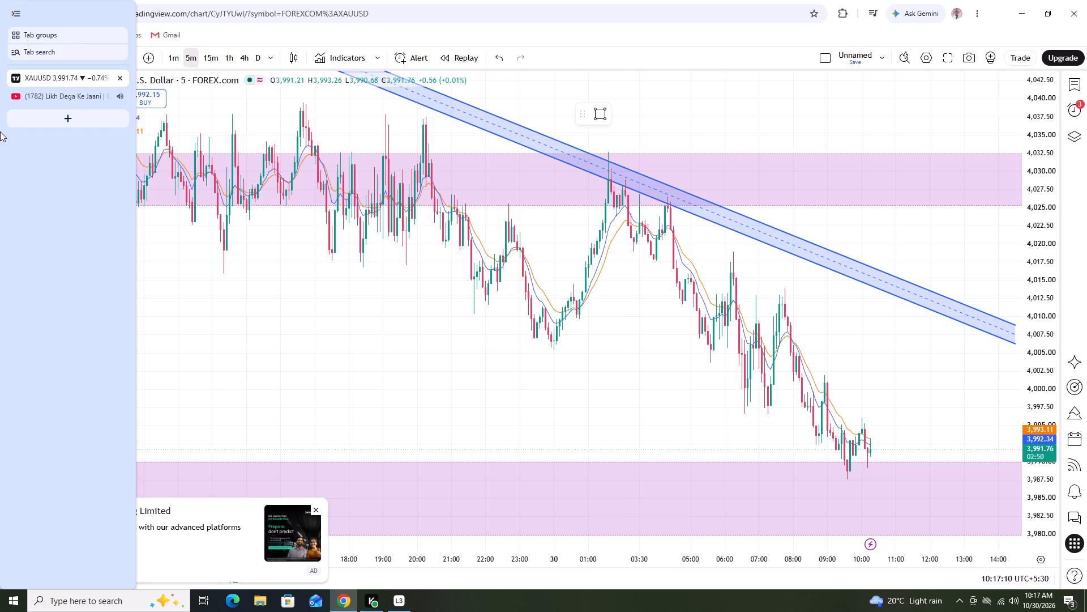
# Examine the live 5-minute XAUUSD candles around the top of the lowest zone and the EMA lines.
pyautogui.scroll(3, 880, 431)
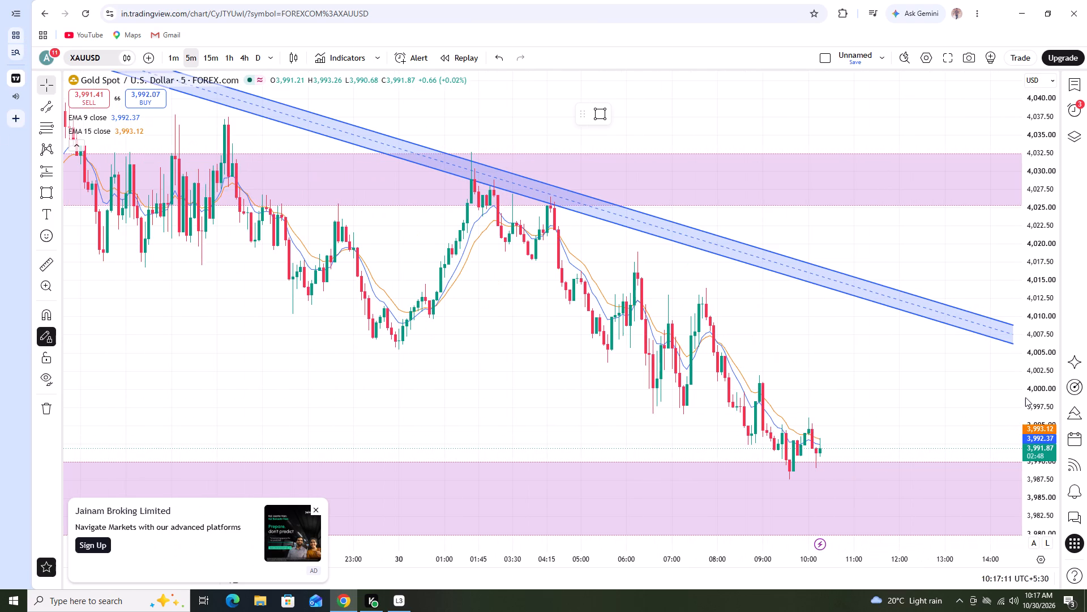
pyautogui.scroll(-2, 1026, 397)
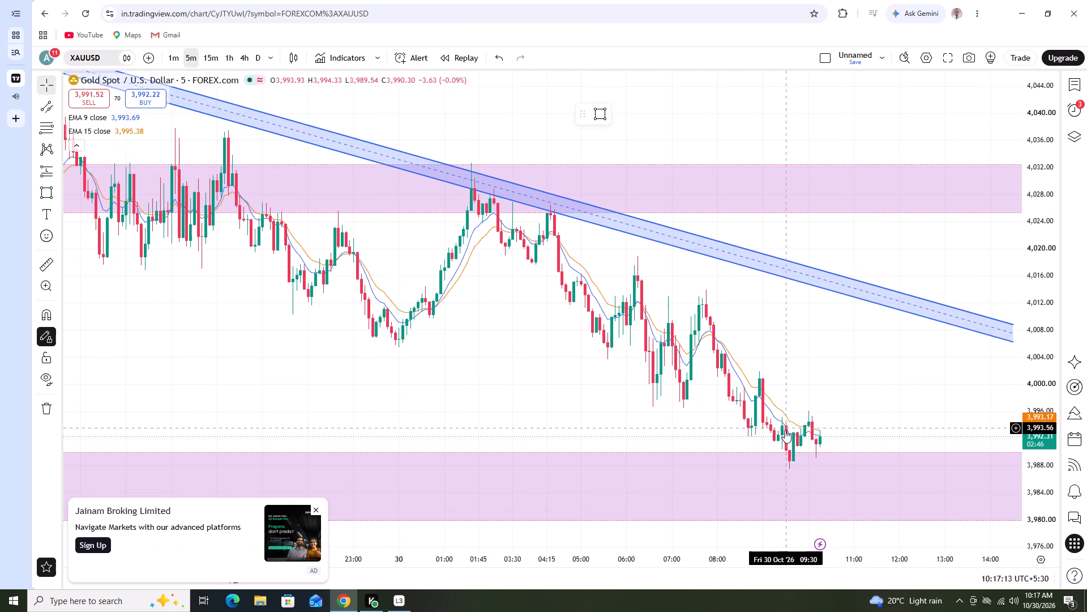
pyautogui.scroll(-1, 785, 430)
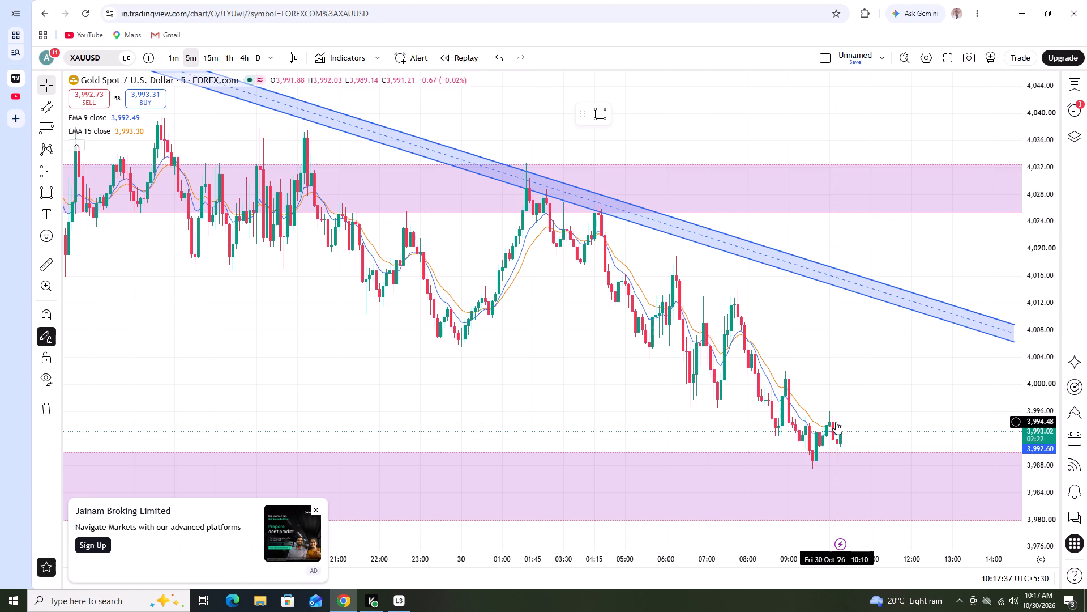
pyautogui.click(603, 388)
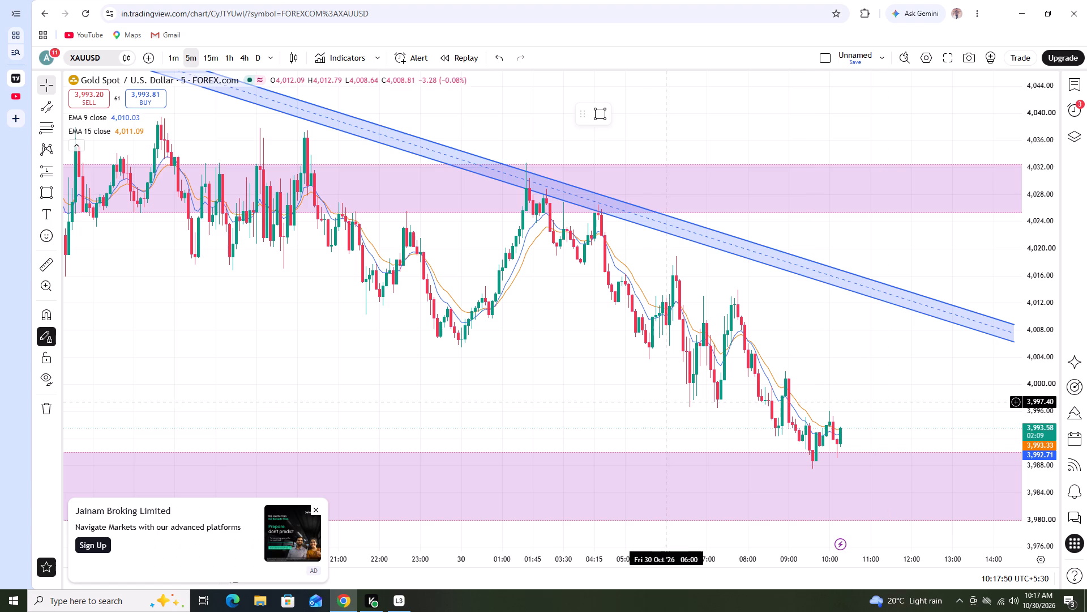
# Switch the chart to the 15-minute timeframe and examine price between the descending channel and the lowest zone.
pyautogui.click(208, 57)
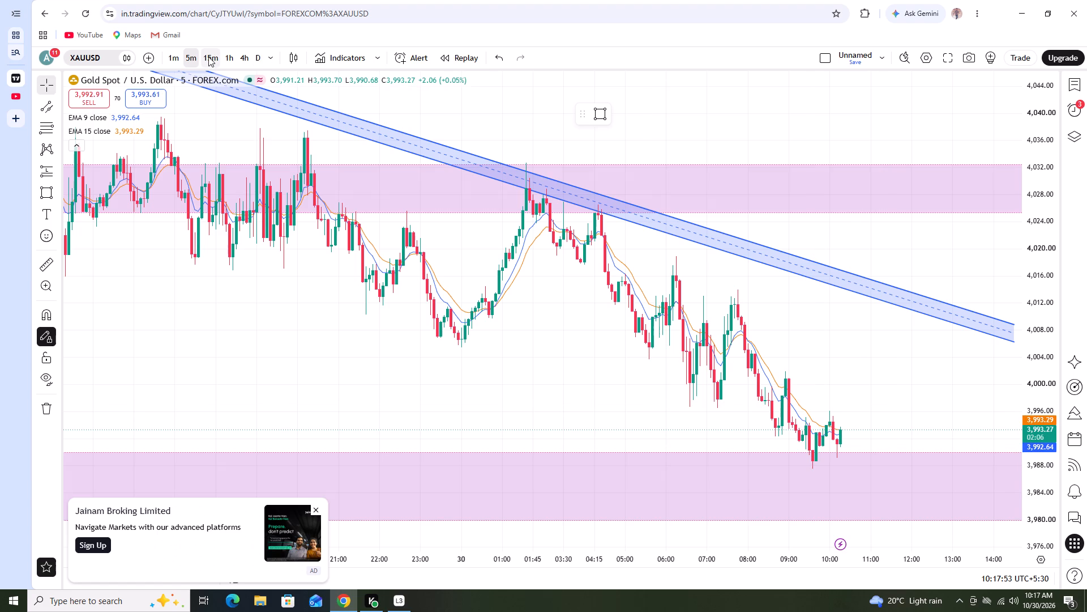
pyautogui.scroll(2, 570, 296)
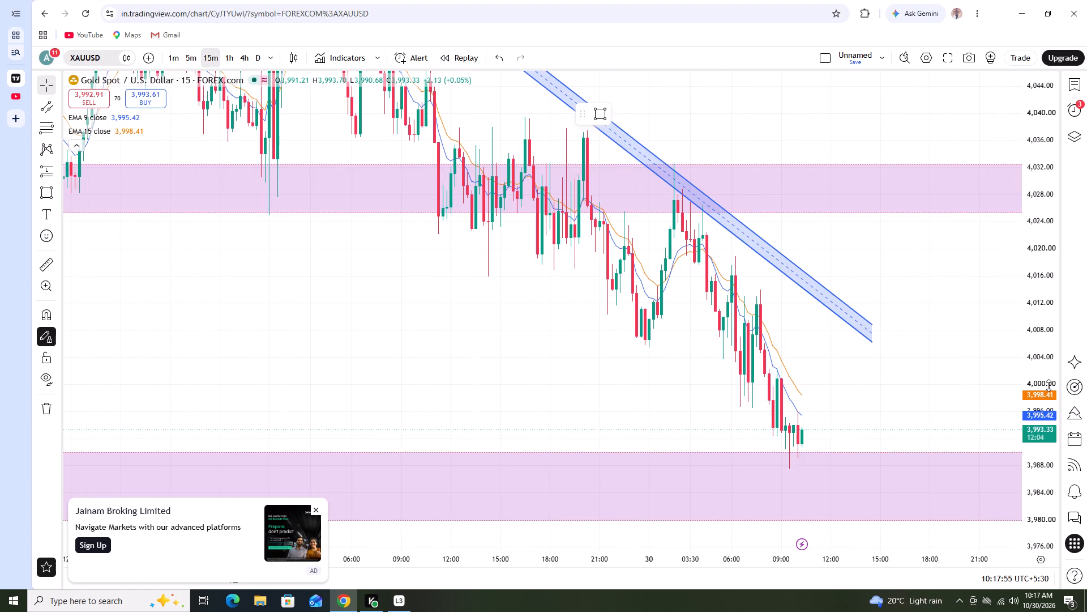
pyautogui.scroll(-11, 1048, 385)
pyautogui.scroll(-3, 624, 403)
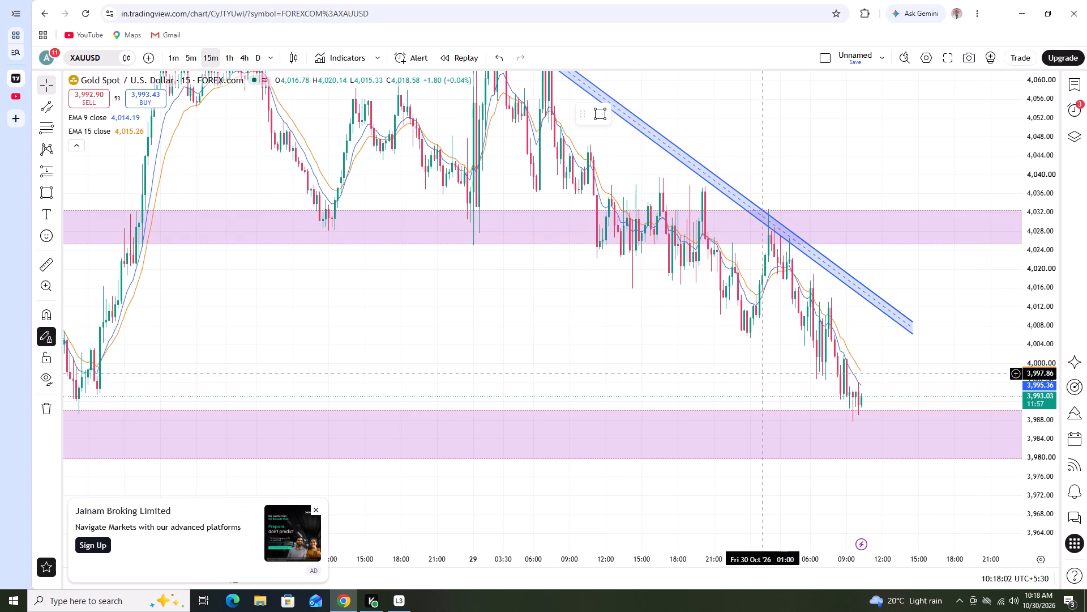
# Open the Zuperior dashboard in a new browser tab and launch its trading terminal.
pyautogui.click(32, 122)
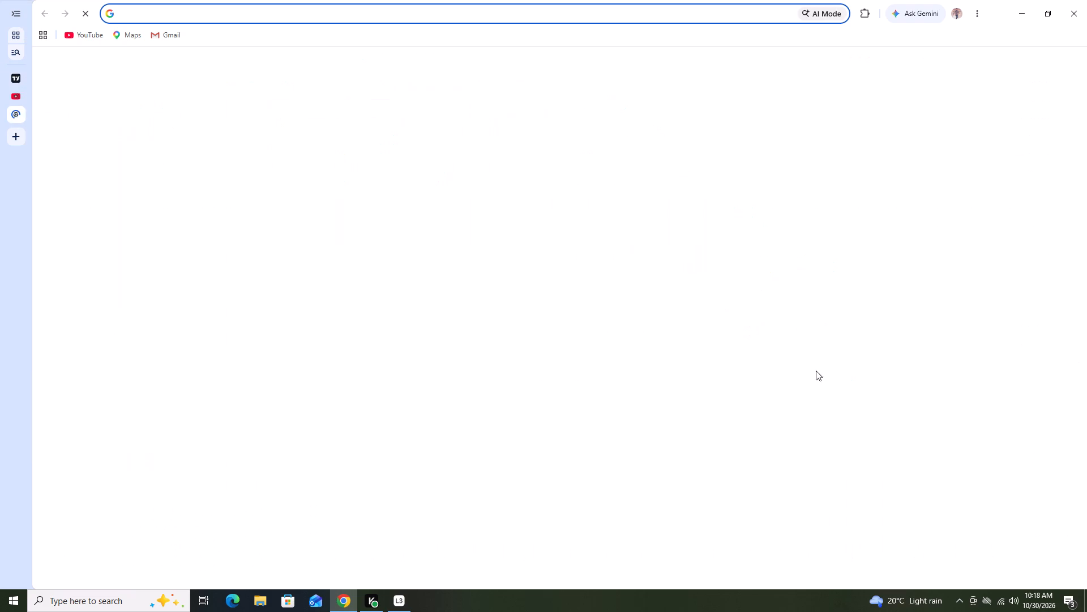
pyautogui.click(637, 322)
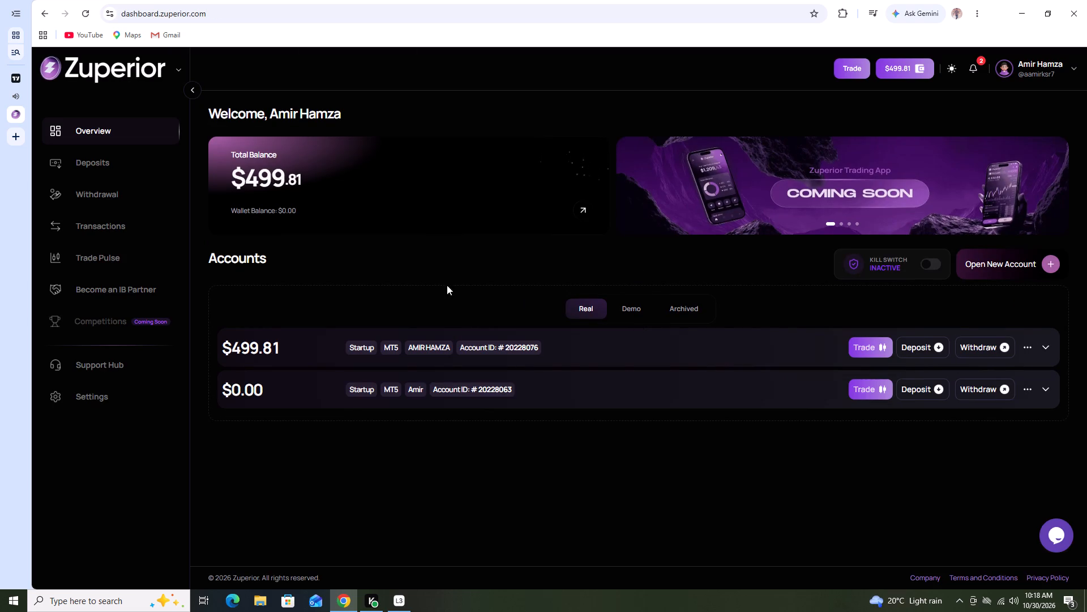
pyautogui.click(855, 67)
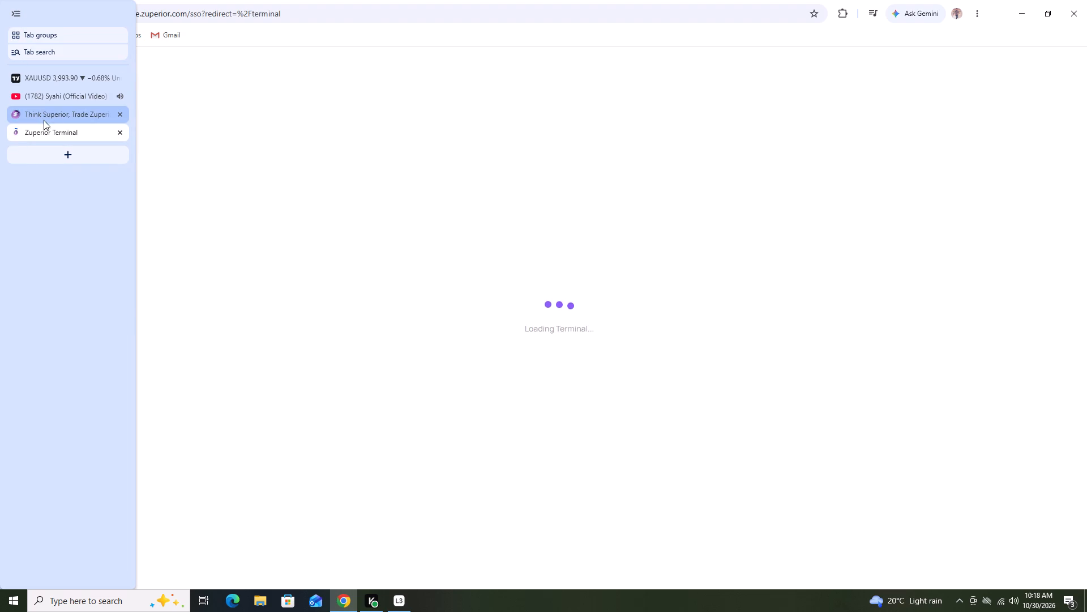
# Switch to YouTube and pause the song that is playing.
pyautogui.click(63, 100)
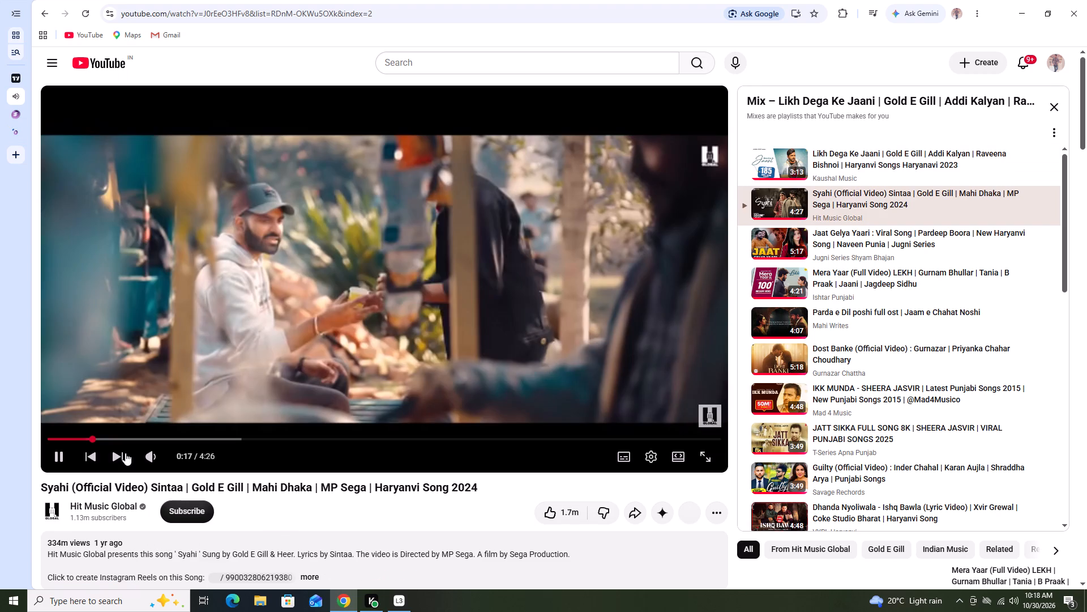
pyautogui.click(62, 454)
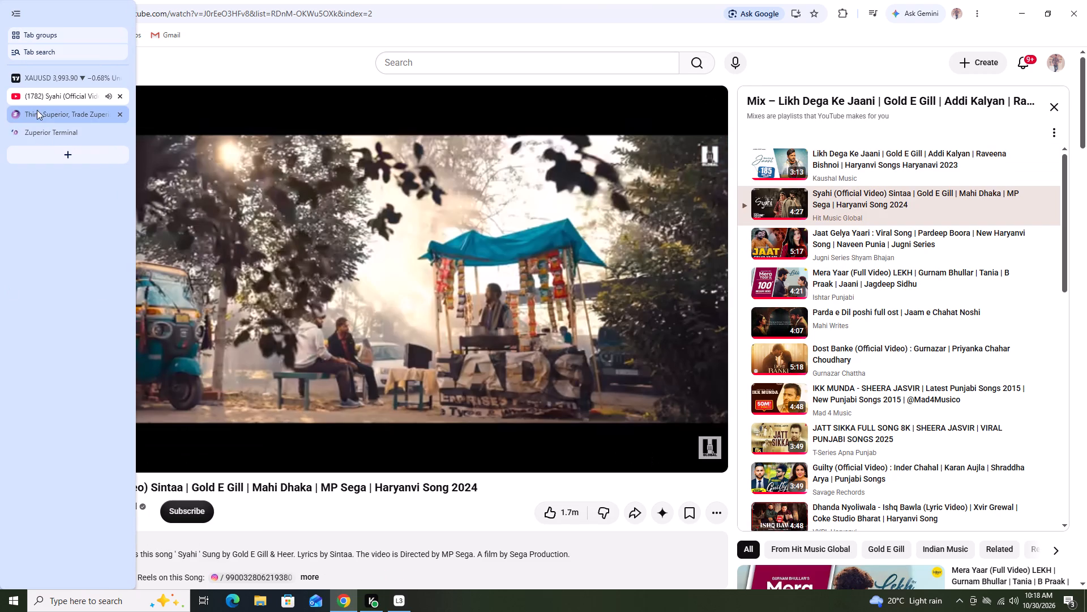
# Go back to the Zuperior dashboard, launch the trading terminal again and look over the XAUUSDm 5-minute chart.
pyautogui.click(48, 115)
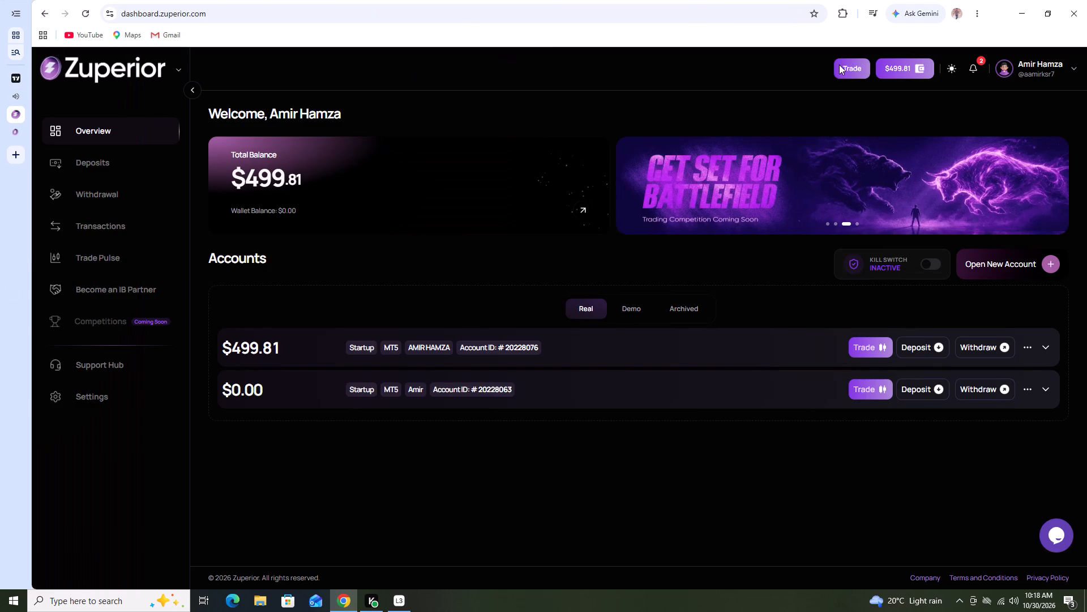
pyautogui.click(850, 67)
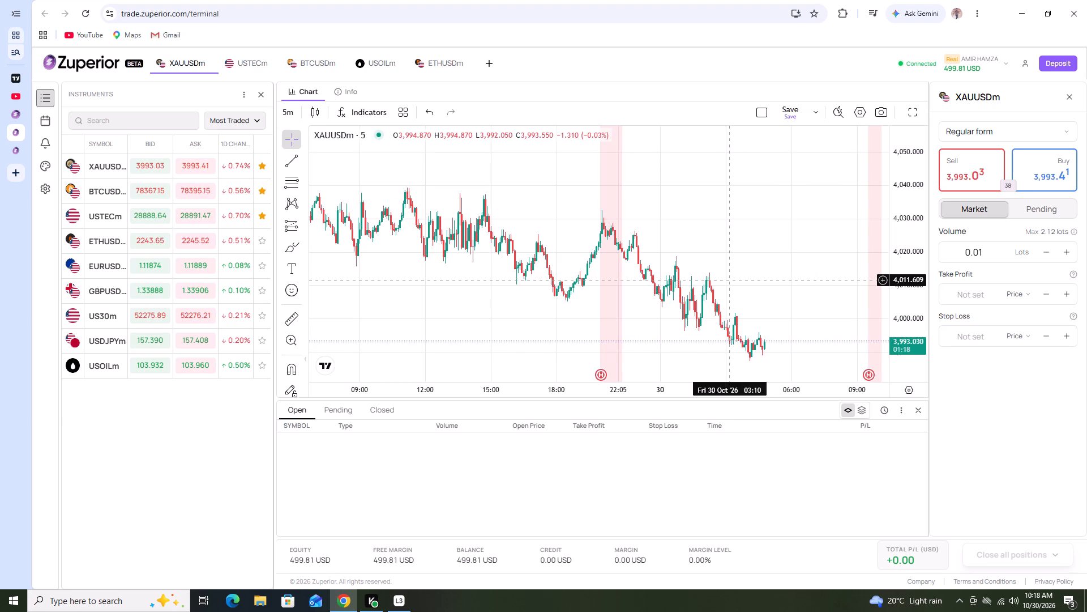
pyautogui.scroll(4, 755, 305)
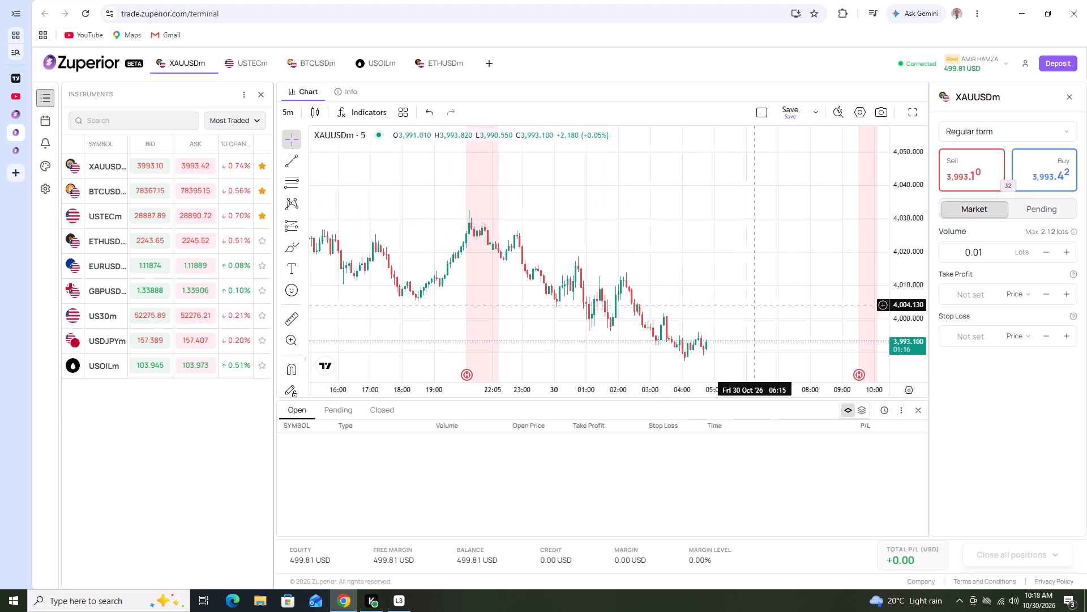
pyautogui.scroll(-2, 754, 330)
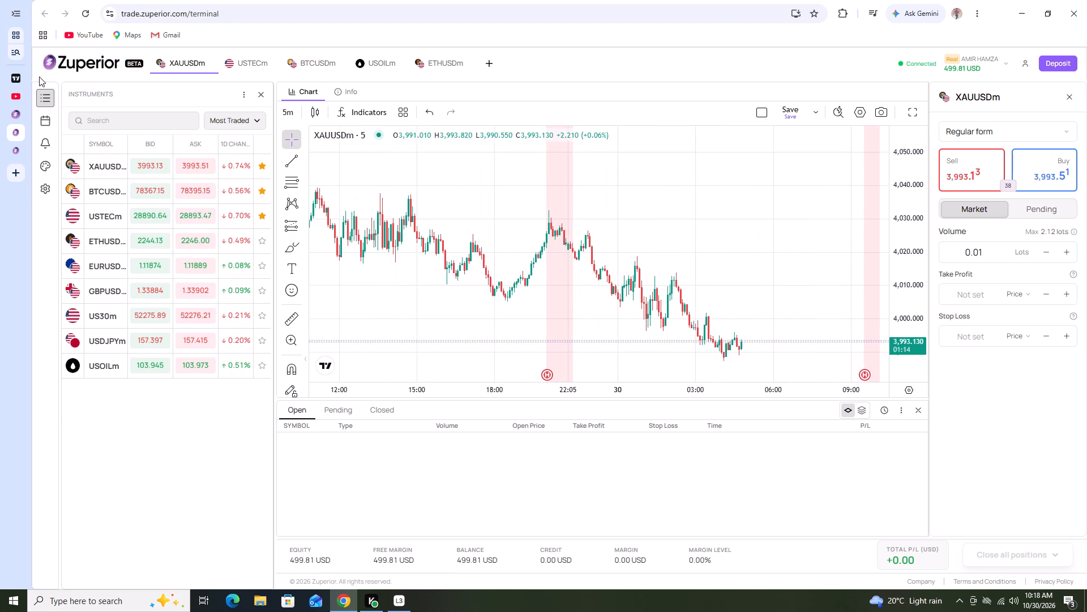
# Return to the TradingView XAUUSD chart and check the latest 15-minute candles against the lowest zone.
pyautogui.click(32, 82)
pyautogui.scroll(2, 636, 280)
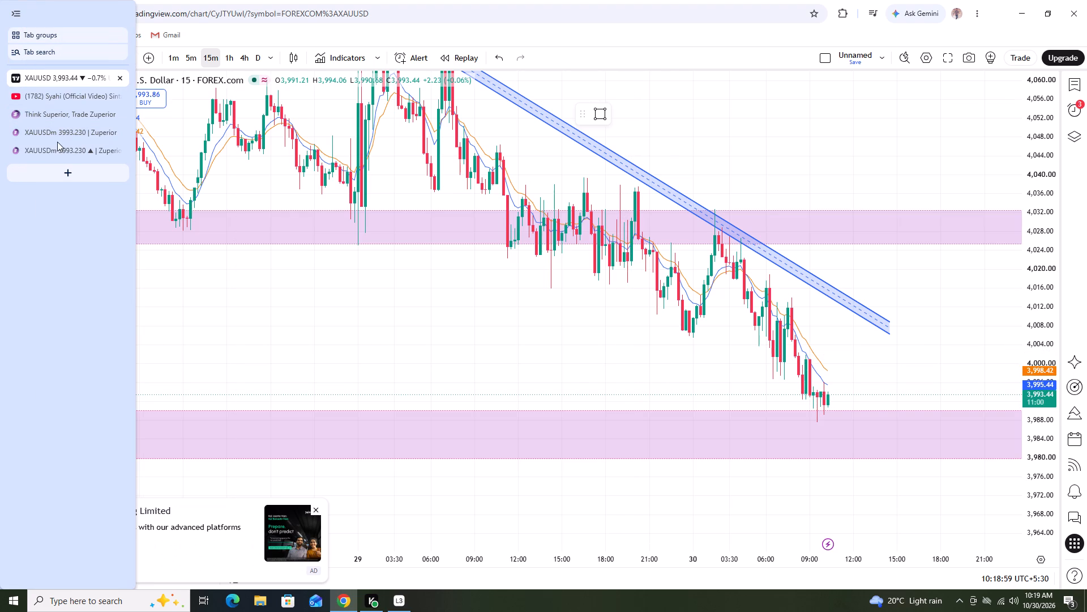
# In the other open Zuperior terminal tab, place a market sell order of 0.01 lots on XAUUSDm.
pyautogui.click(52, 146)
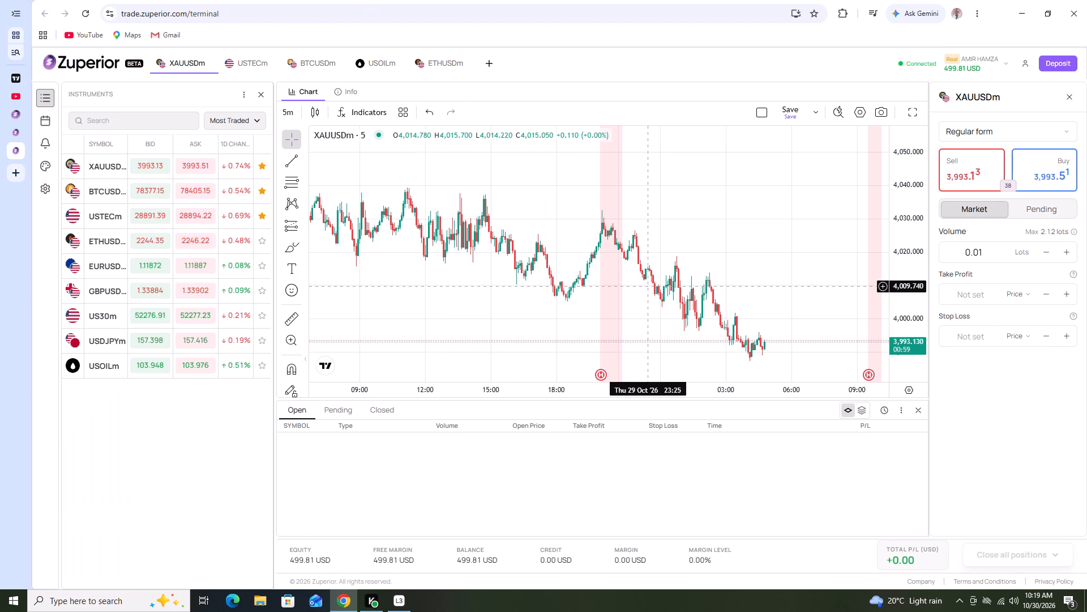
pyautogui.scroll(2, 650, 286)
pyautogui.scroll(1, 889, 327)
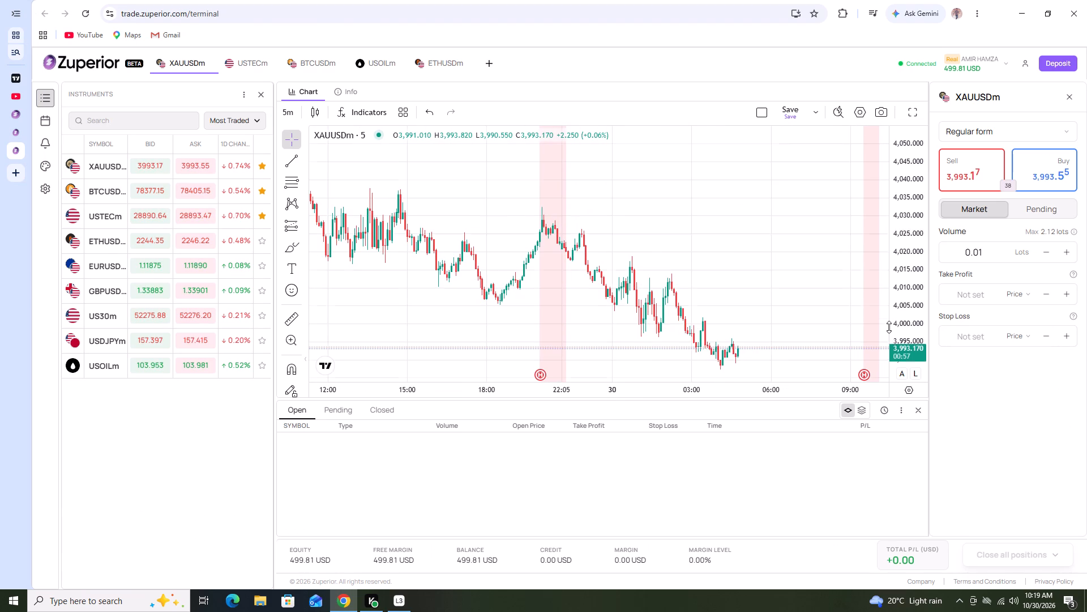
pyautogui.scroll(2, 889, 327)
pyautogui.scroll(-1, 905, 314)
pyautogui.click(982, 180)
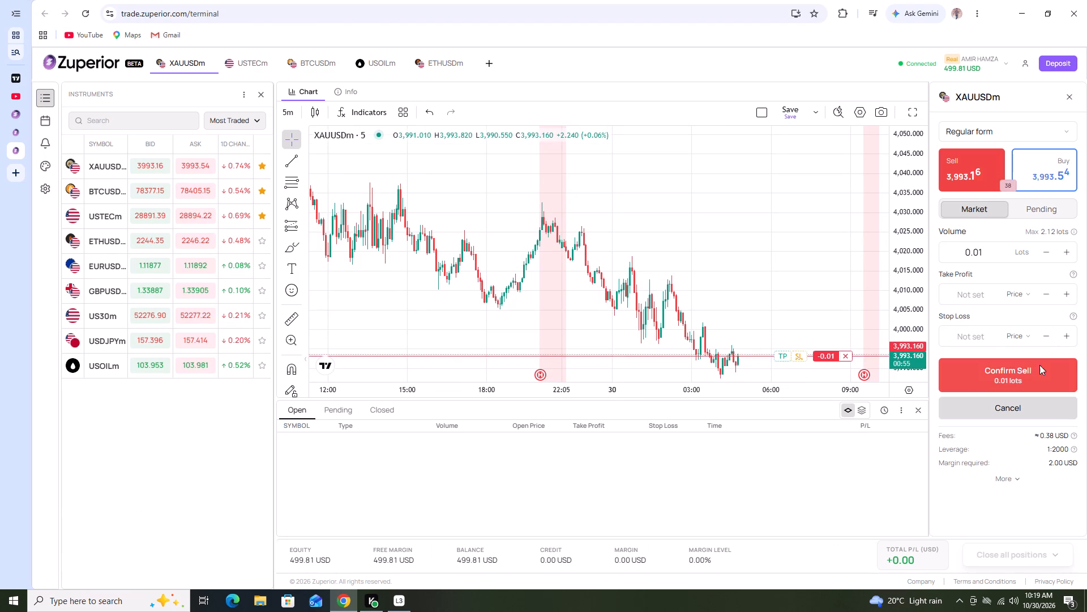
pyautogui.click(1035, 365)
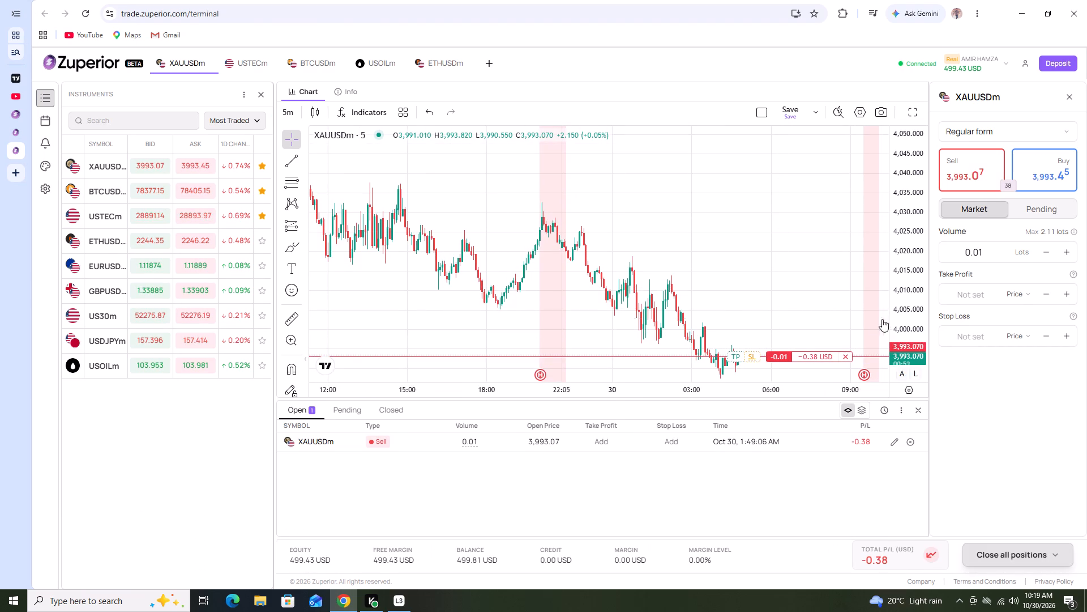
# Add a stop loss at 3,997.84 to the open XAUUSDm sell position on the chart.
pyautogui.scroll(2, 902, 307)
pyautogui.moveTo(816, 315); pyautogui.dragTo(785, 253)
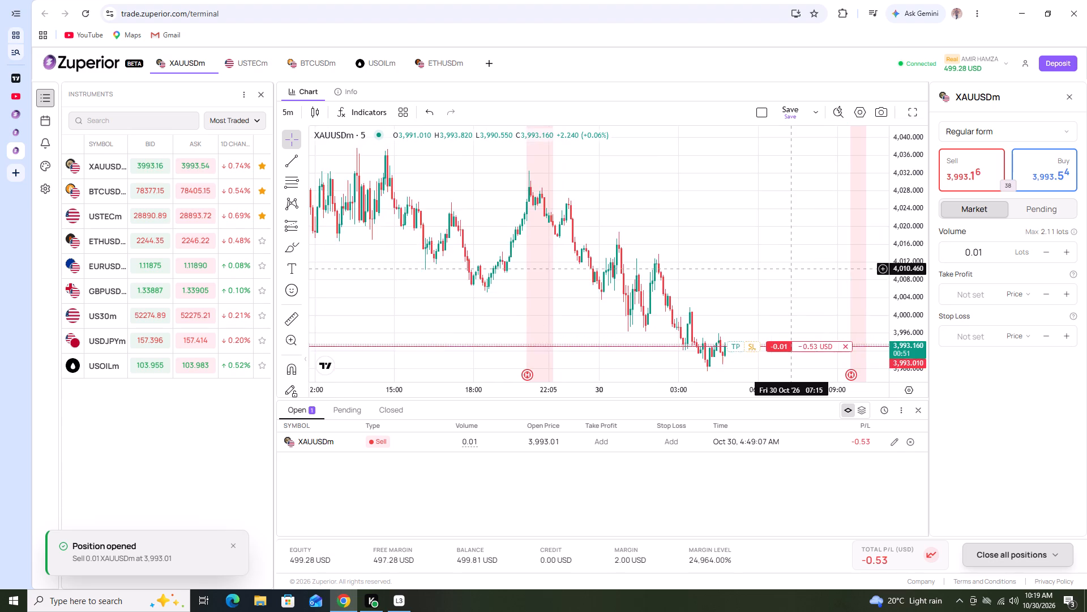
pyautogui.moveTo(785, 253); pyautogui.dragTo(781, 210)
pyautogui.moveTo(748, 287); pyautogui.dragTo(751, 274)
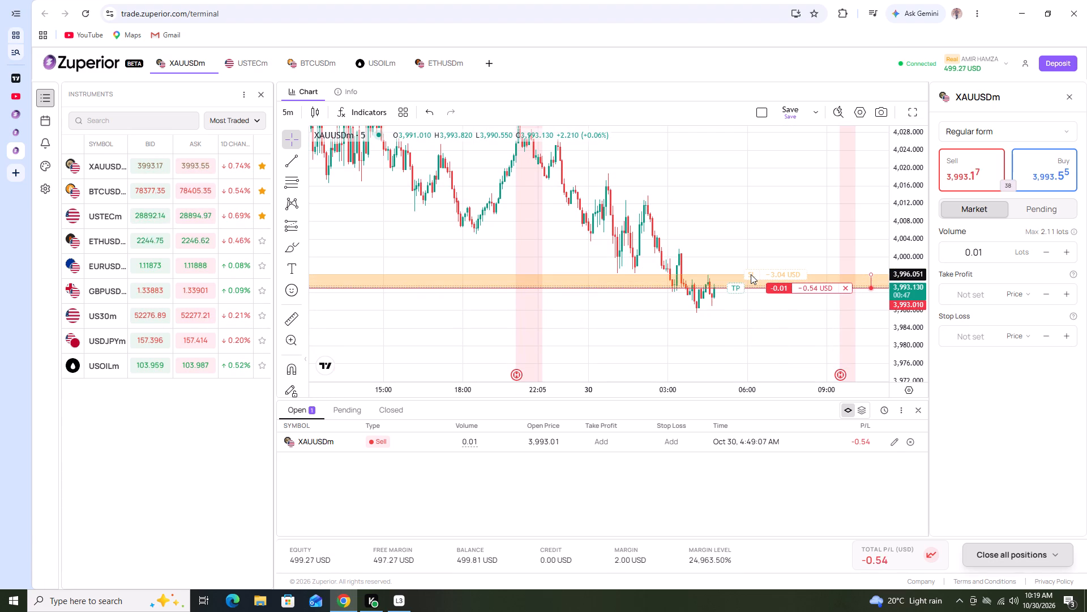
pyautogui.moveTo(751, 274); pyautogui.dragTo(752, 271)
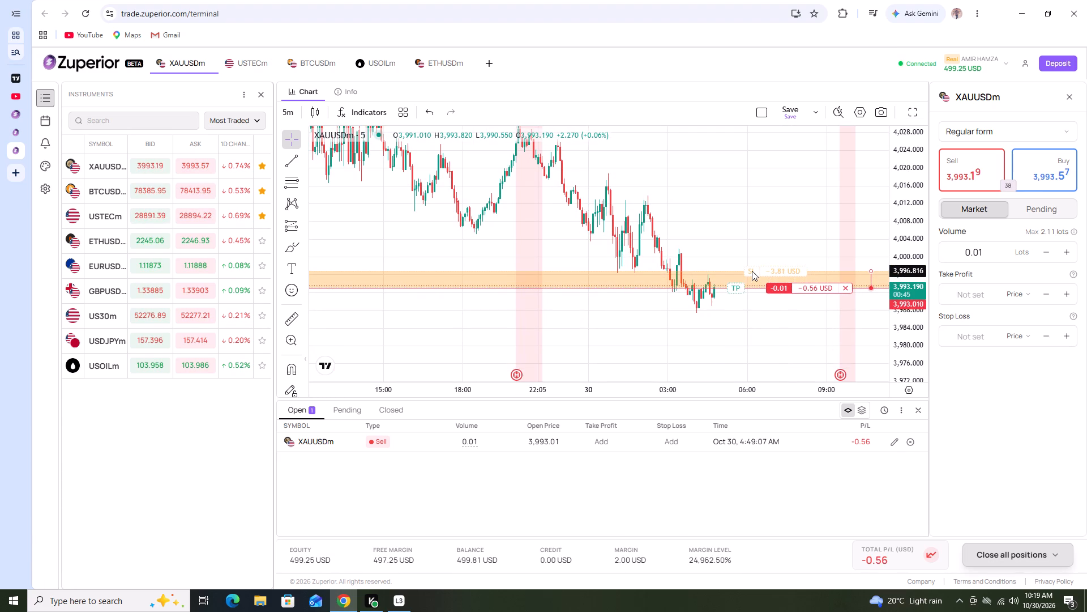
pyautogui.moveTo(752, 271); pyautogui.dragTo(752, 268)
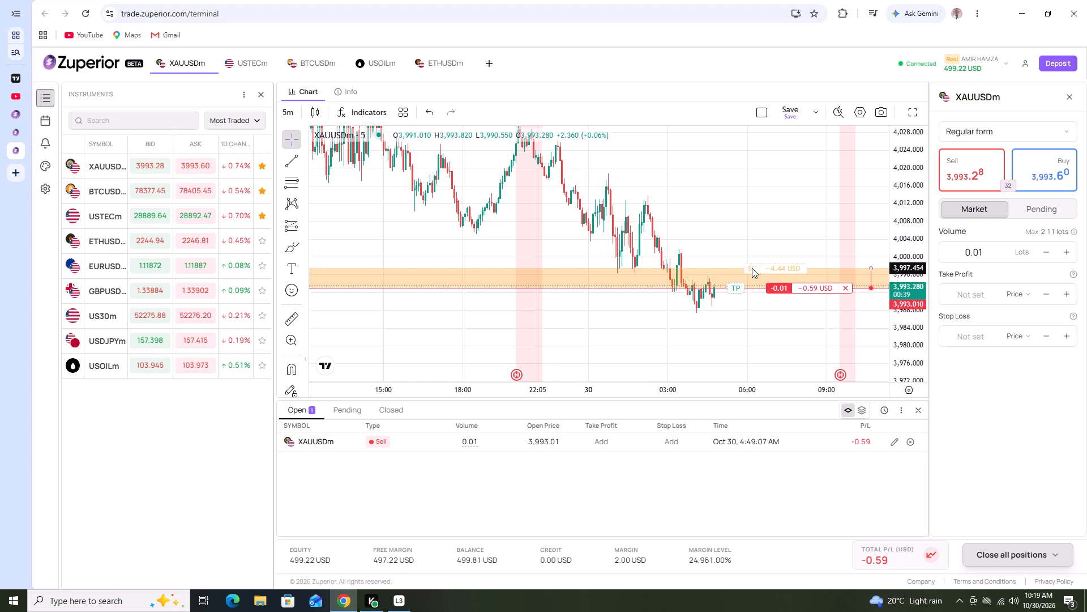
pyautogui.moveTo(752, 268); pyautogui.dragTo(752, 267)
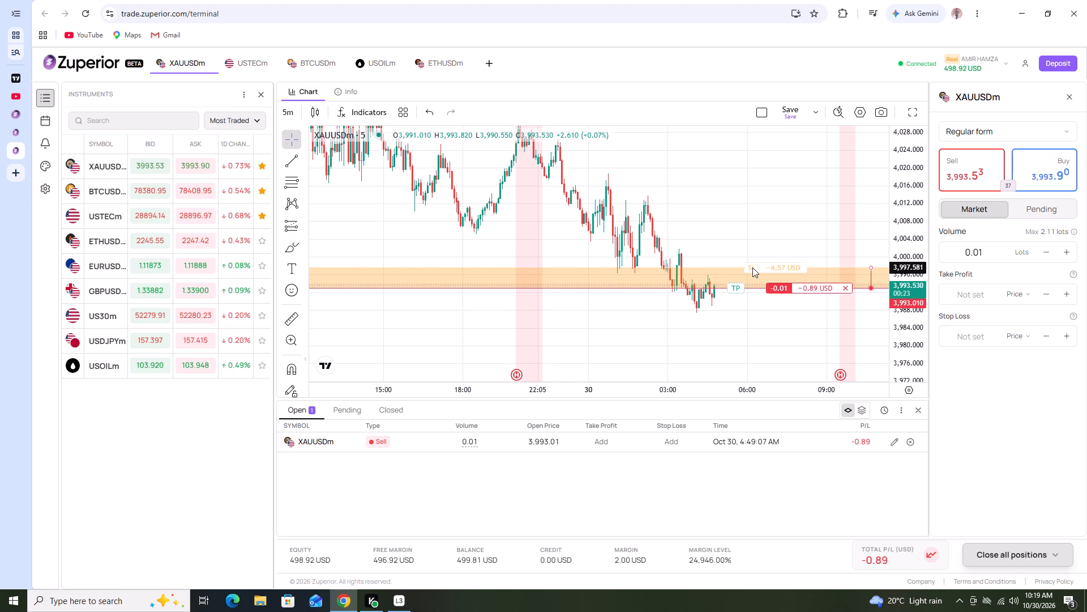
pyautogui.moveTo(752, 267); pyautogui.dragTo(752, 266)
pyautogui.click(768, 232)
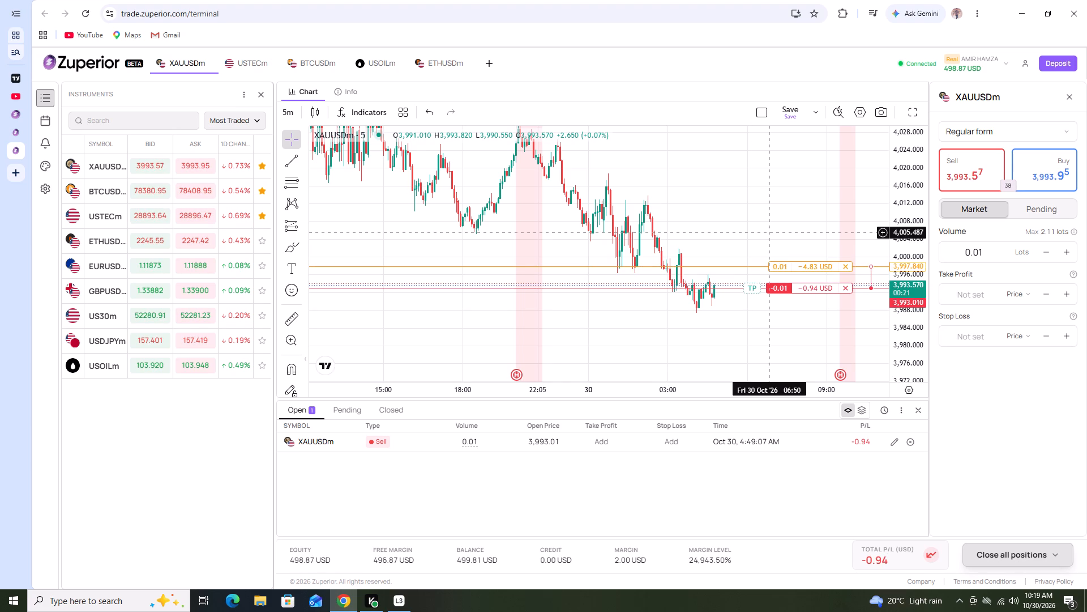
# Examine the XAUUSDm candles around the sell entry and its stop-loss level.
pyautogui.scroll(5, 905, 282)
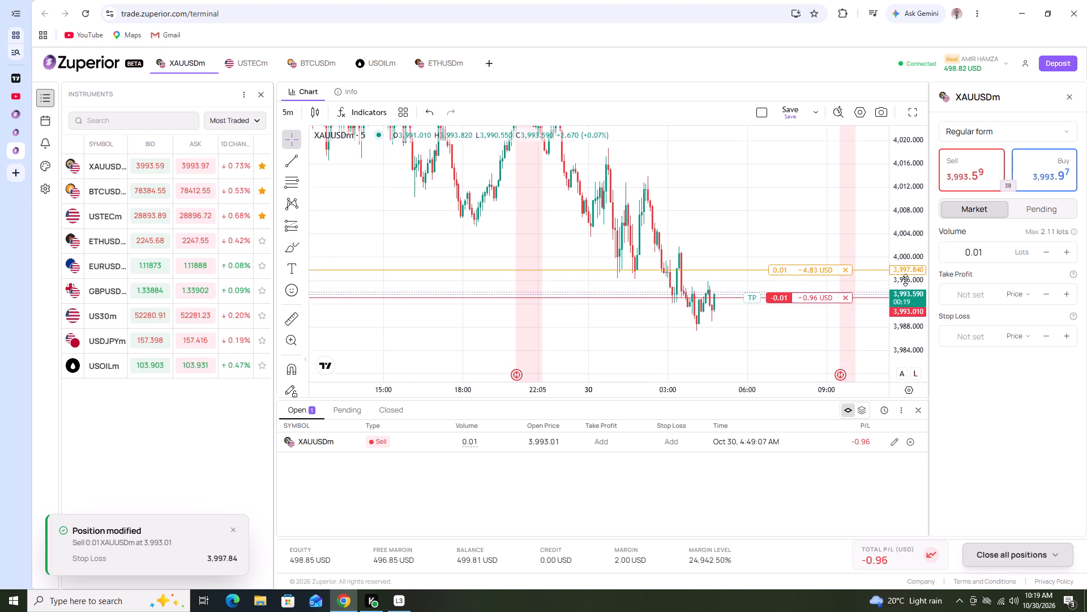
pyautogui.scroll(1, 908, 297)
pyautogui.scroll(2, 808, 317)
pyautogui.moveTo(777, 330); pyautogui.dragTo(786, 274)
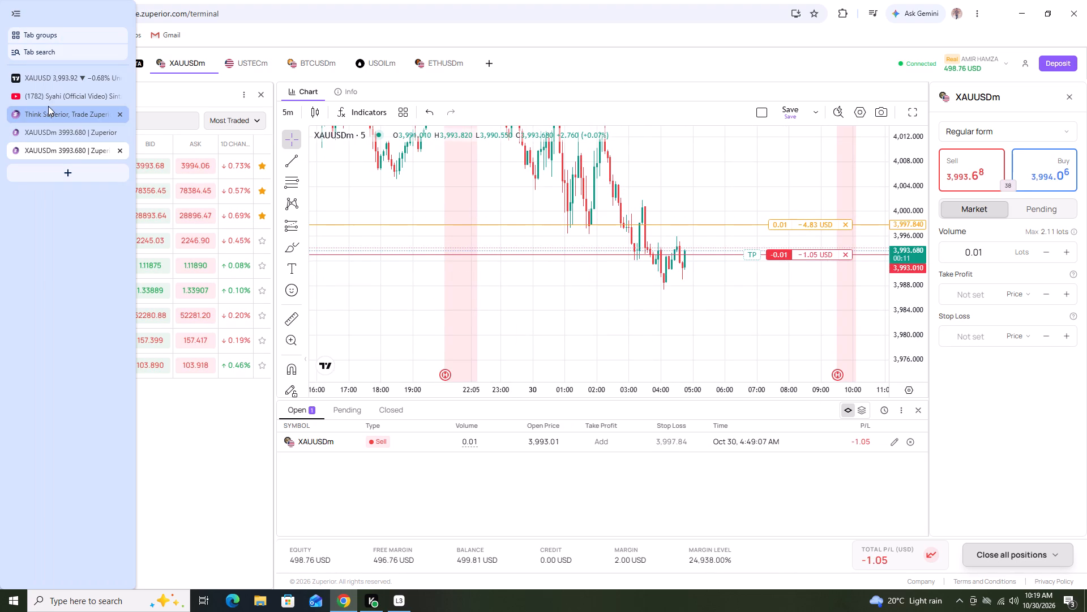
# Return to the TradingView XAUUSD chart, switch it to the 5-minute timeframe and examine the newest candles above the lowest zone.
pyautogui.click(45, 80)
pyautogui.scroll(2, 764, 407)
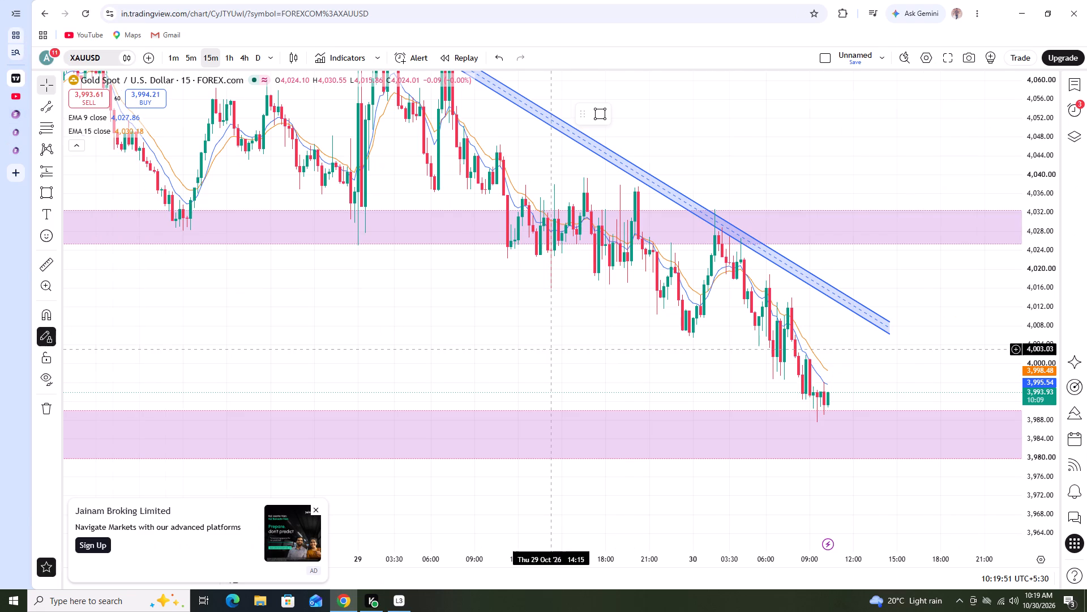
pyautogui.click(186, 60)
pyautogui.click(191, 57)
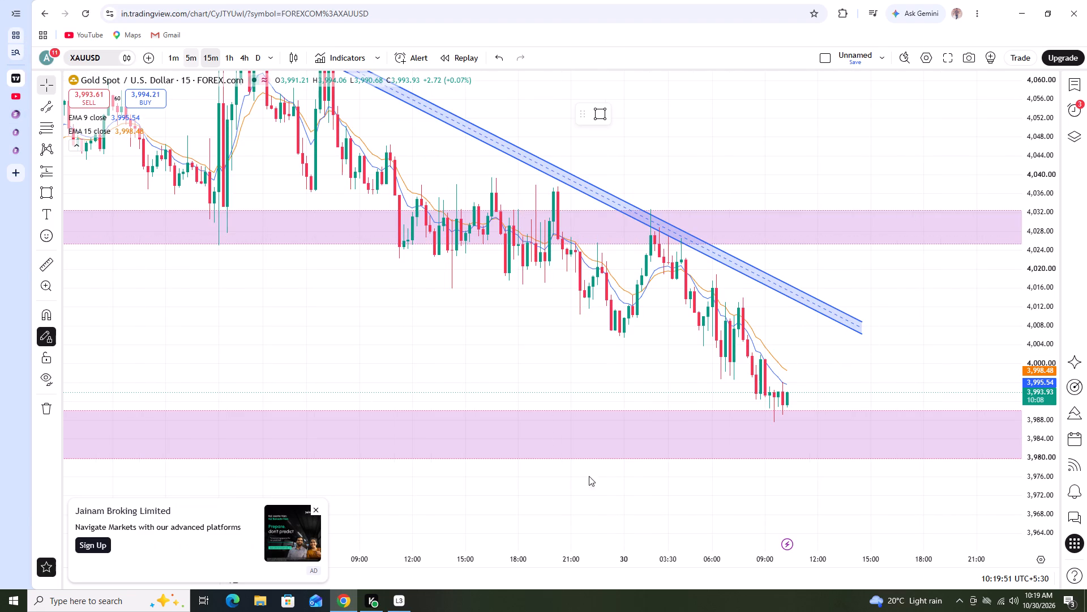
pyautogui.click(189, 58)
pyautogui.scroll(2, 1042, 362)
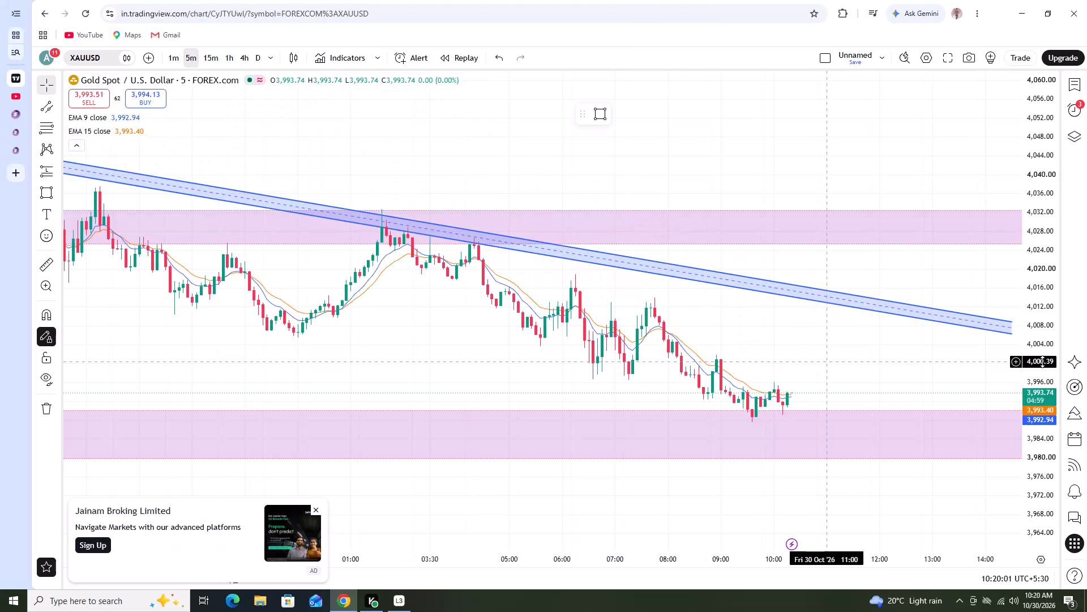
pyautogui.scroll(11, 1042, 362)
pyautogui.moveTo(856, 414); pyautogui.dragTo(868, 343)
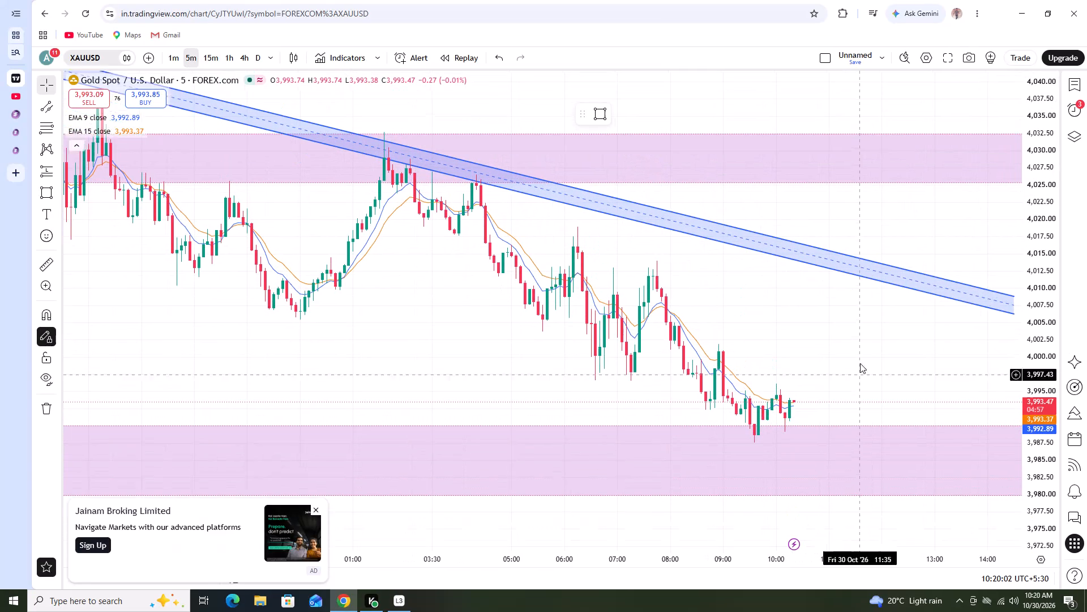
pyautogui.scroll(5, 1065, 336)
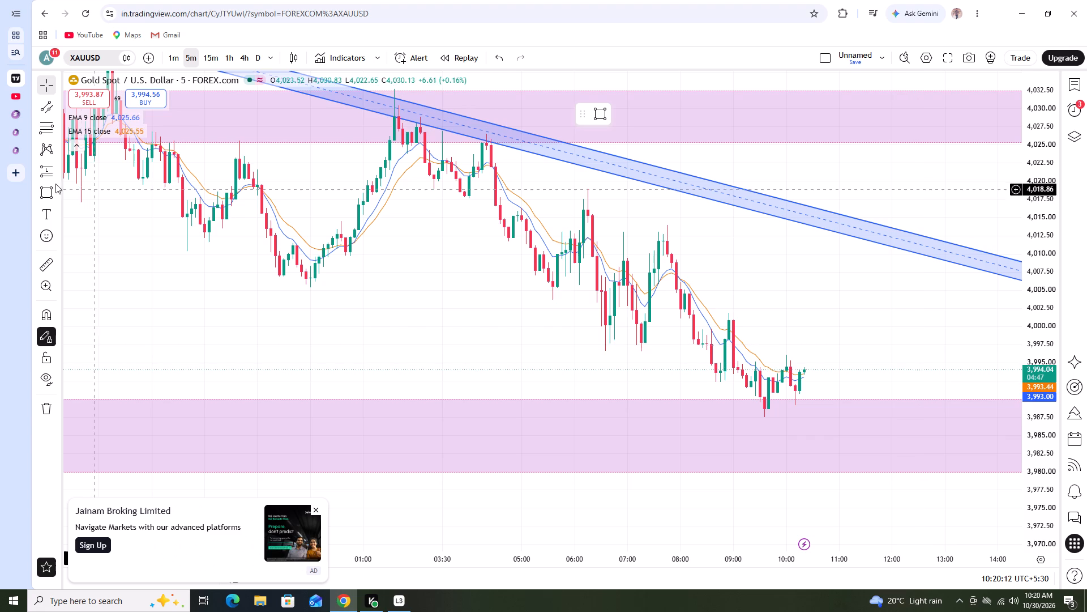
# Place a short position forecast on the newest XAUUSD candle with its entry at 3,992.88.
pyautogui.click(58, 168)
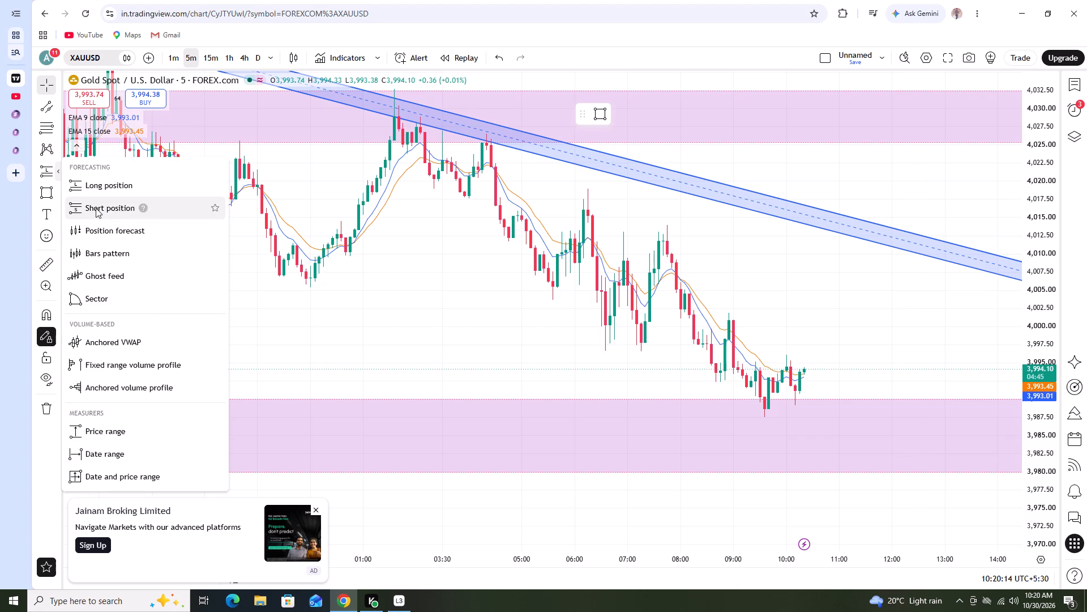
pyautogui.click(96, 208)
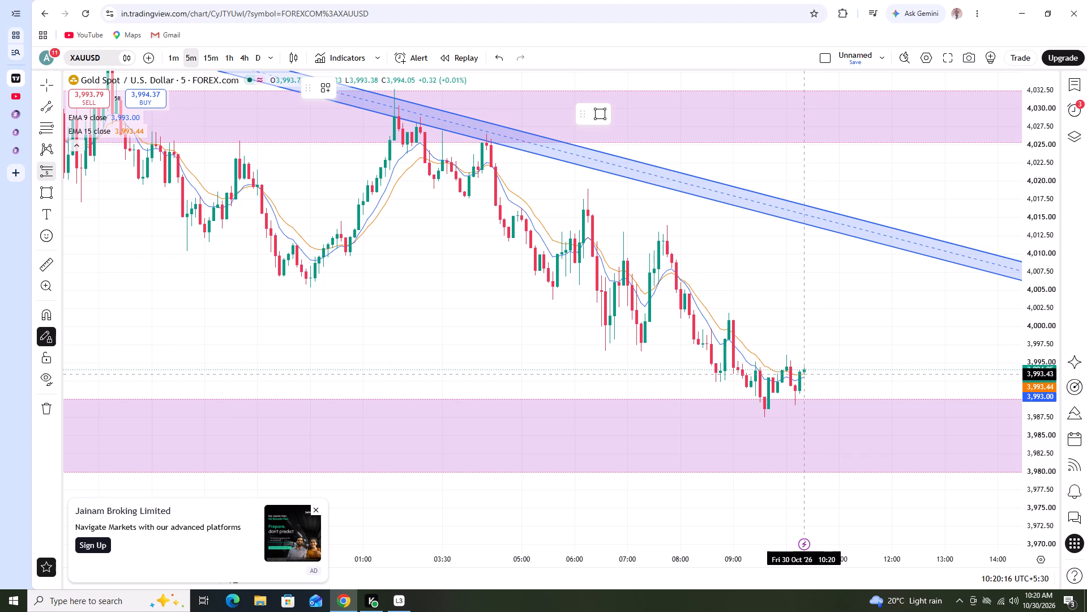
pyautogui.click(801, 378)
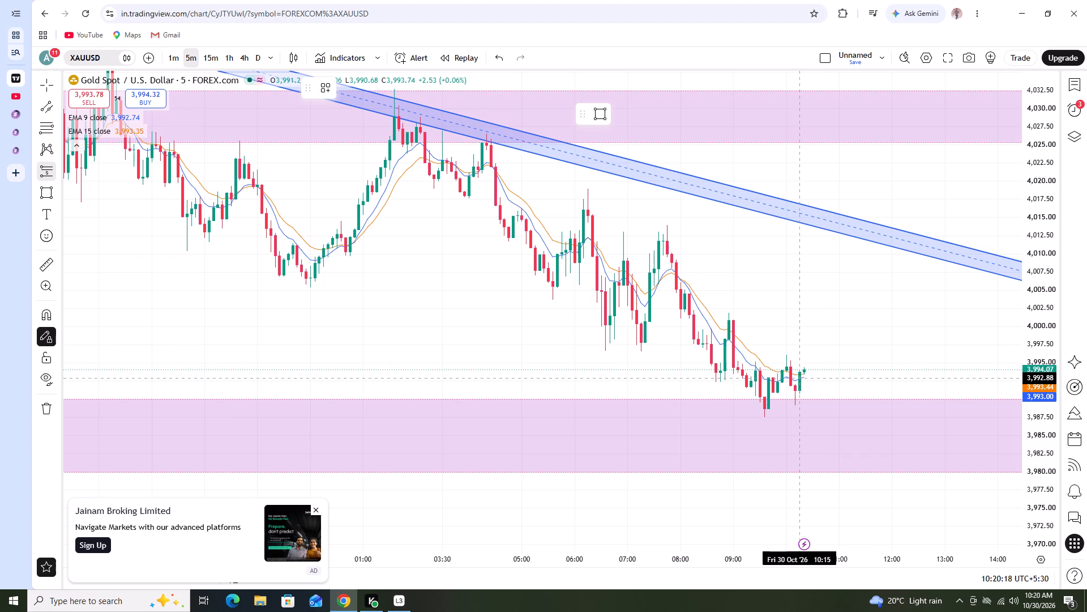
pyautogui.rightClick(651, 355)
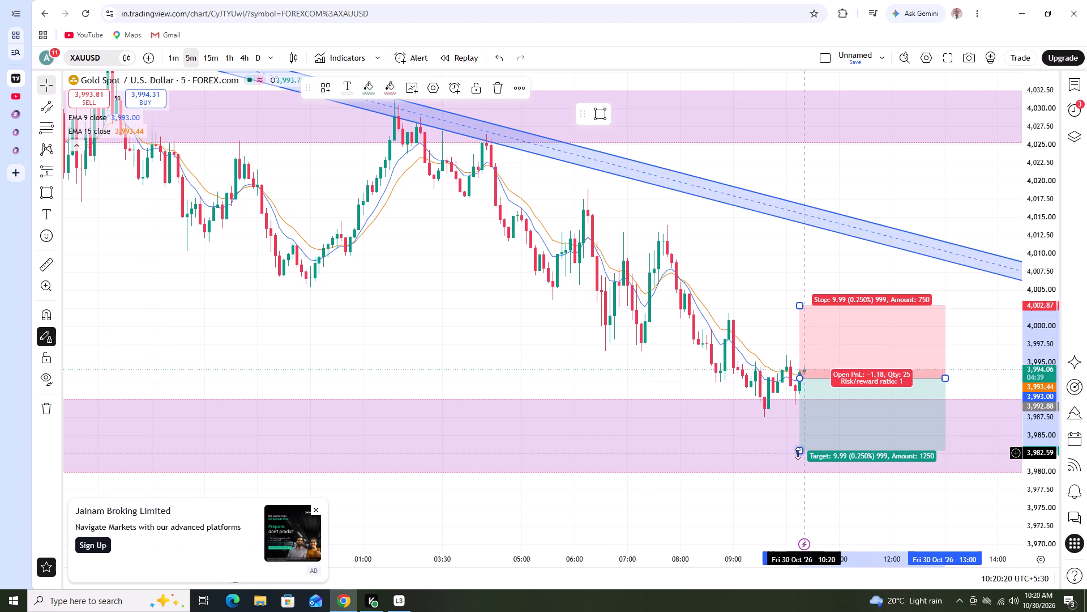
# Adjust the short position forecast to a target of 3,977.44 and a stop of 3,997.80, and shorten its time span to about 11:45.
pyautogui.moveTo(796, 449); pyautogui.dragTo(797, 493)
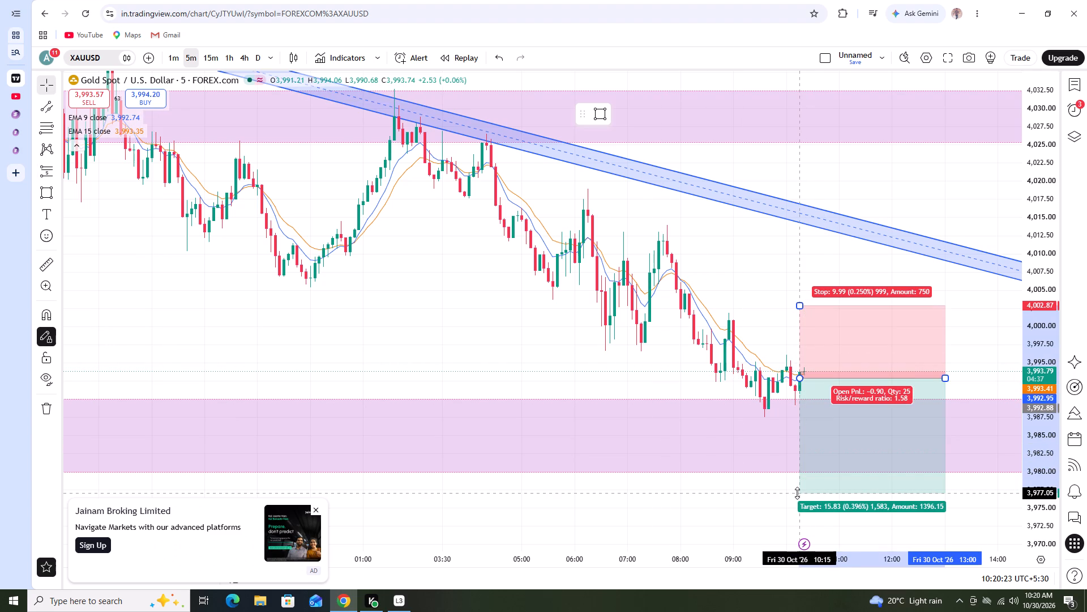
pyautogui.moveTo(797, 493); pyautogui.dragTo(796, 490)
pyautogui.moveTo(798, 306); pyautogui.dragTo(797, 306)
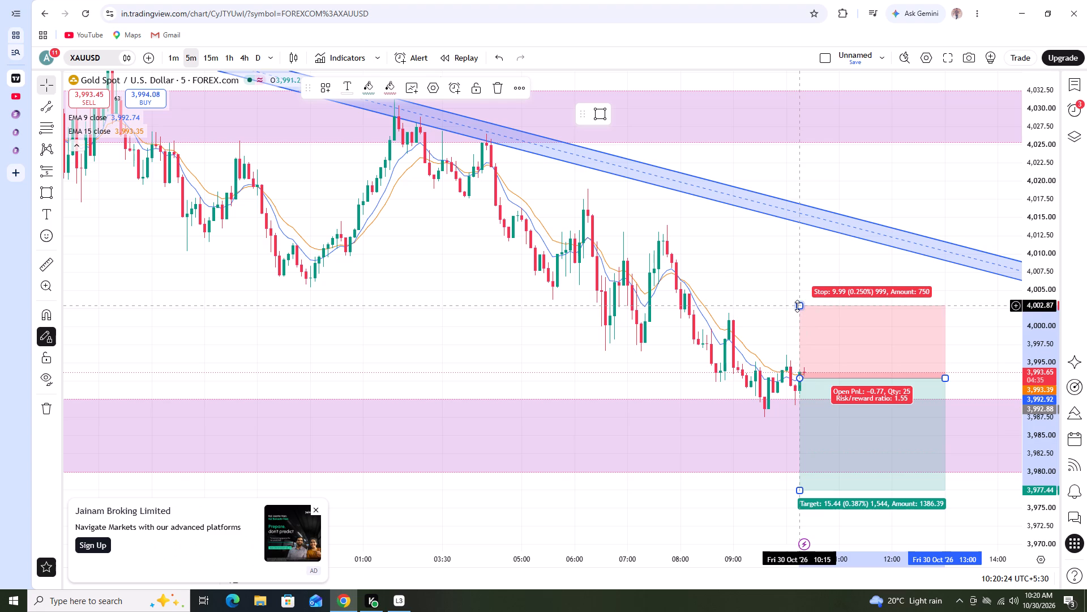
pyautogui.moveTo(797, 306); pyautogui.dragTo(794, 332)
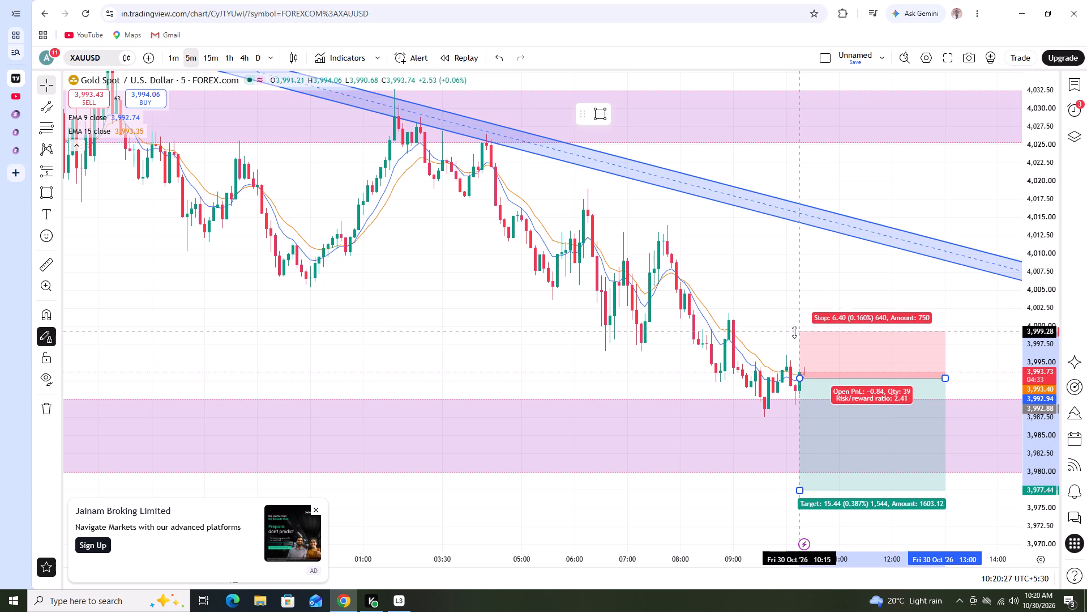
pyautogui.moveTo(794, 332); pyautogui.dragTo(794, 342)
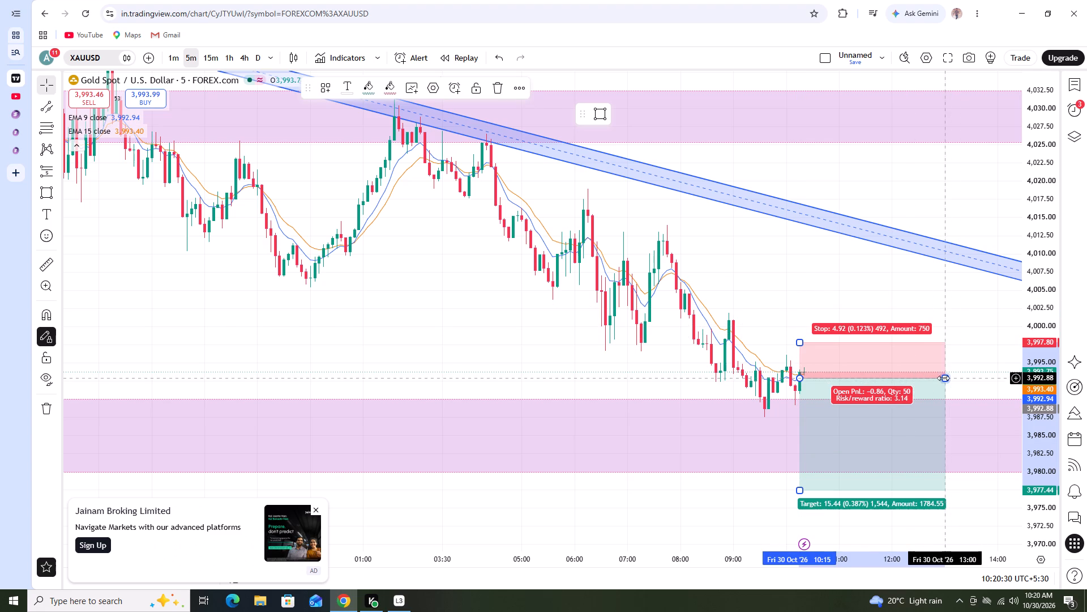
pyautogui.moveTo(943, 378); pyautogui.dragTo(895, 384)
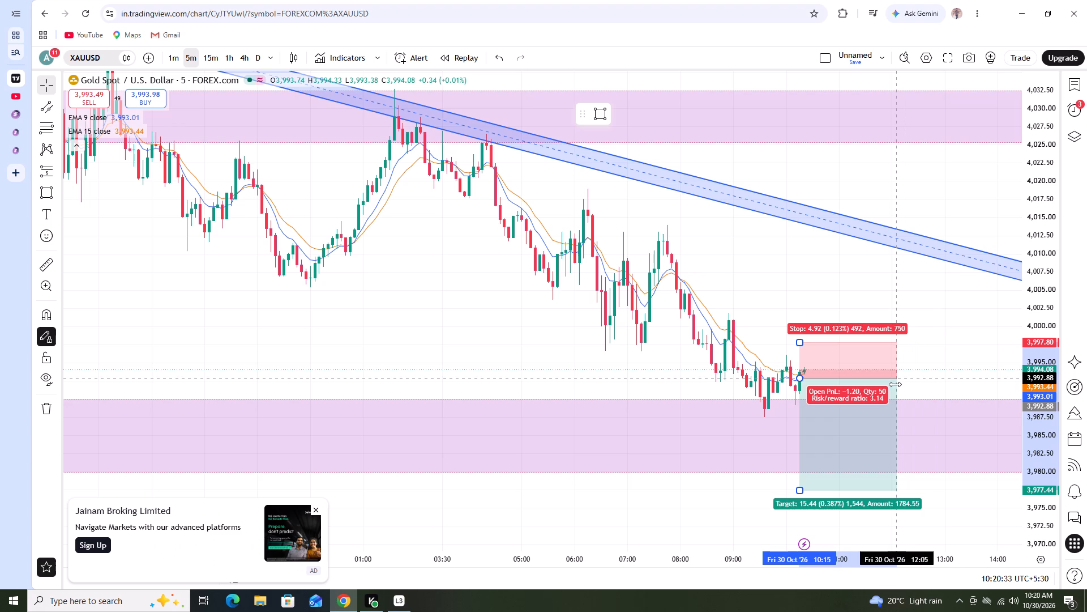
pyautogui.moveTo(895, 384); pyautogui.dragTo(877, 384)
# Examine the short position against the lowest zone and the descending channel, switching the chart to the 15-minute timeframe.
pyautogui.scroll(3, 1043, 370)
pyautogui.moveTo(975, 372); pyautogui.dragTo(963, 320)
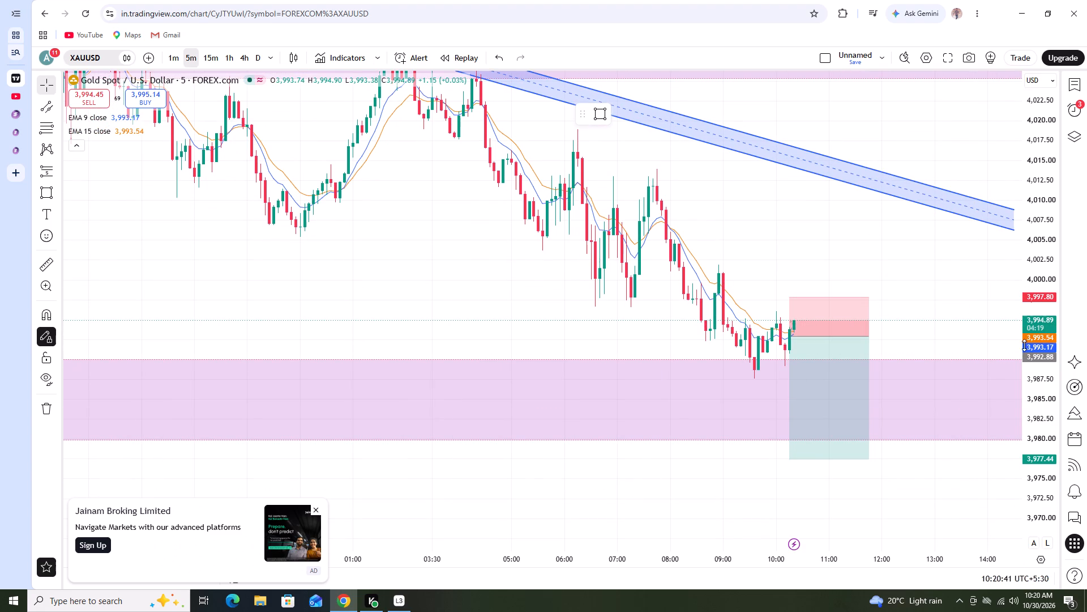
pyautogui.scroll(1, 1025, 349)
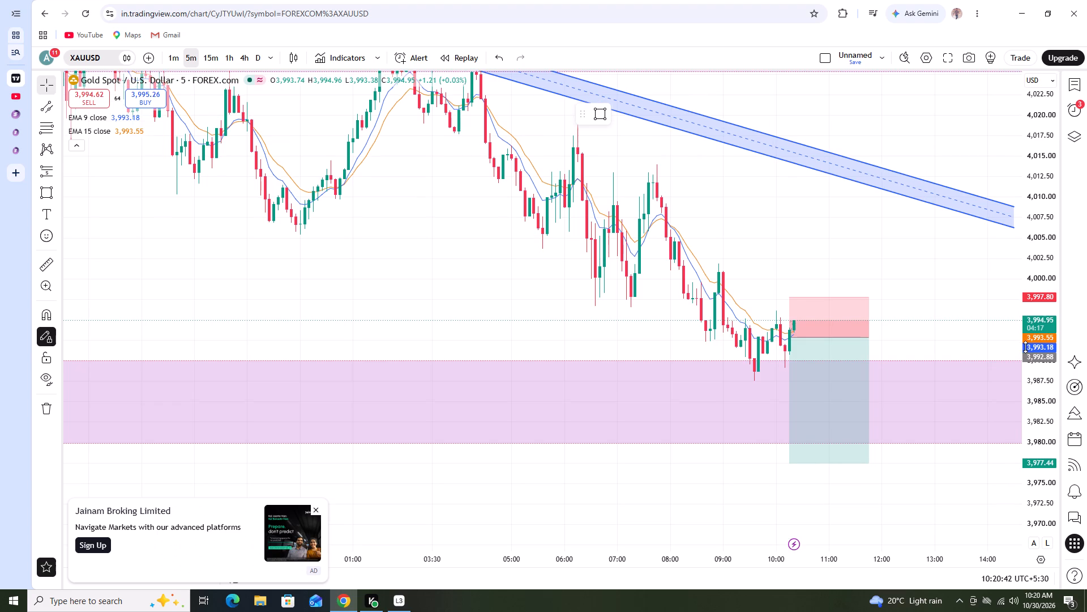
pyautogui.scroll(3, 1043, 345)
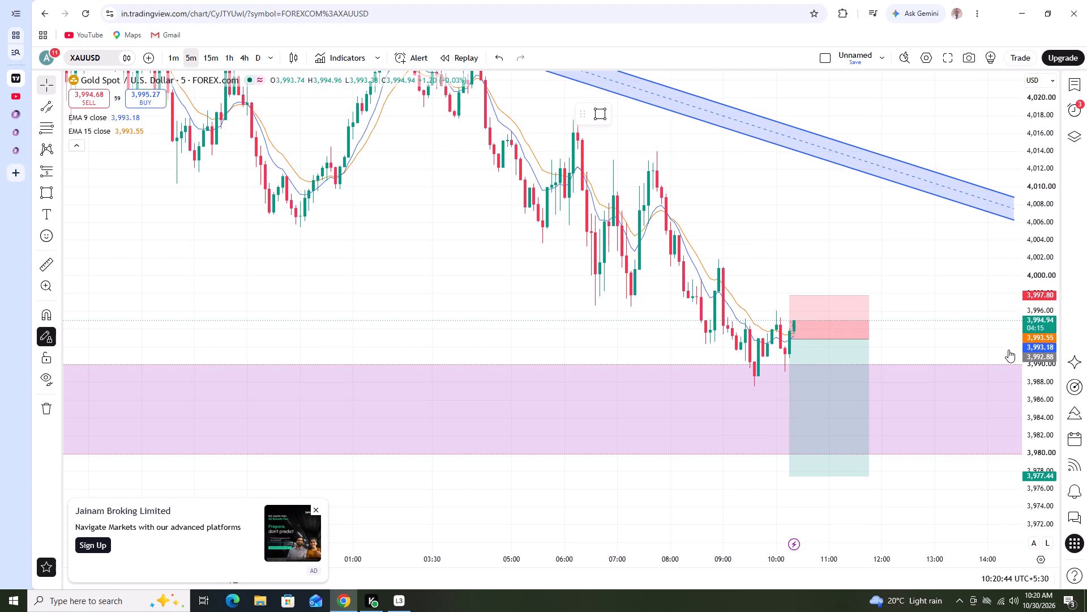
pyautogui.scroll(1, 987, 347)
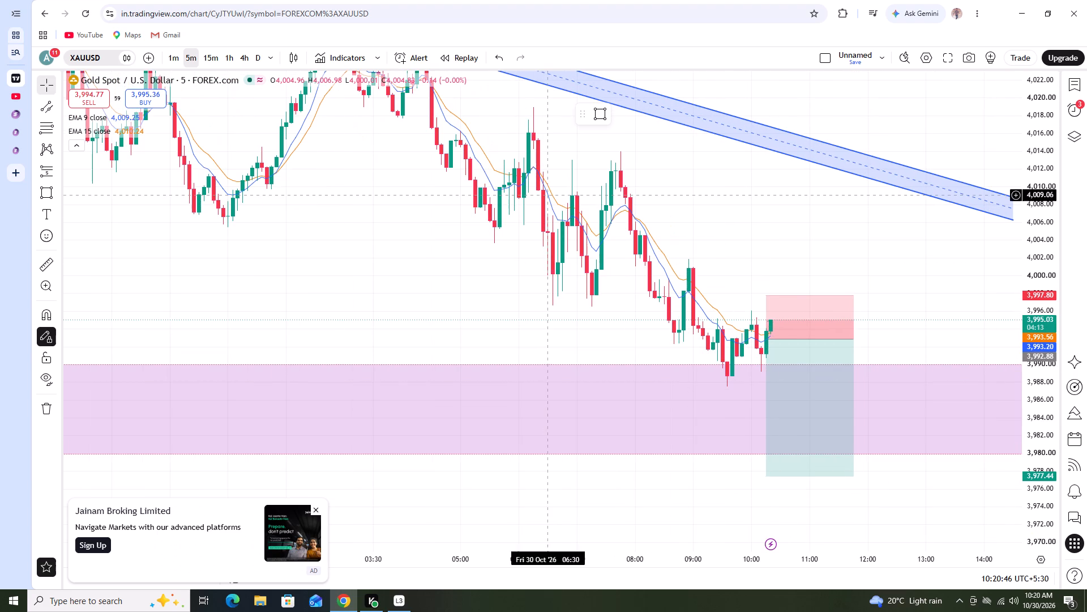
pyautogui.click(208, 58)
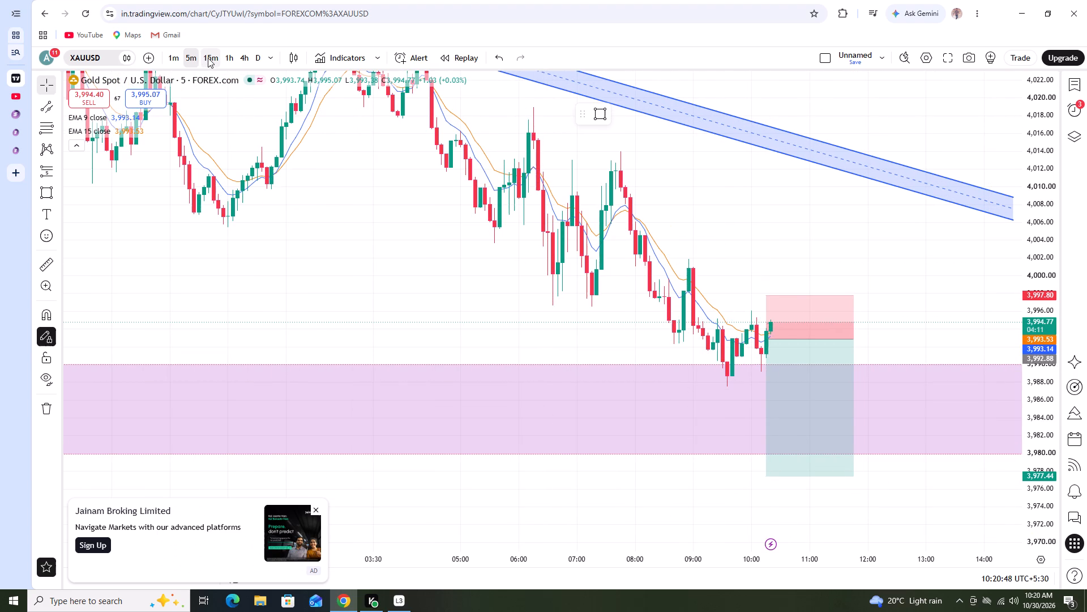
pyautogui.scroll(1, 605, 295)
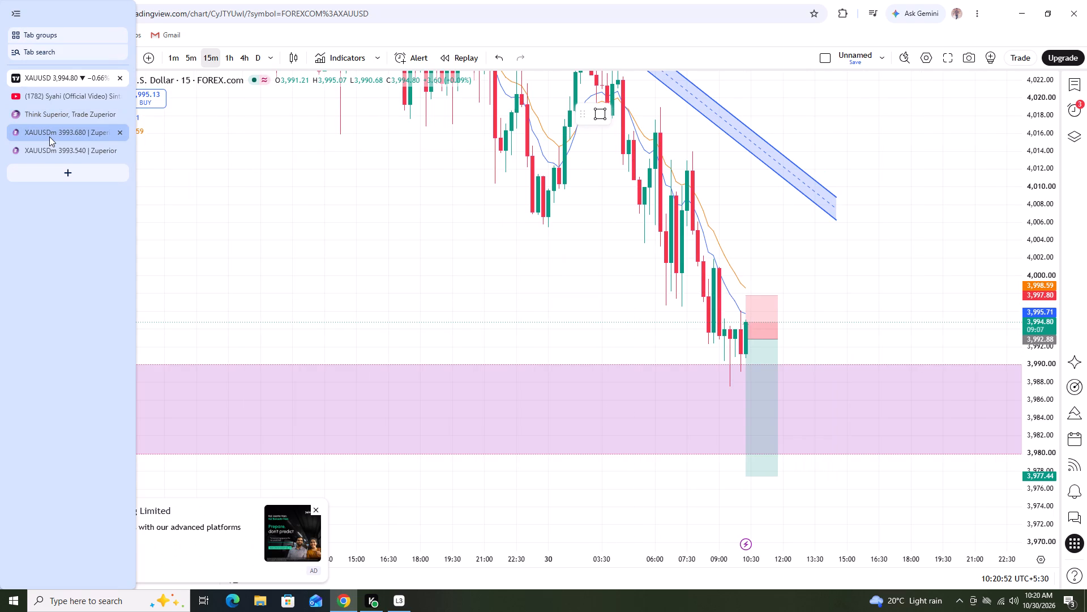
# Switch to the Zuperior terminal with the open sell position and examine the XAUUSDm candles around its entry and stop loss.
pyautogui.click(49, 137)
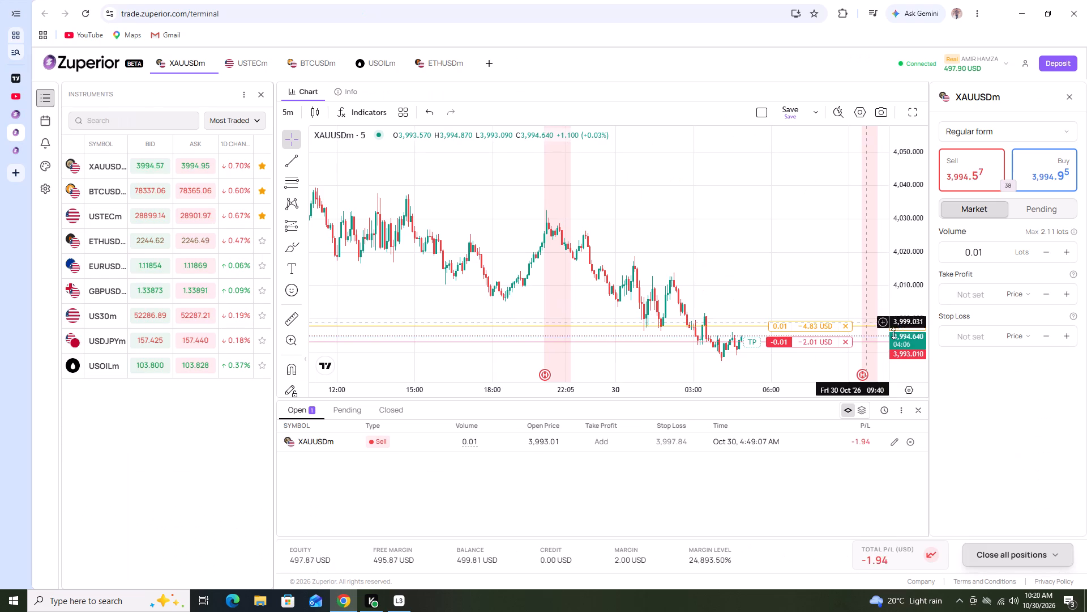
pyautogui.scroll(8, 904, 324)
pyautogui.moveTo(837, 315); pyautogui.dragTo(781, 175)
pyautogui.scroll(2, 769, 301)
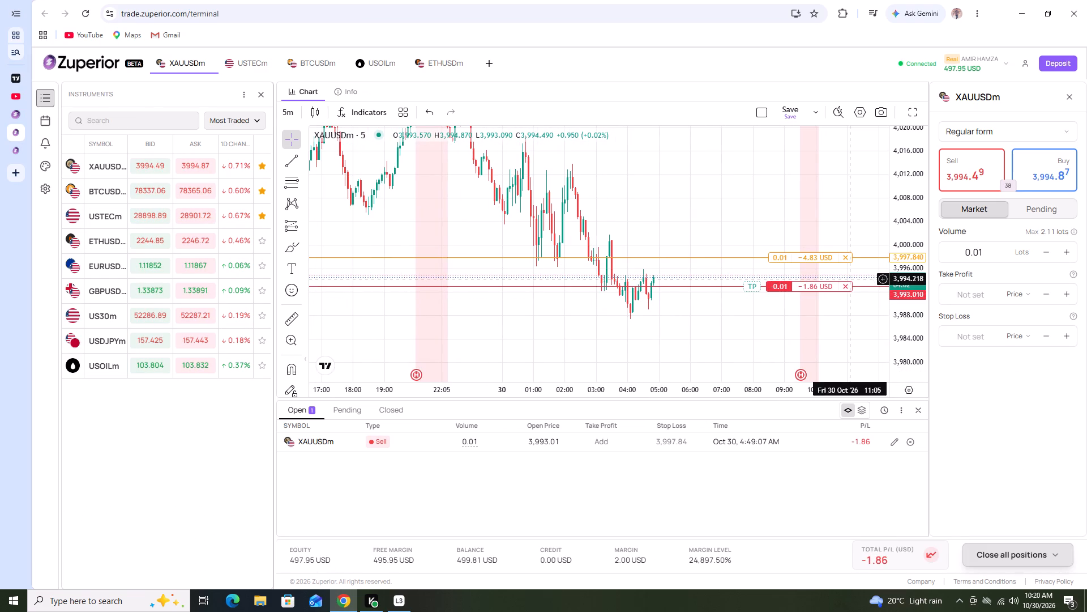
pyautogui.scroll(1, 901, 265)
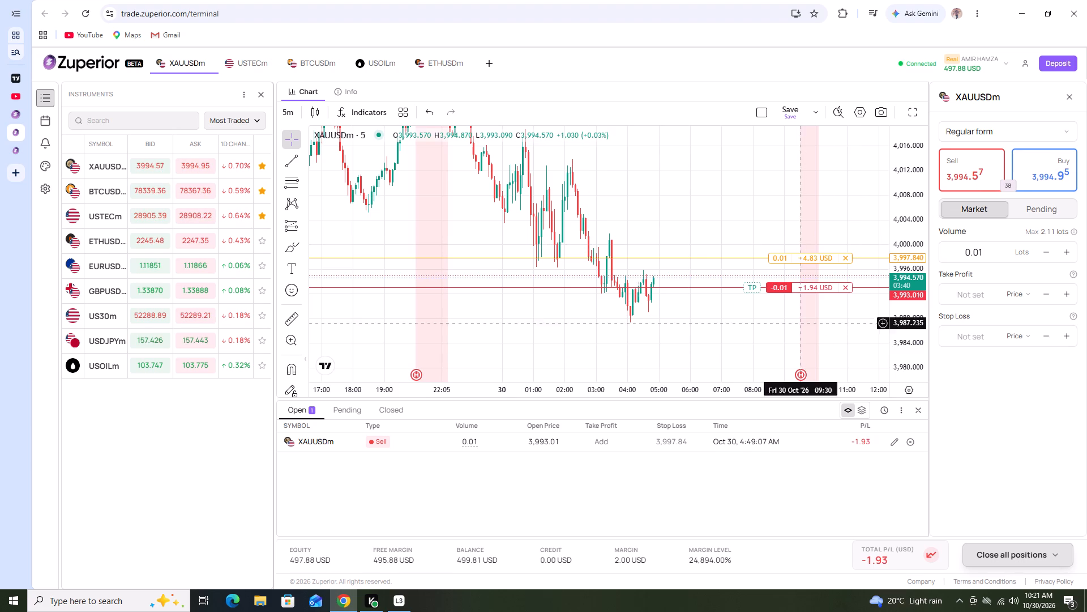
pyautogui.scroll(3, 908, 292)
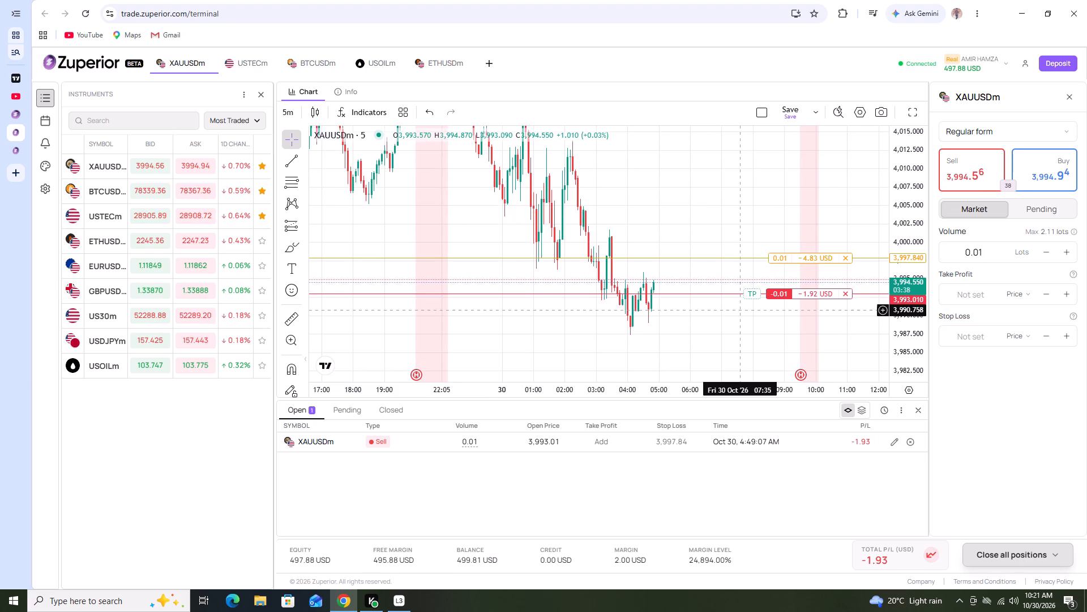
pyautogui.scroll(1, 699, 321)
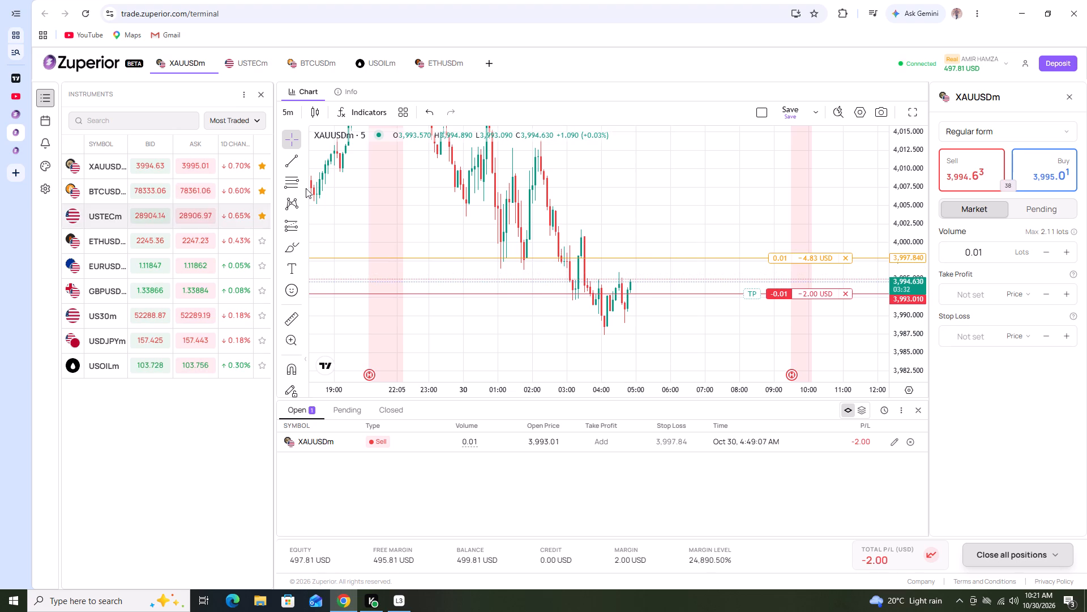
# Draw a horizontal ray on the XAUUSDm chart at about 3,995.92, starting from the 03:40 candle.
pyautogui.click(302, 167)
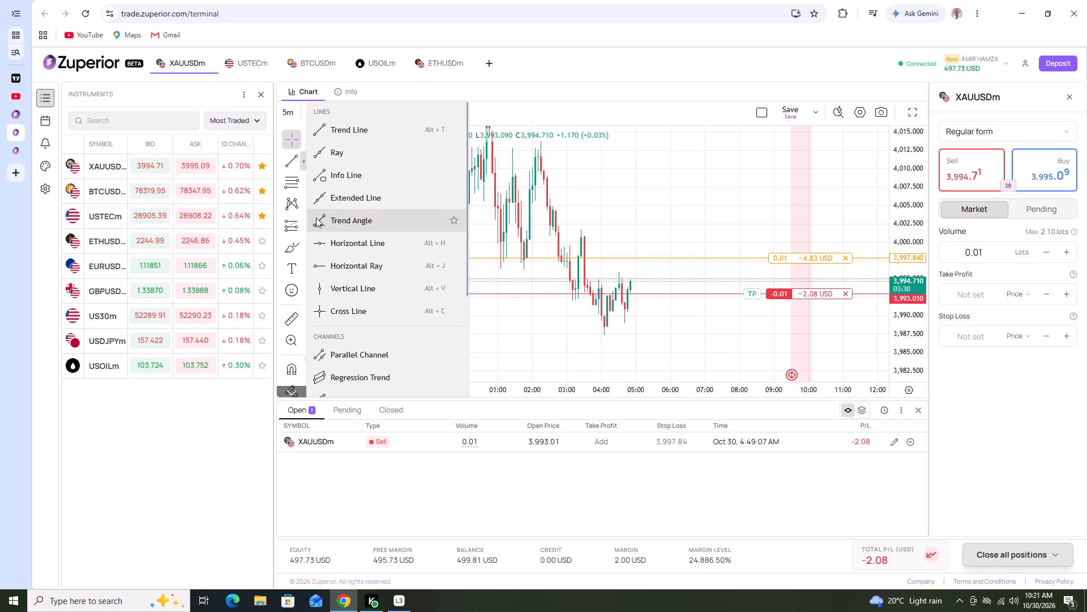
pyautogui.click(345, 271)
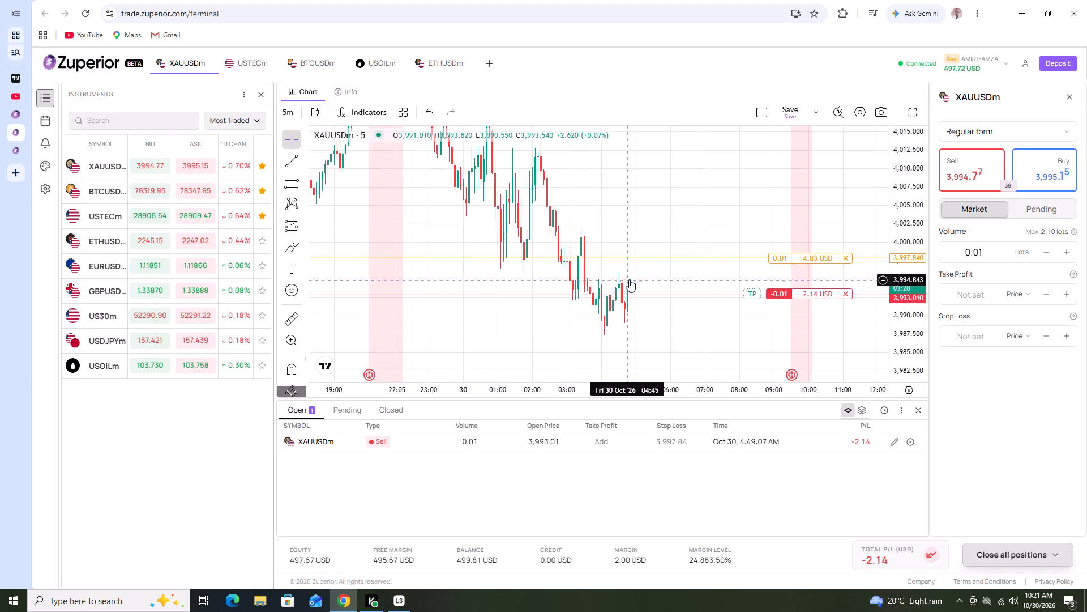
pyautogui.click(590, 272)
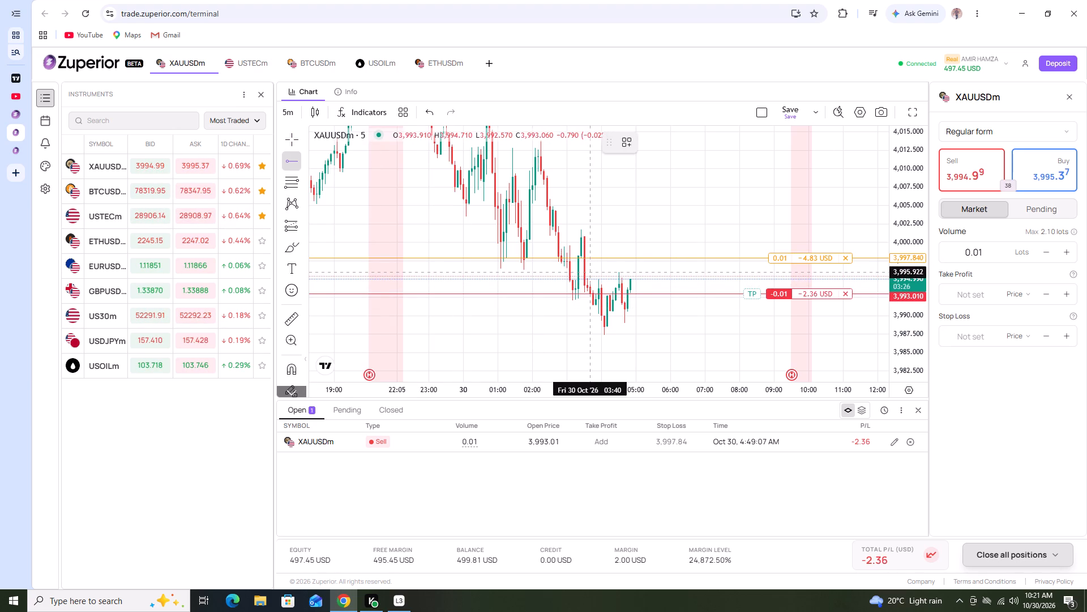
pyautogui.rightClick(448, 295)
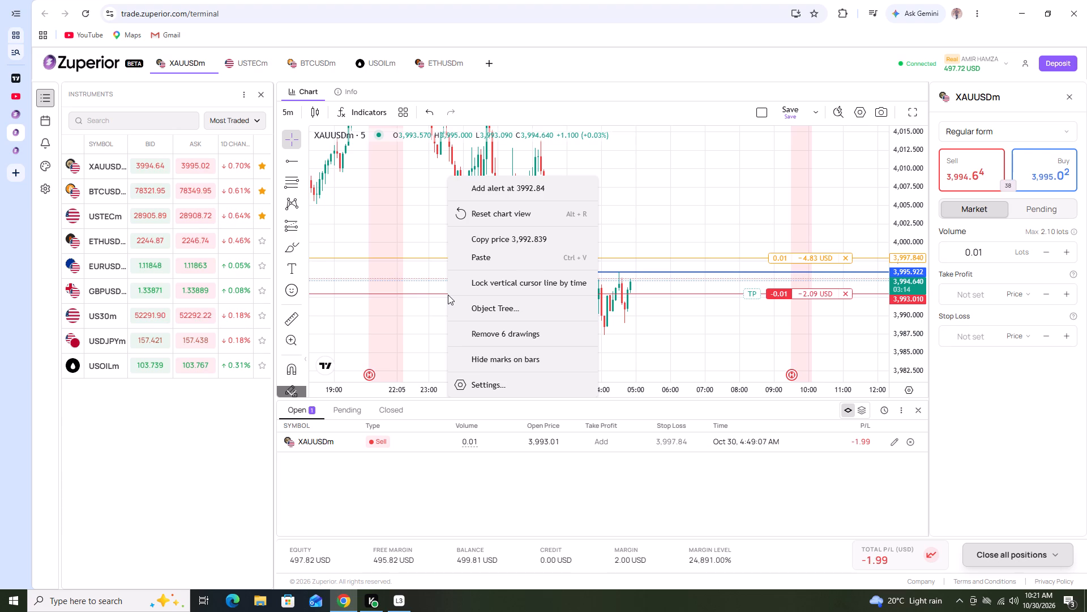
pyautogui.click(682, 204)
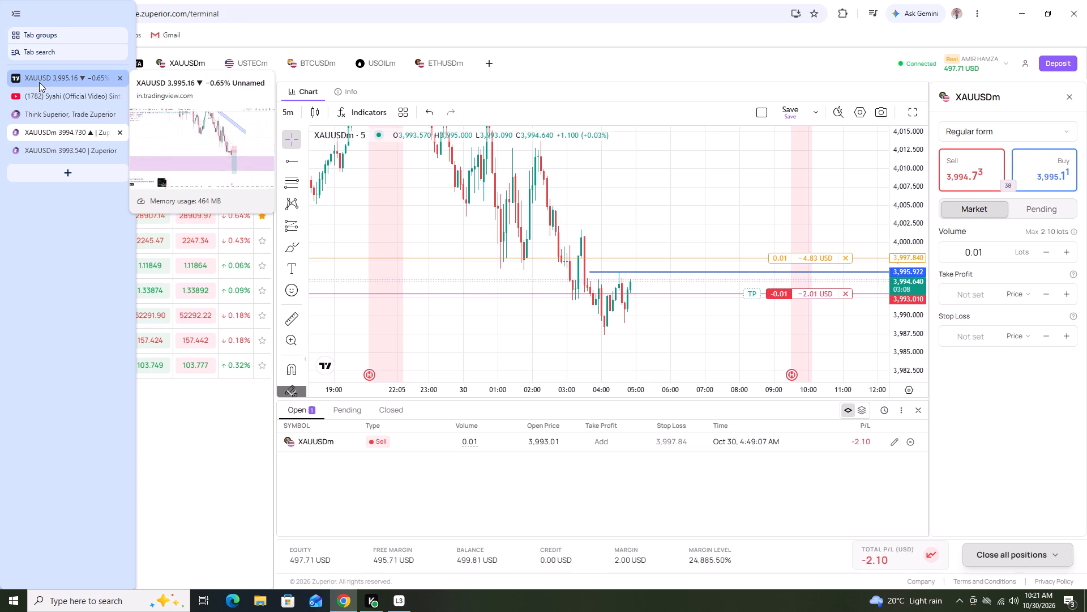
# Return to the TradingView XAUUSD chart and examine the 15-minute candles around the short position forecast.
pyautogui.scroll(1, 847, 372)
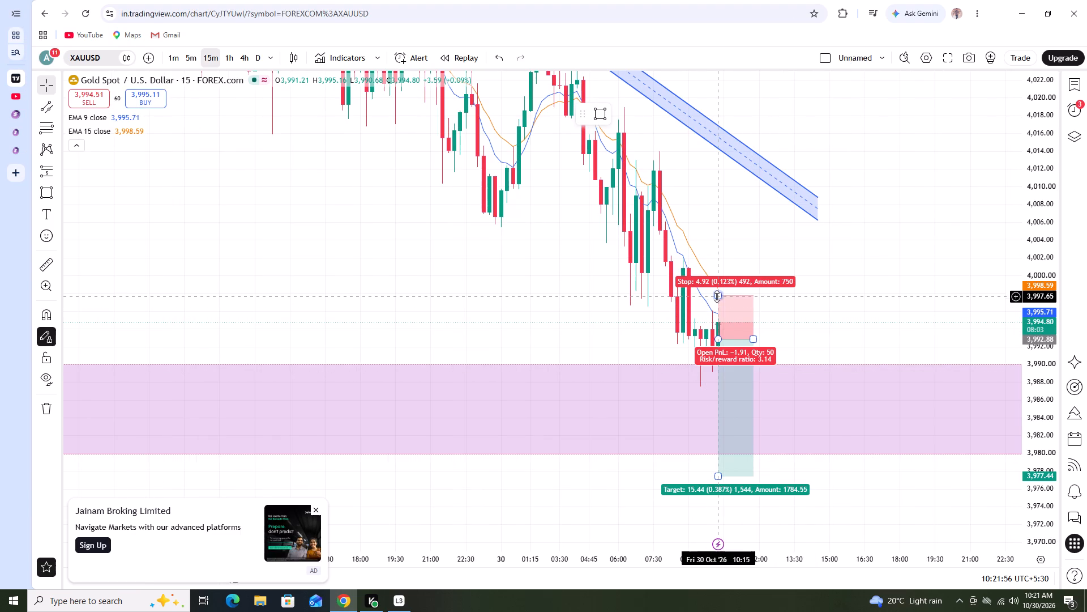
pyautogui.click(495, 328)
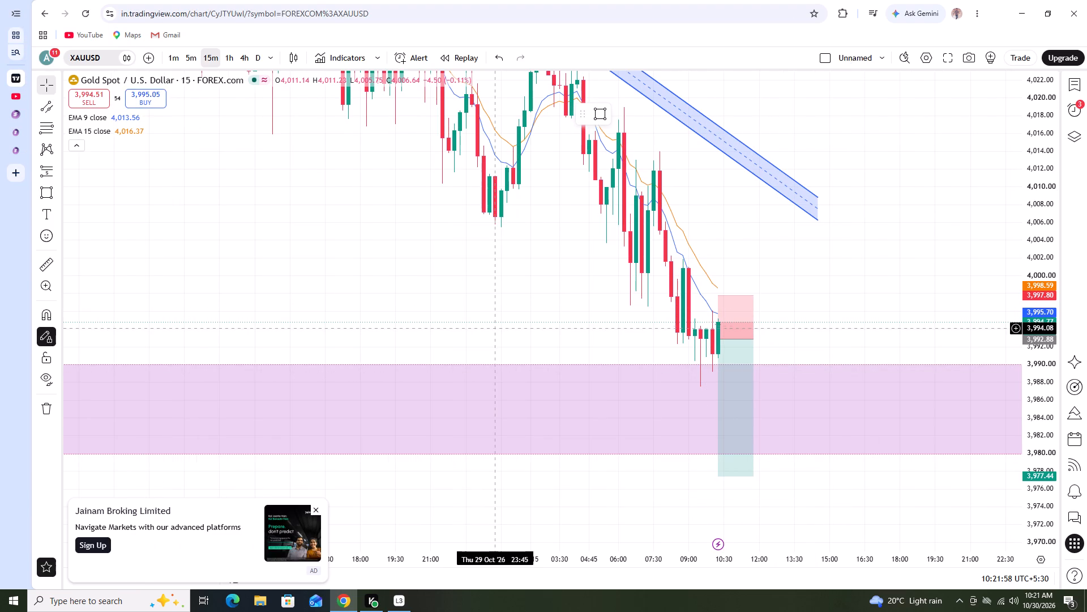
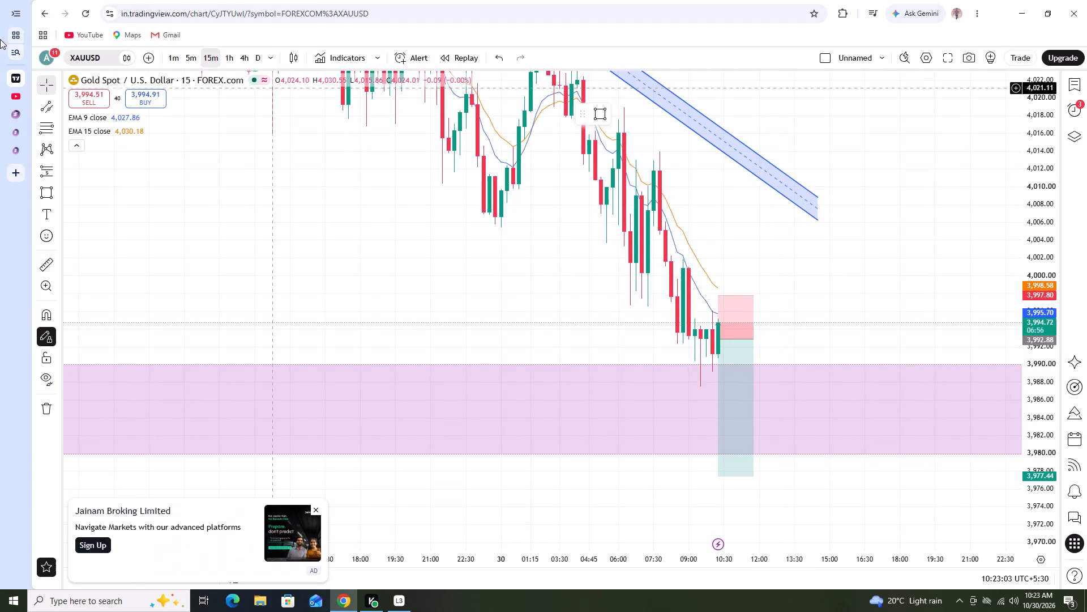
# Switch to the Zuperior terminal and move the open XAUUSDm sell position's stop loss up to 3,998.58.
pyautogui.click(35, 147)
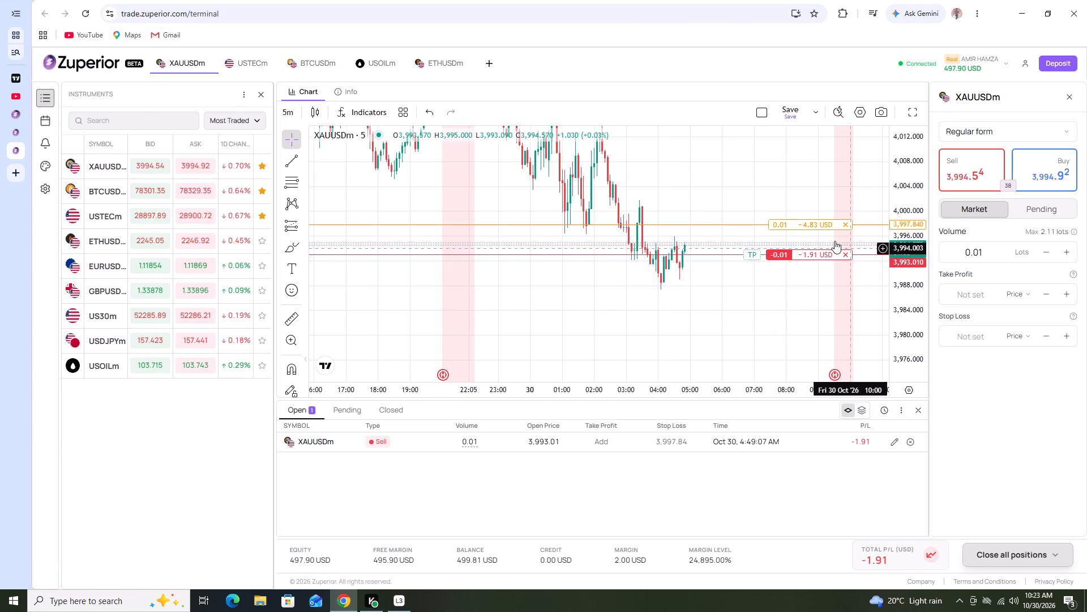
pyautogui.click(812, 225)
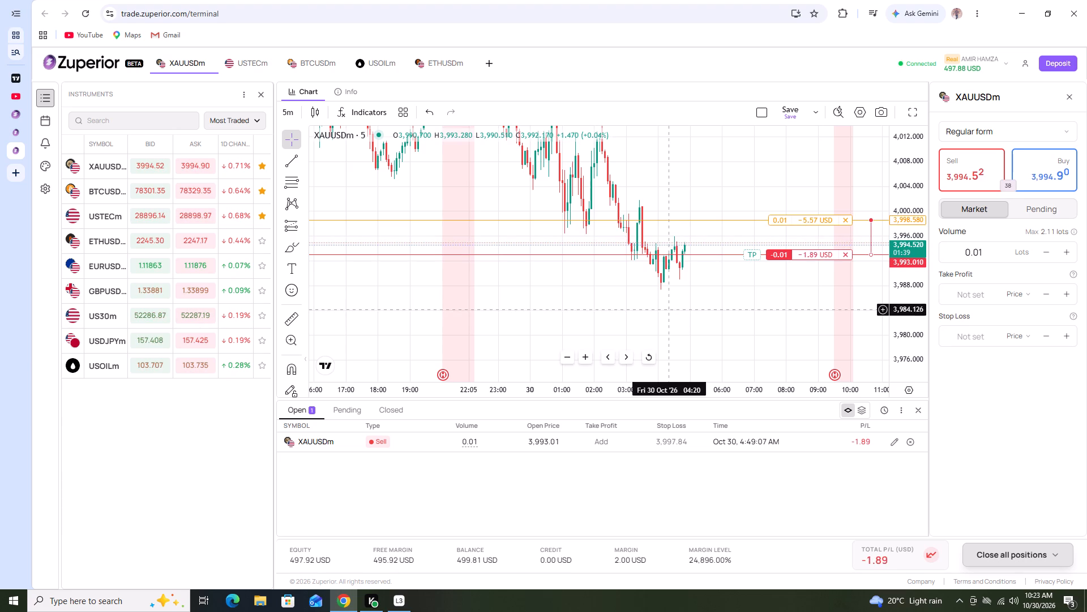
pyautogui.click(656, 301)
# Examine the 5-minute XAUUSDm candles around the sell position's levels and switch the chart to the 1-day timeframe.
pyautogui.scroll(2, 919, 250)
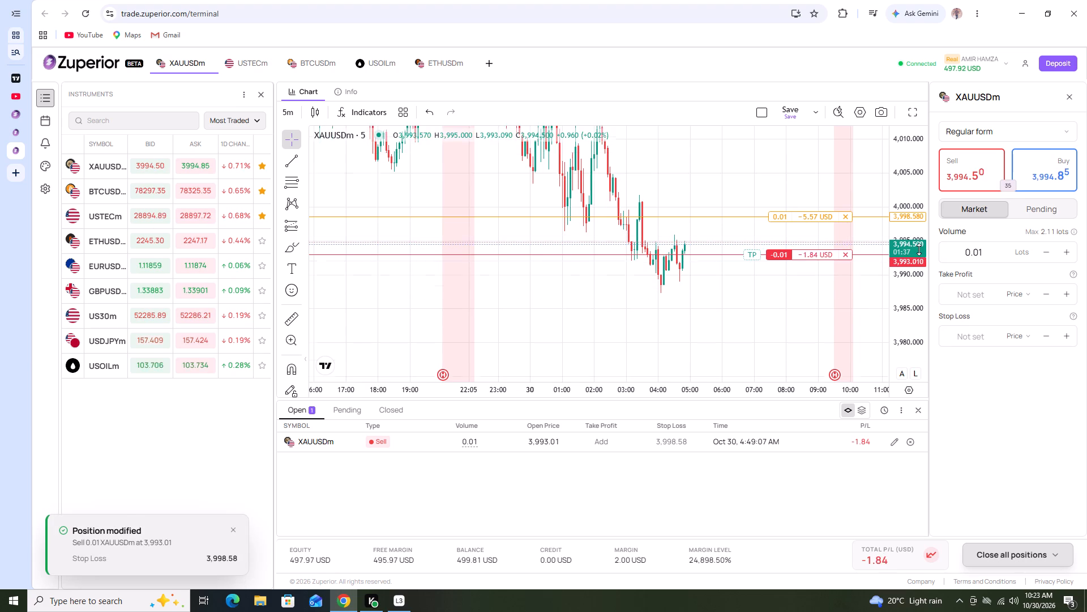
pyautogui.scroll(3, 919, 249)
pyautogui.scroll(-7, 919, 249)
pyautogui.scroll(1, 911, 258)
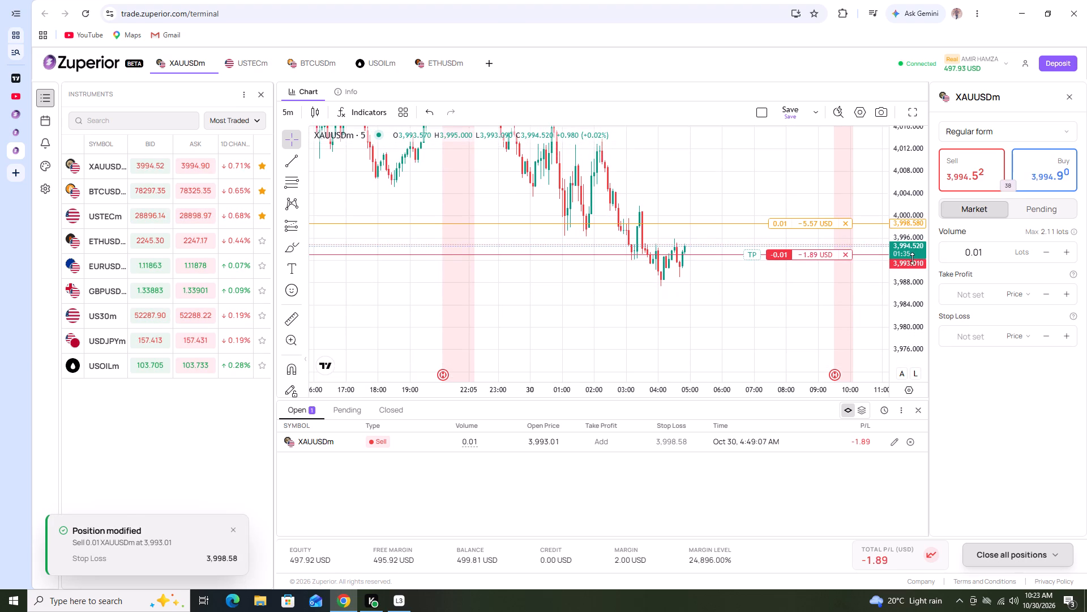
pyautogui.scroll(2, 912, 258)
pyautogui.scroll(1, 286, 129)
pyautogui.click(286, 117)
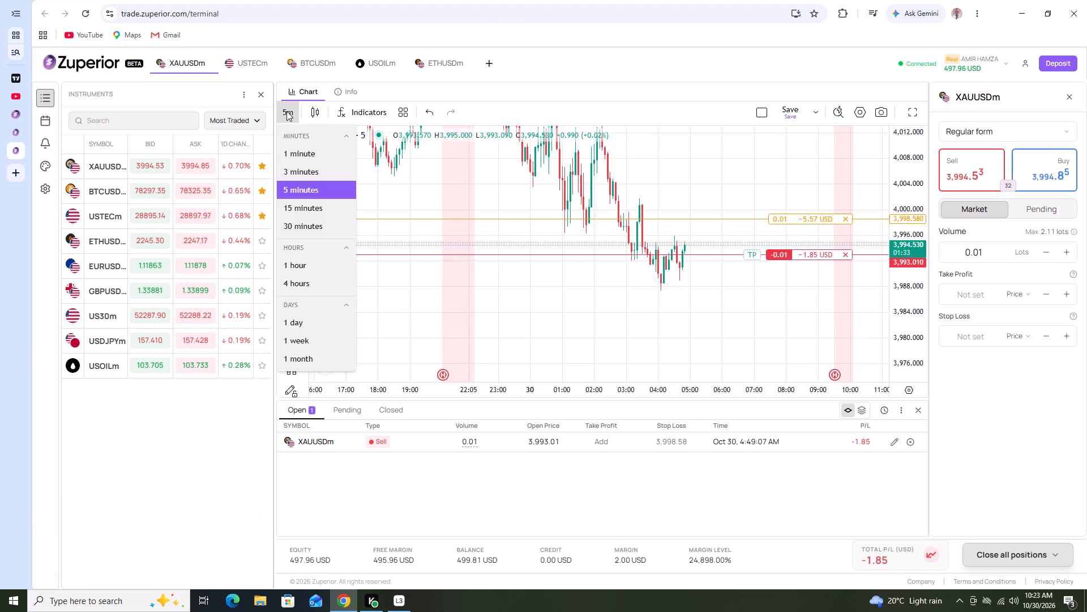
pyautogui.click(300, 320)
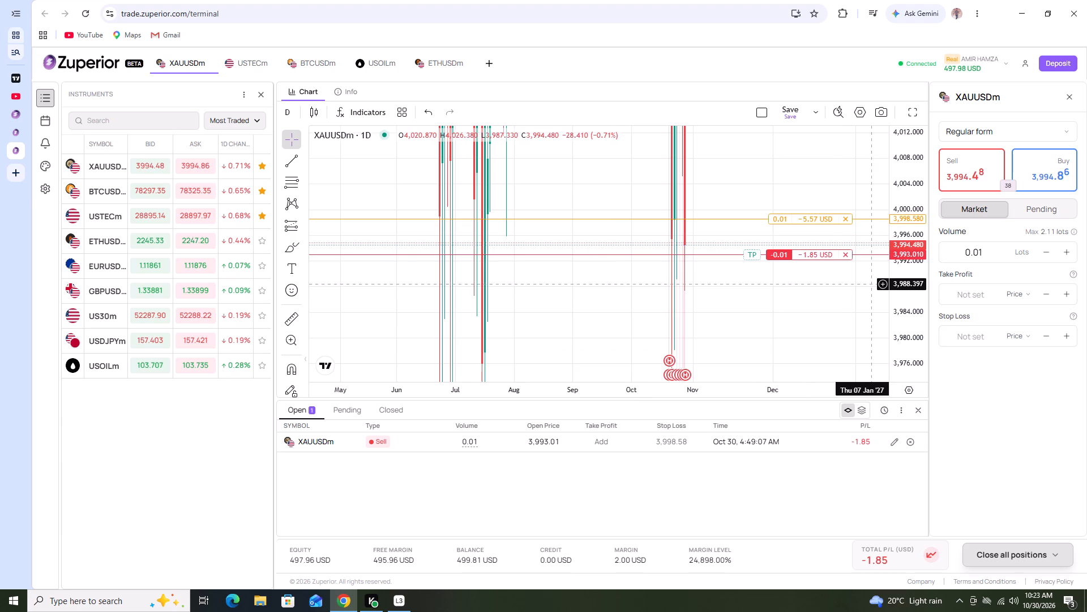
# Add a take profit at 3,972.80 to the open 0.01-lot XAUUSDm sell position.
pyautogui.scroll(-3, 871, 284)
pyautogui.scroll(2, 867, 285)
pyautogui.scroll(-4, 899, 275)
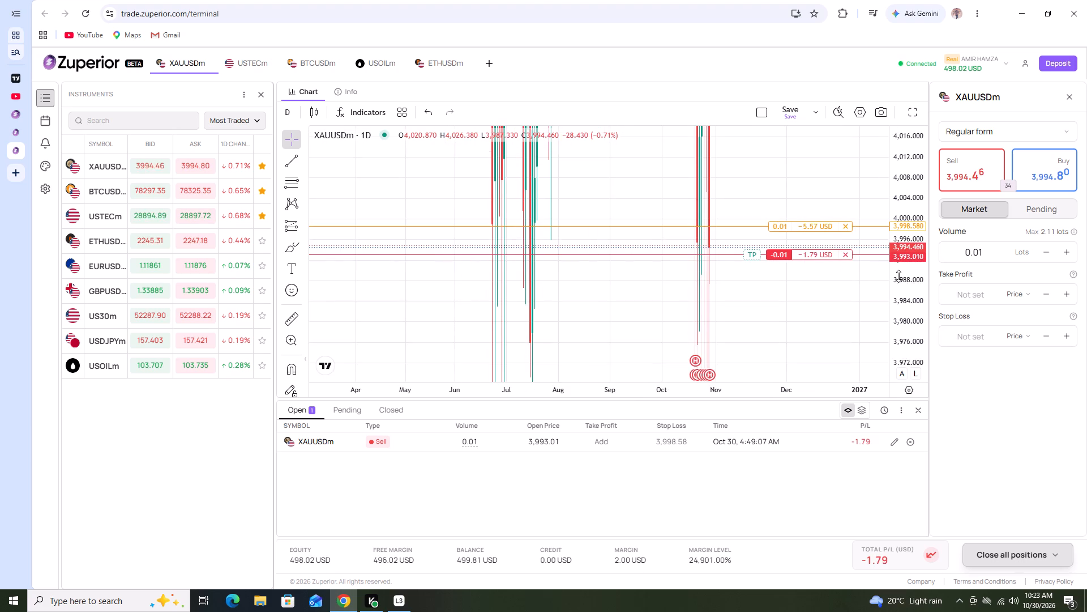
pyautogui.scroll(-3, 898, 276)
pyautogui.moveTo(755, 253); pyautogui.dragTo(755, 258)
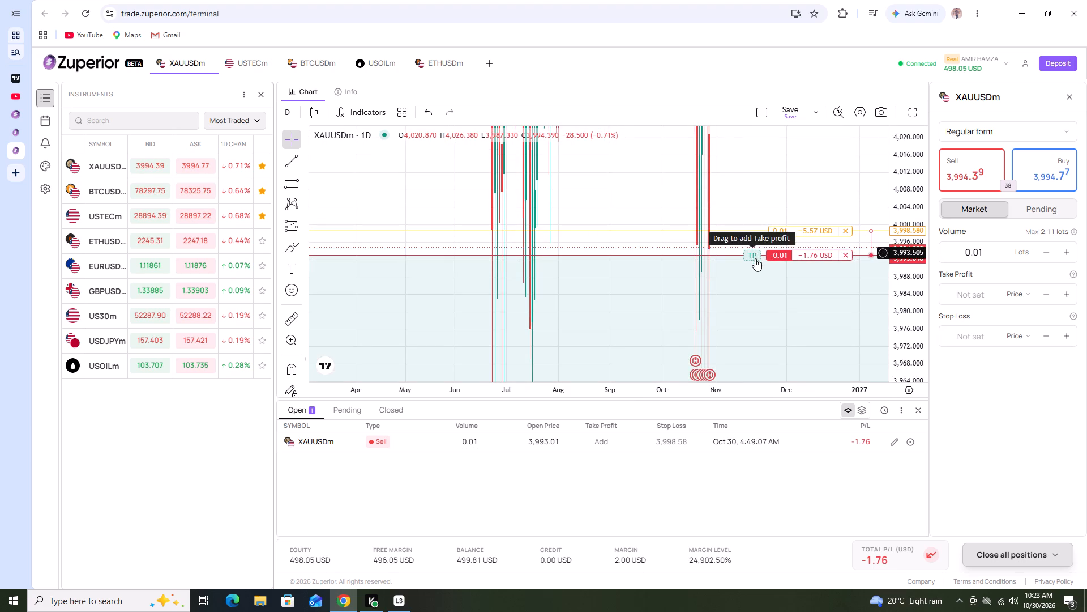
pyautogui.moveTo(755, 258); pyautogui.dragTo(776, 343)
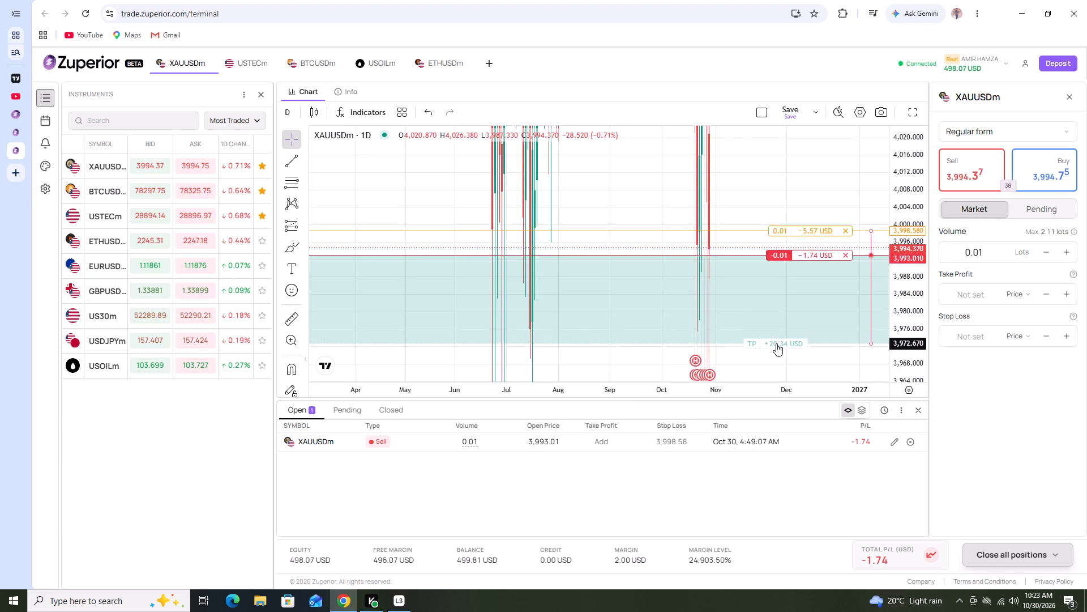
pyautogui.moveTo(776, 343); pyautogui.dragTo(778, 347)
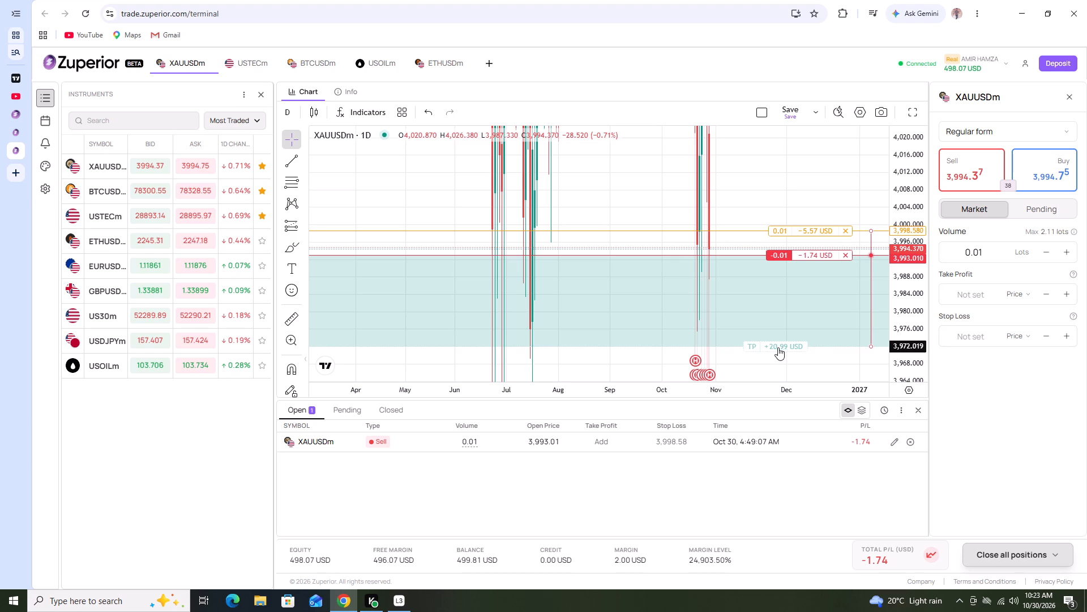
pyautogui.moveTo(778, 347); pyautogui.dragTo(785, 367)
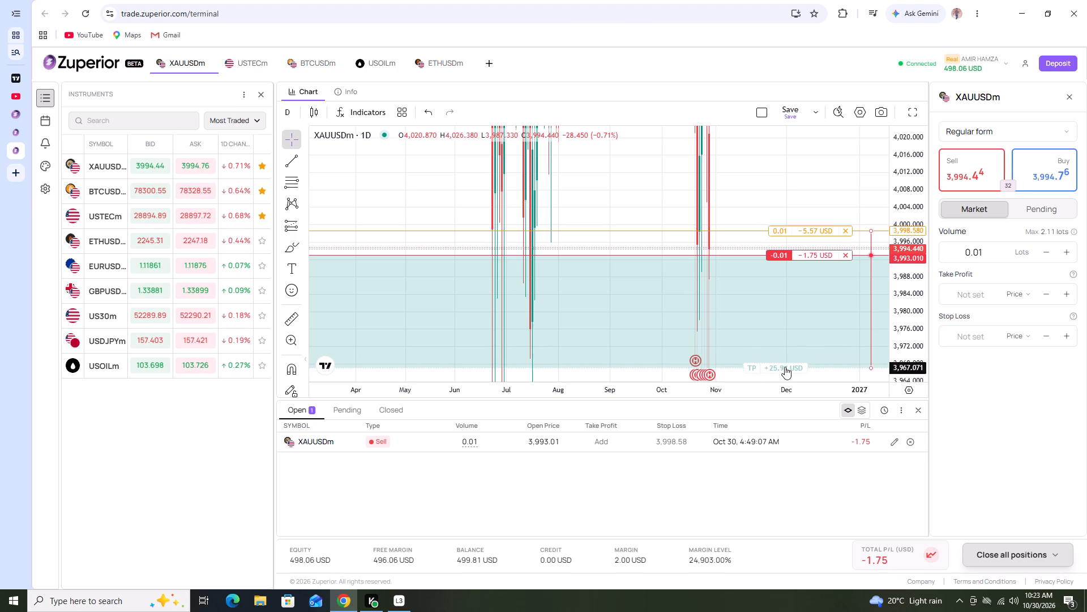
pyautogui.moveTo(785, 367); pyautogui.dragTo(796, 333)
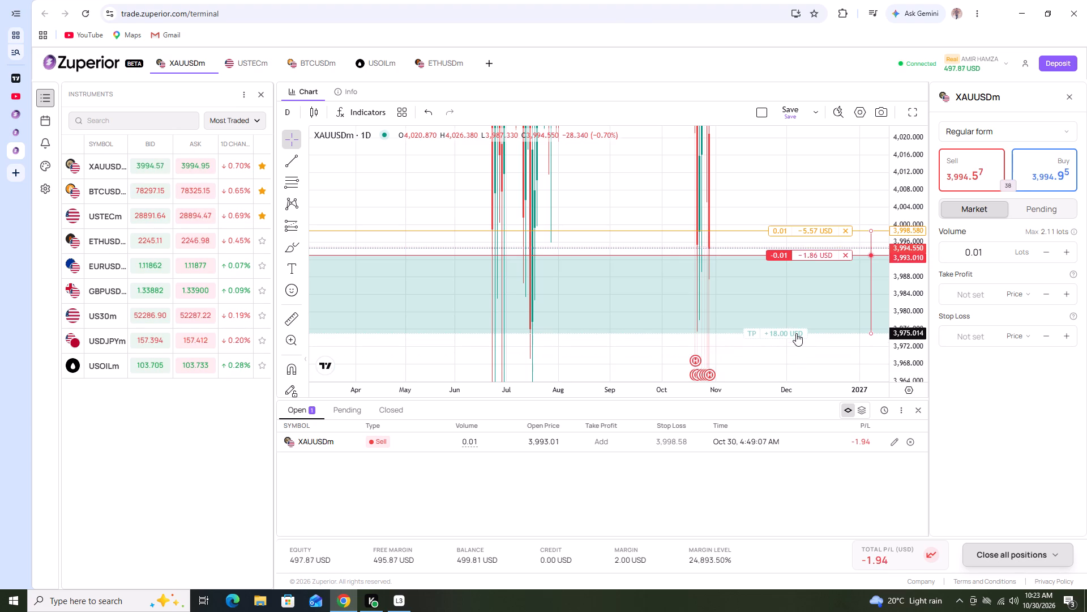
pyautogui.moveTo(796, 333); pyautogui.dragTo(799, 340)
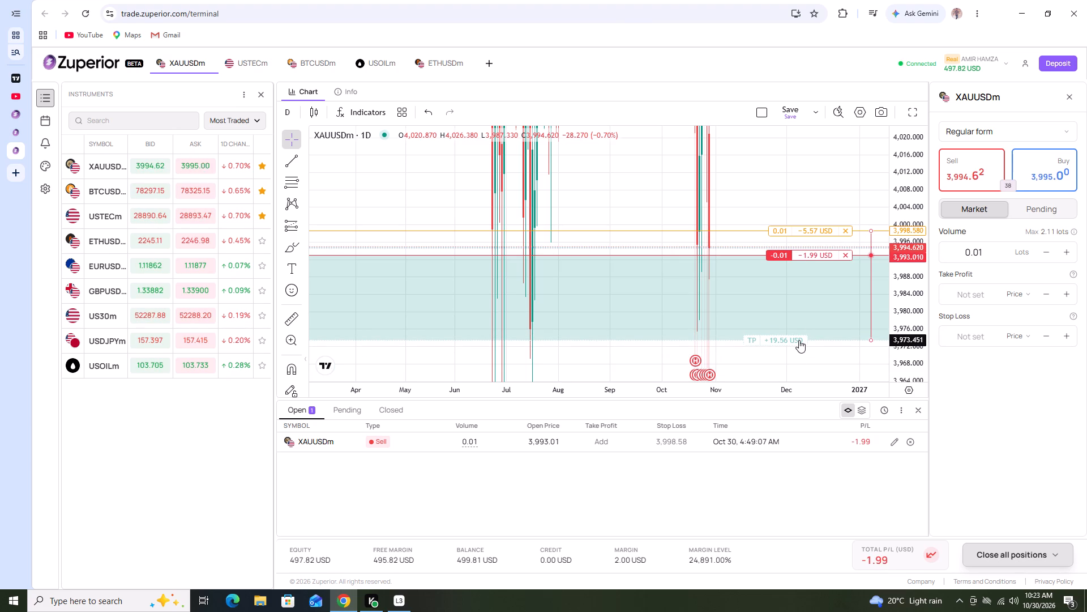
pyautogui.moveTo(799, 340); pyautogui.dragTo(802, 343)
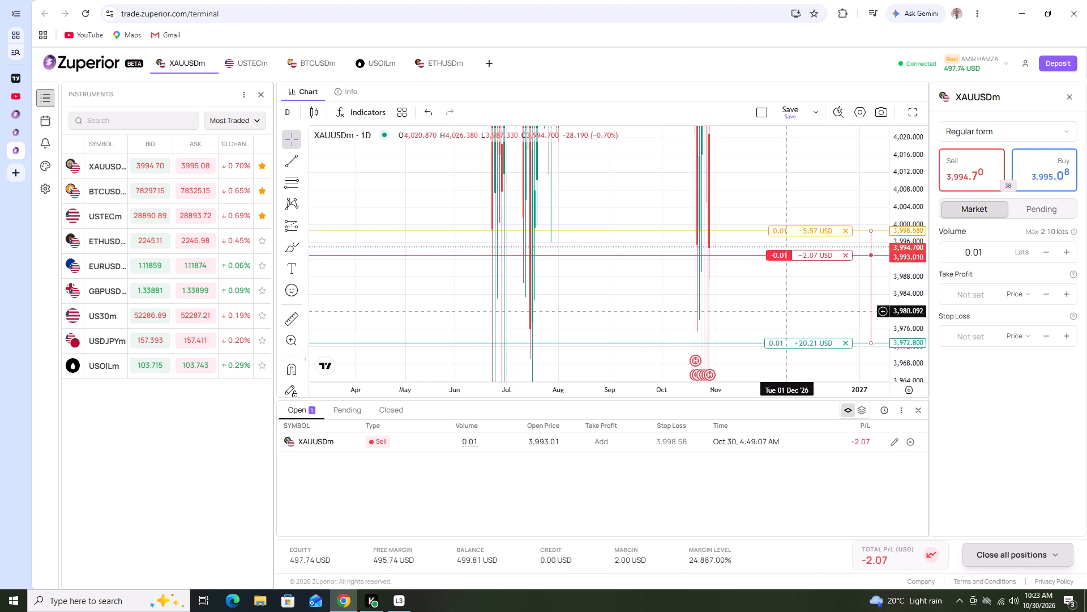
pyautogui.click(789, 177)
# Switch the XAUUSDm chart to the 15-minute timeframe and view the position's entry, stop loss and take profit levels.
pyautogui.click(279, 113)
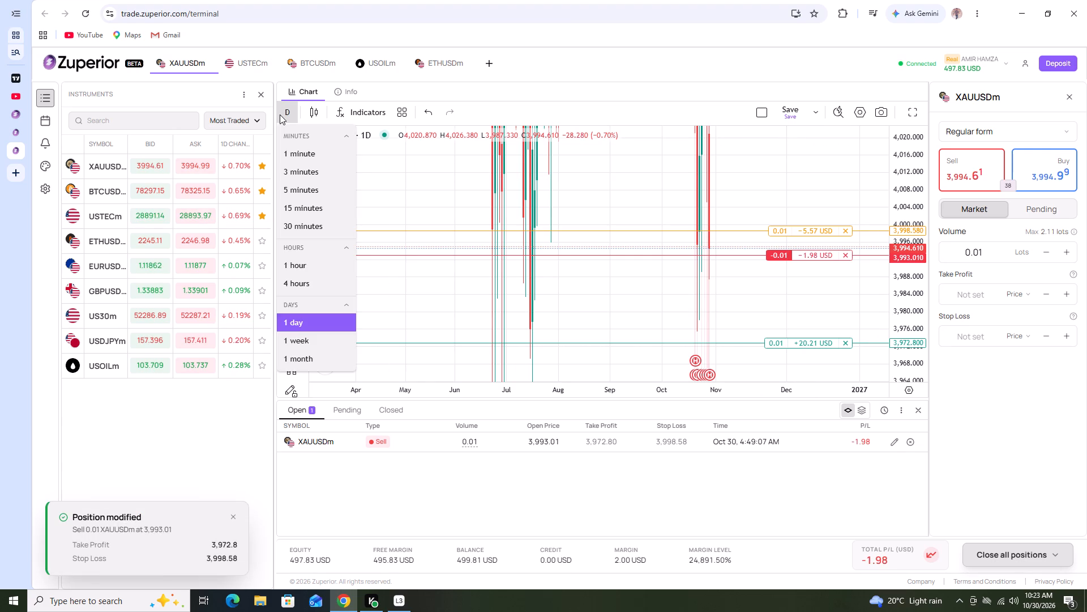
pyautogui.click(306, 205)
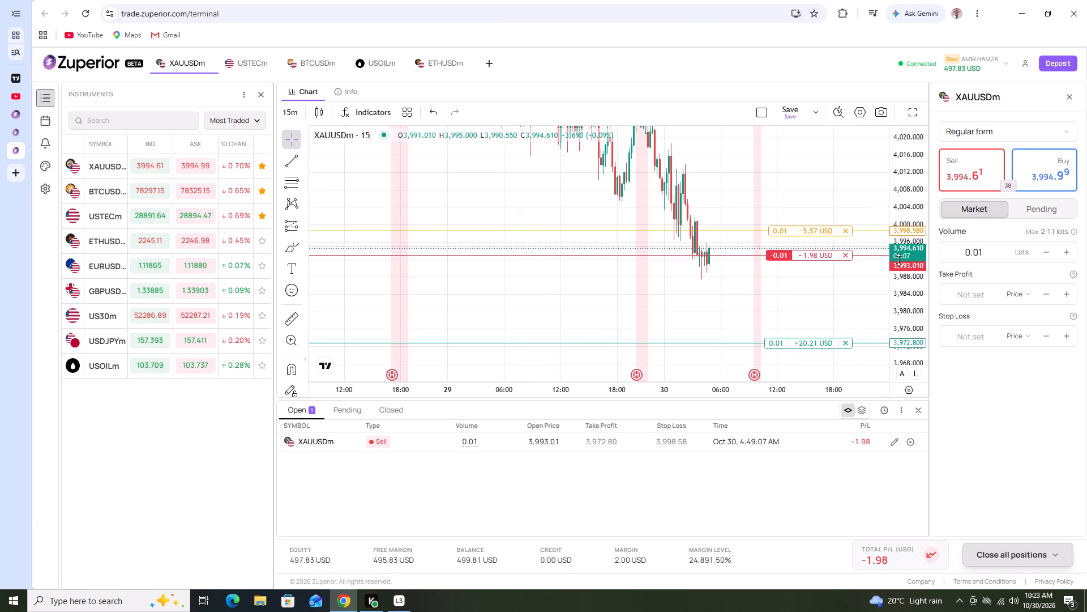
pyautogui.scroll(4, 901, 257)
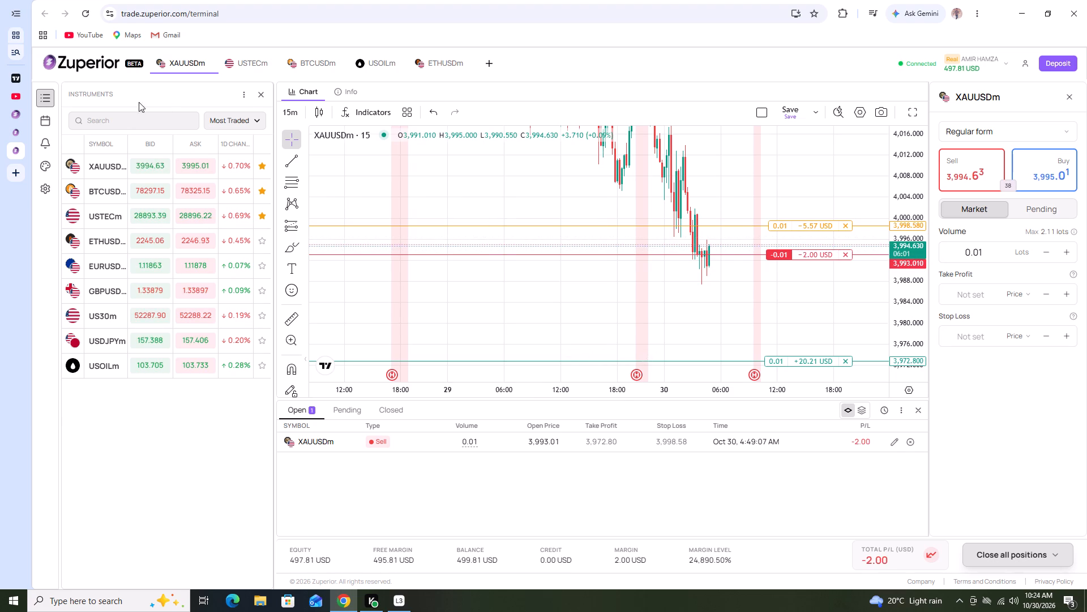
# Switch to the TradingView XAUUSD chart and raise the short position forecast's stop level to 3,998.80.
pyautogui.click(18, 74)
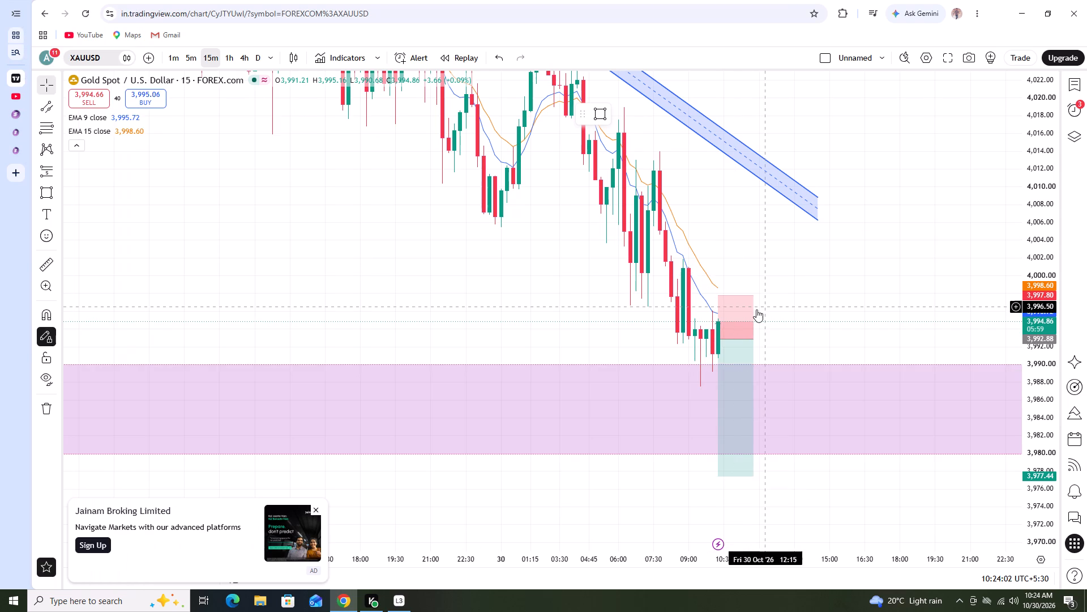
pyautogui.moveTo(720, 294); pyautogui.dragTo(717, 291)
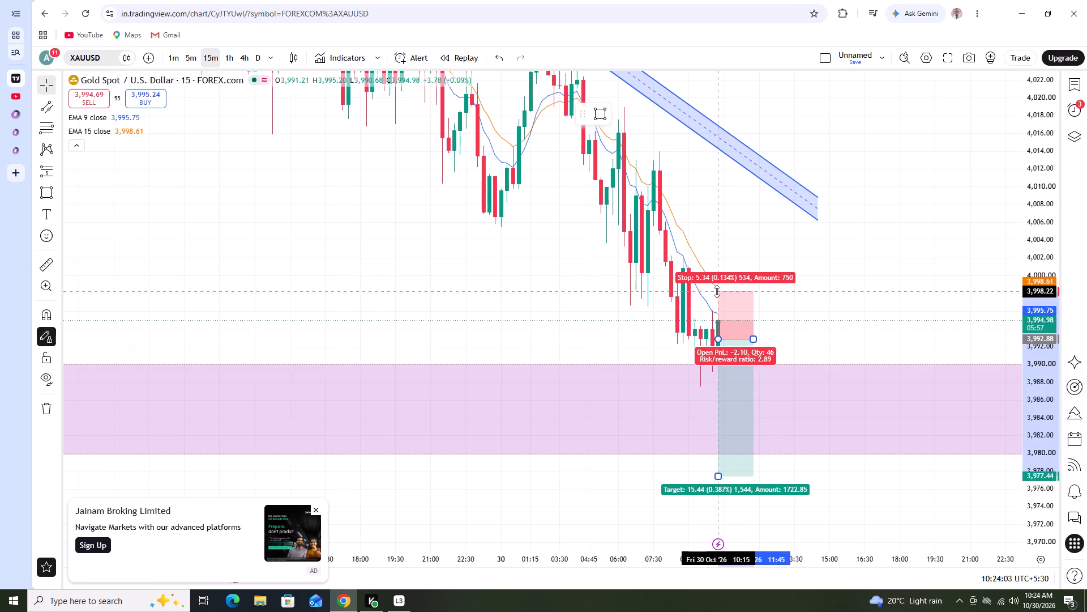
pyautogui.moveTo(717, 291); pyautogui.dragTo(716, 288)
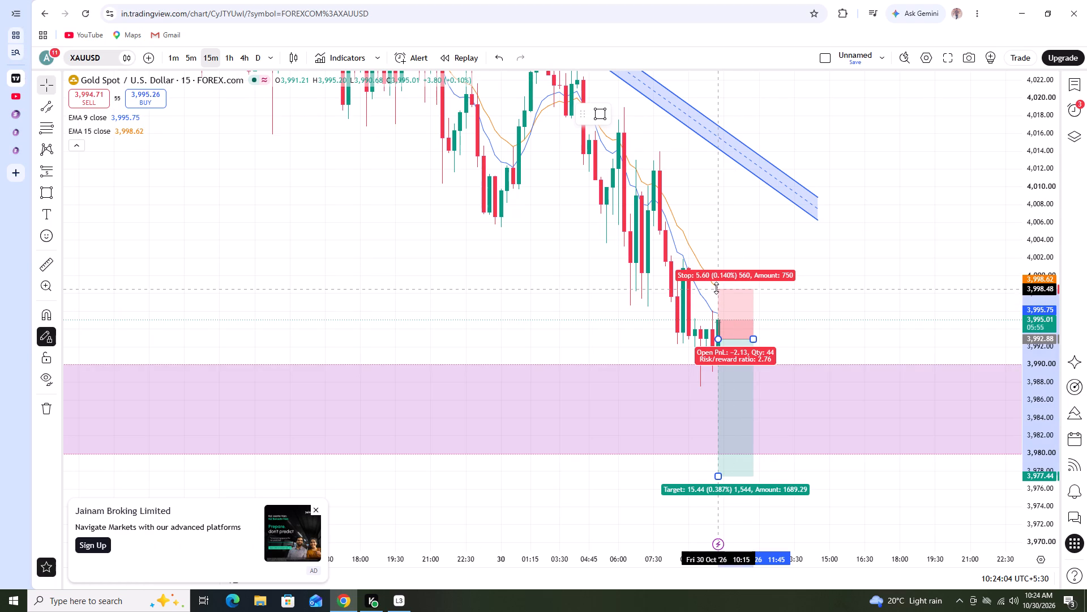
pyautogui.moveTo(716, 288); pyautogui.dragTo(716, 286)
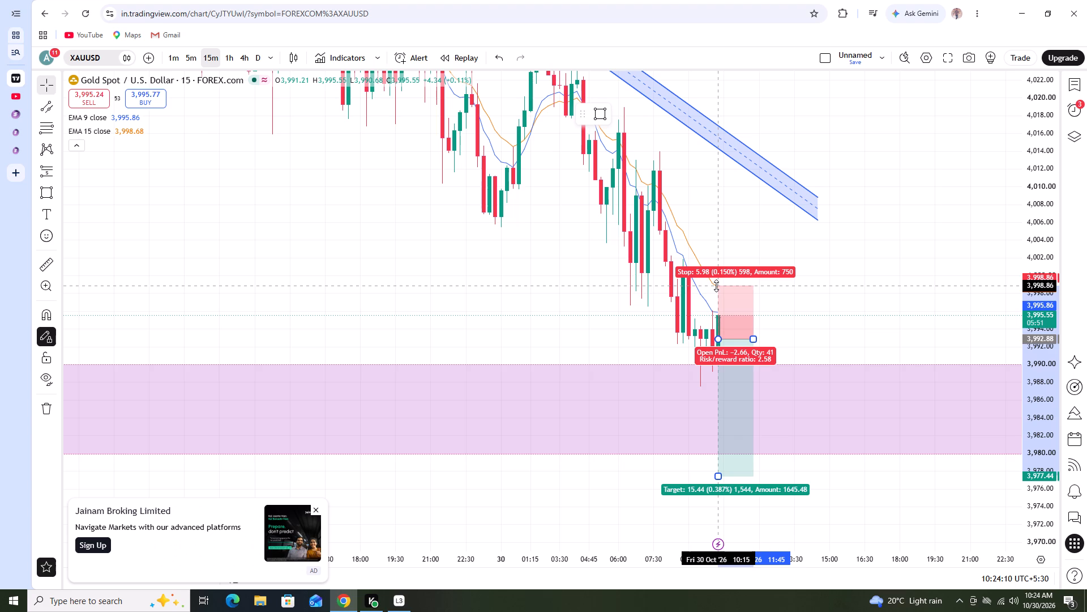
pyautogui.moveTo(716, 286); pyautogui.dragTo(717, 286)
pyautogui.click(403, 326)
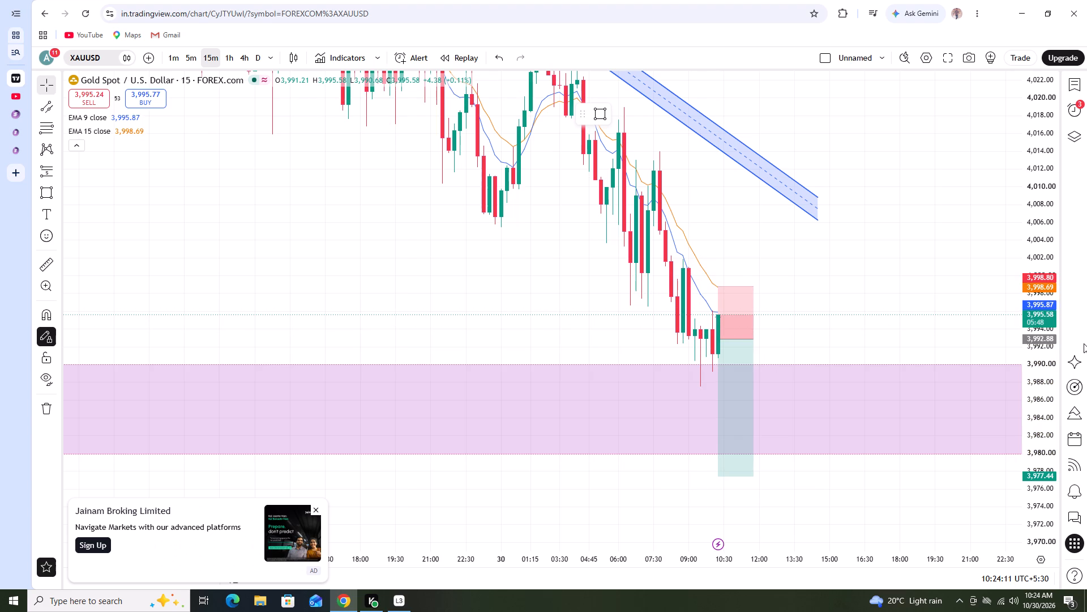
# Switch the XAUUSD chart to the 5-minute timeframe and examine the candles inside the short position forecast.
pyautogui.scroll(-3, 1050, 343)
pyautogui.scroll(-2, 740, 384)
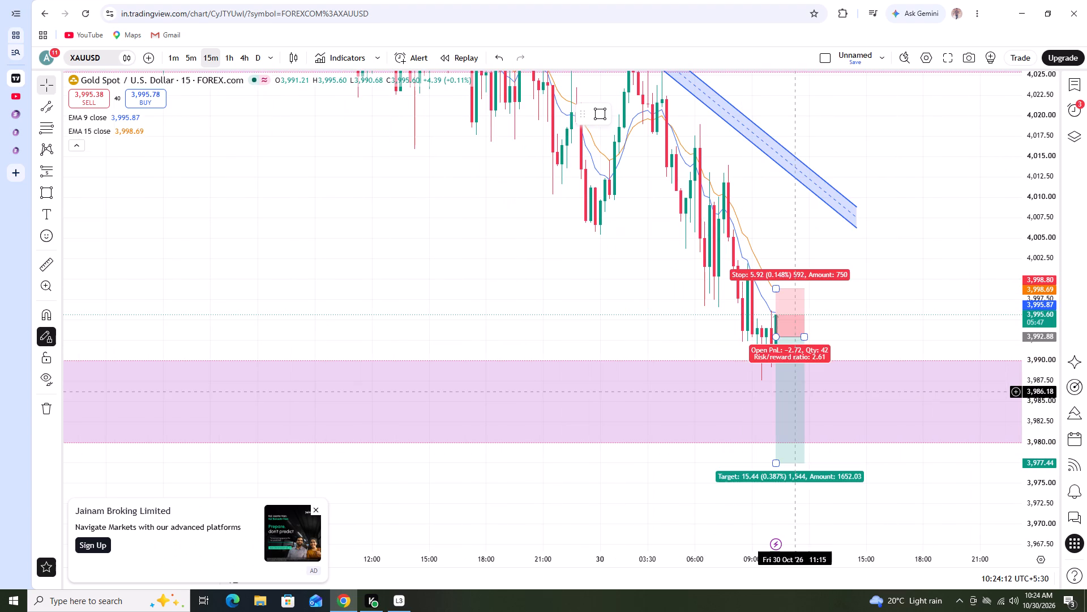
pyautogui.click(411, 287)
pyautogui.click(190, 57)
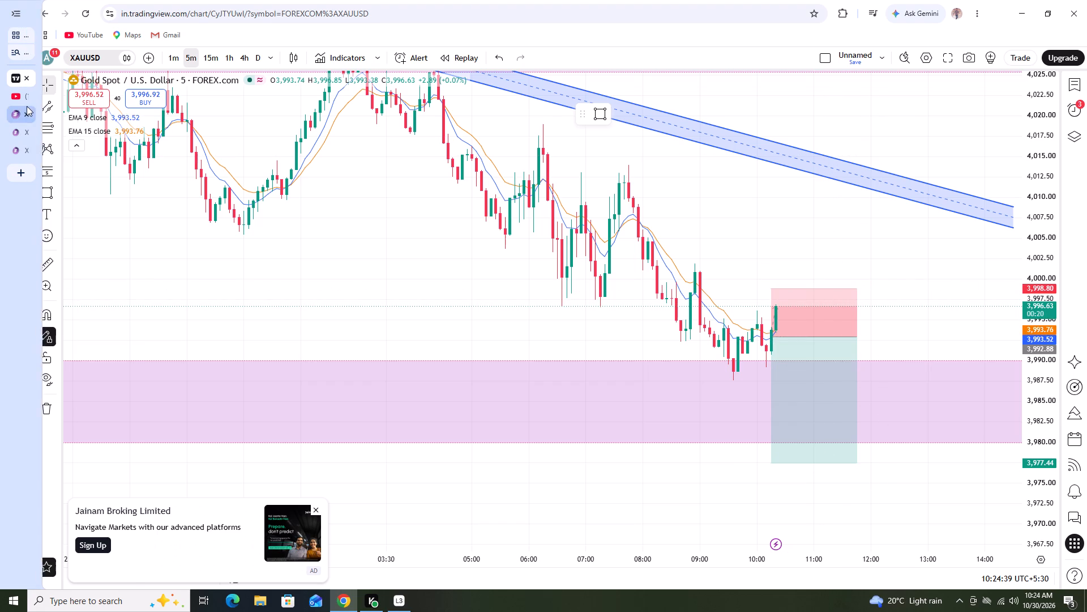
# Switch to the Zuperior 5-minute XAUUSDm chart and examine the latest candles against the horizontal ray, entry and stop loss.
pyautogui.click(35, 132)
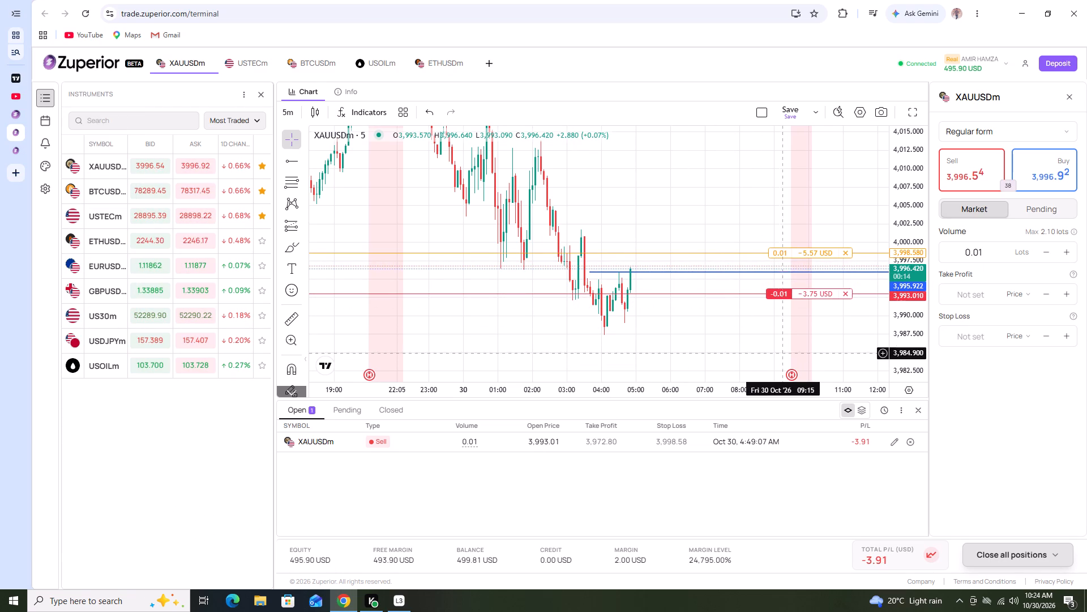
pyautogui.scroll(1, 892, 287)
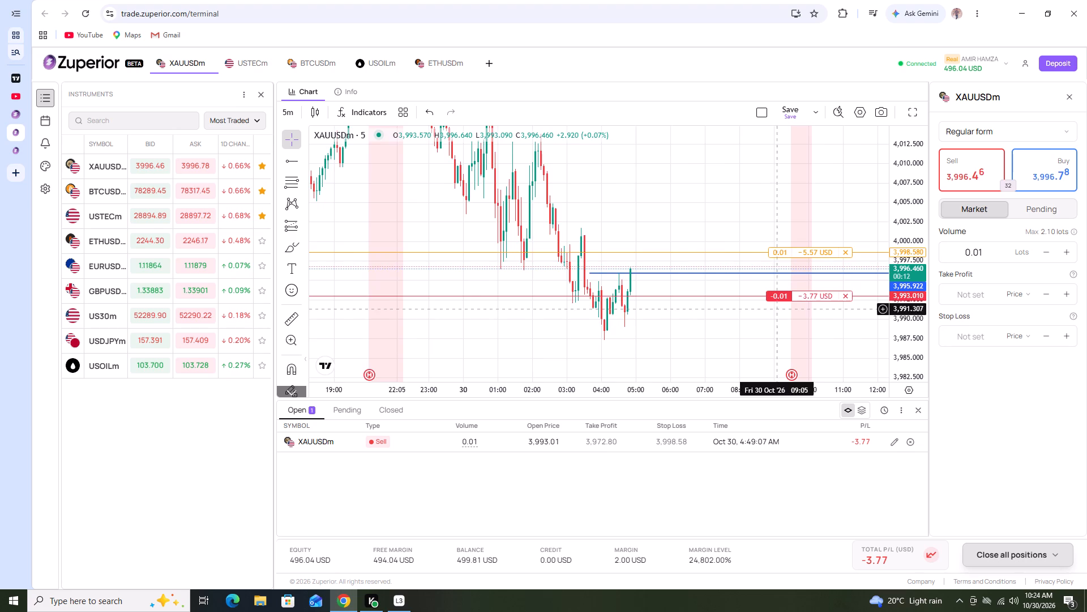
pyautogui.scroll(1, 755, 307)
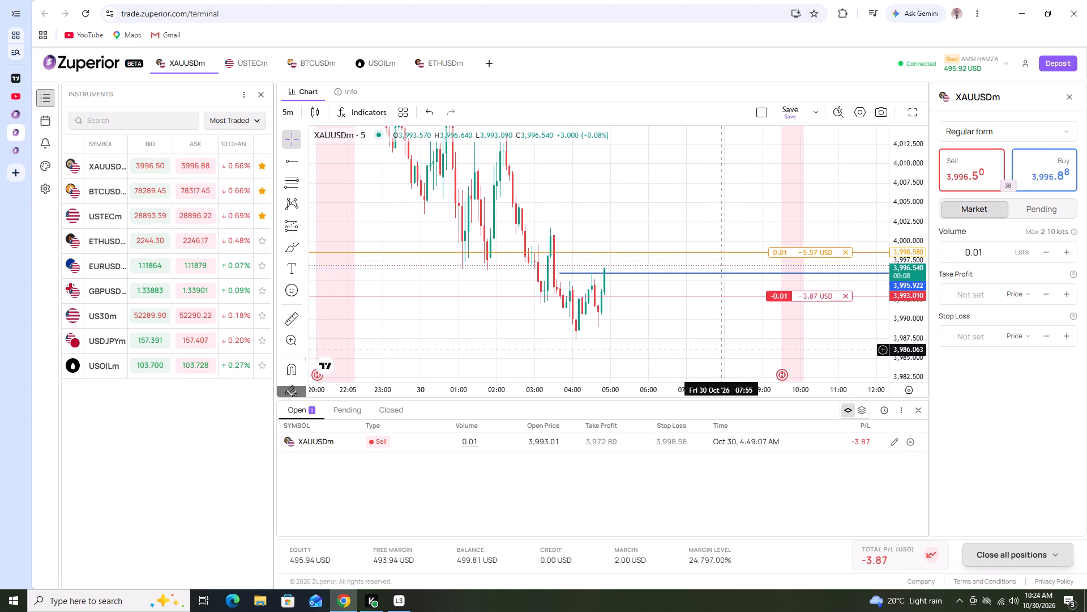
pyautogui.scroll(-1, 751, 337)
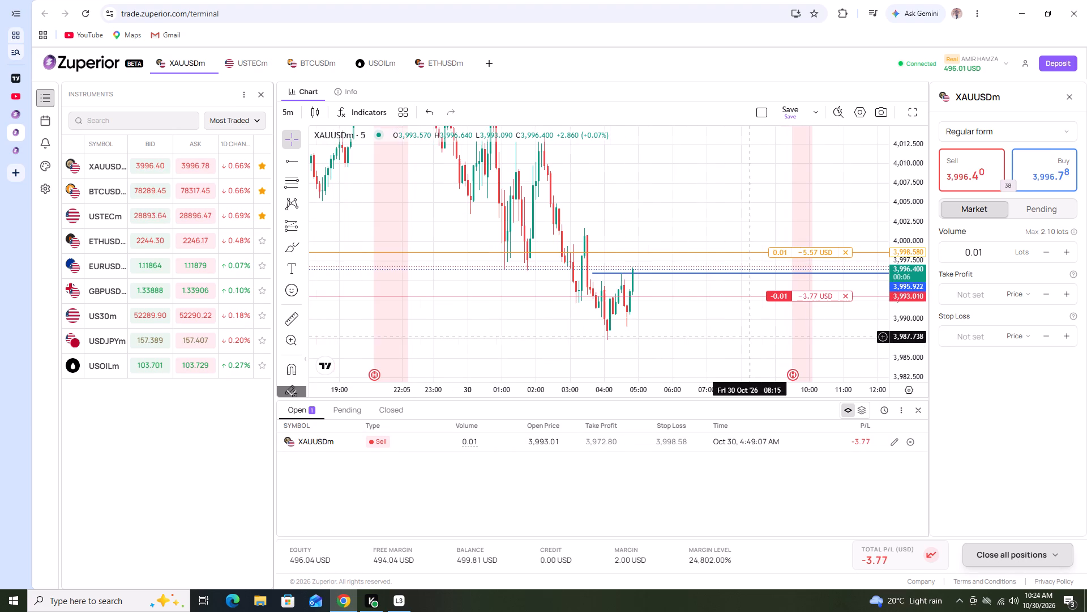
pyautogui.scroll(4, 902, 288)
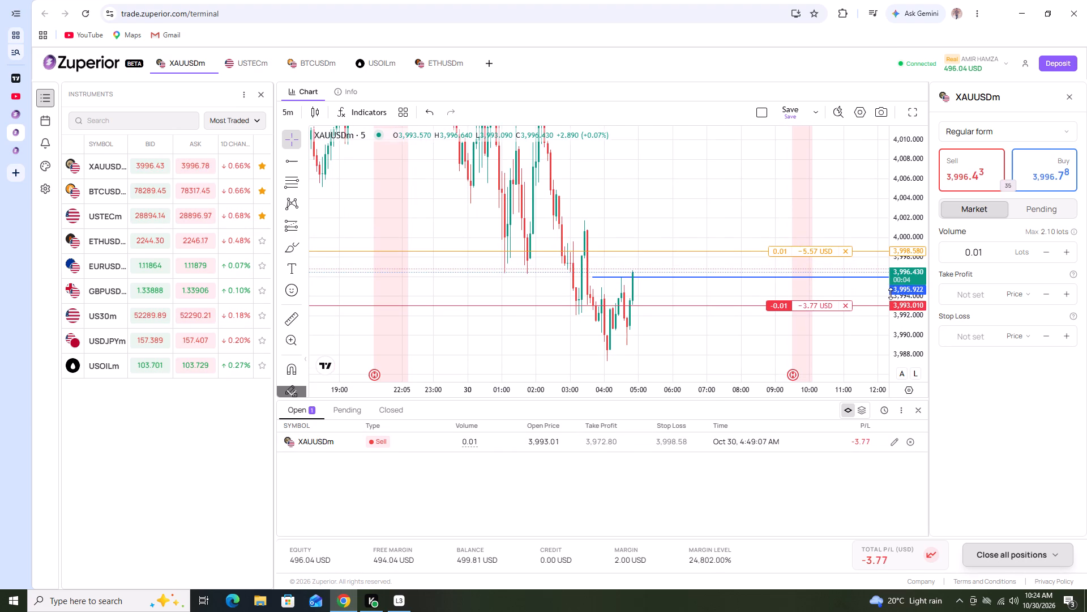
pyautogui.scroll(2, 891, 294)
pyautogui.scroll(2, 774, 304)
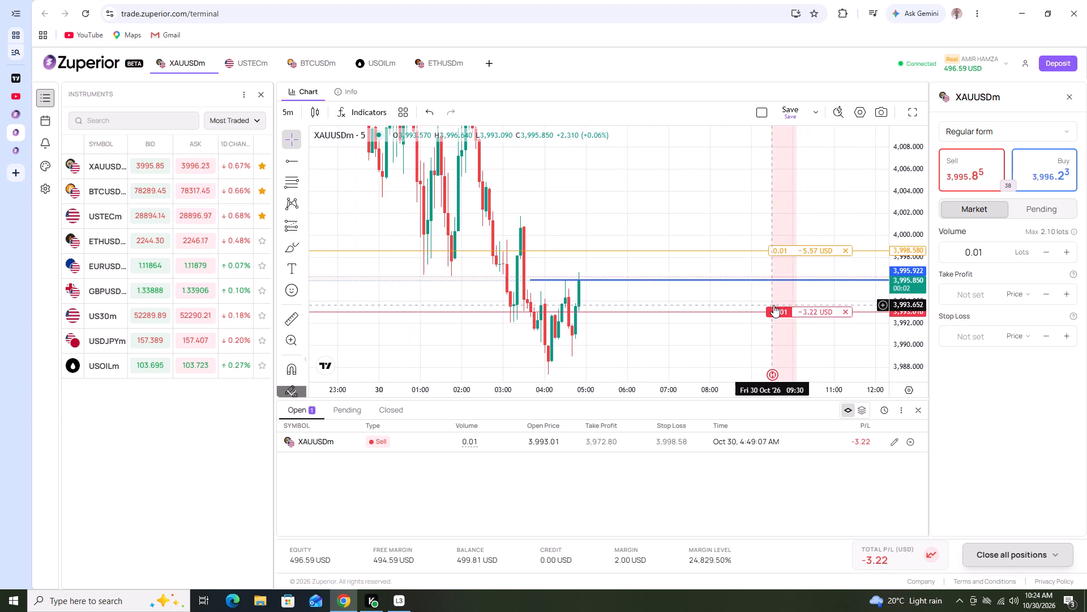
pyautogui.scroll(-3, 901, 299)
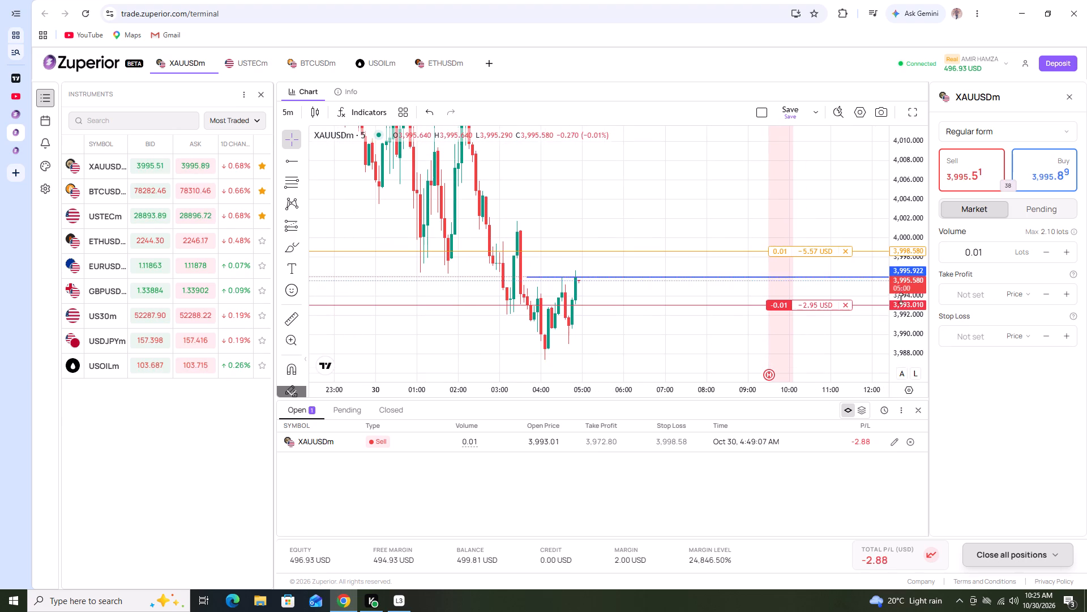
pyautogui.scroll(-2, 901, 299)
pyautogui.scroll(2, 901, 299)
pyautogui.scroll(-1, 901, 299)
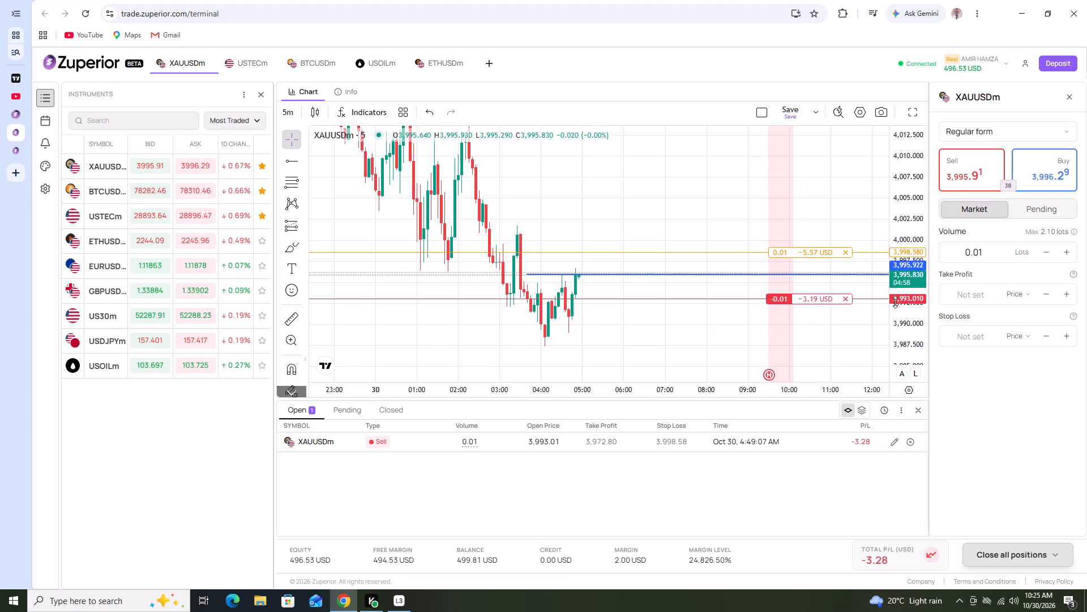
pyautogui.scroll(-1, 773, 311)
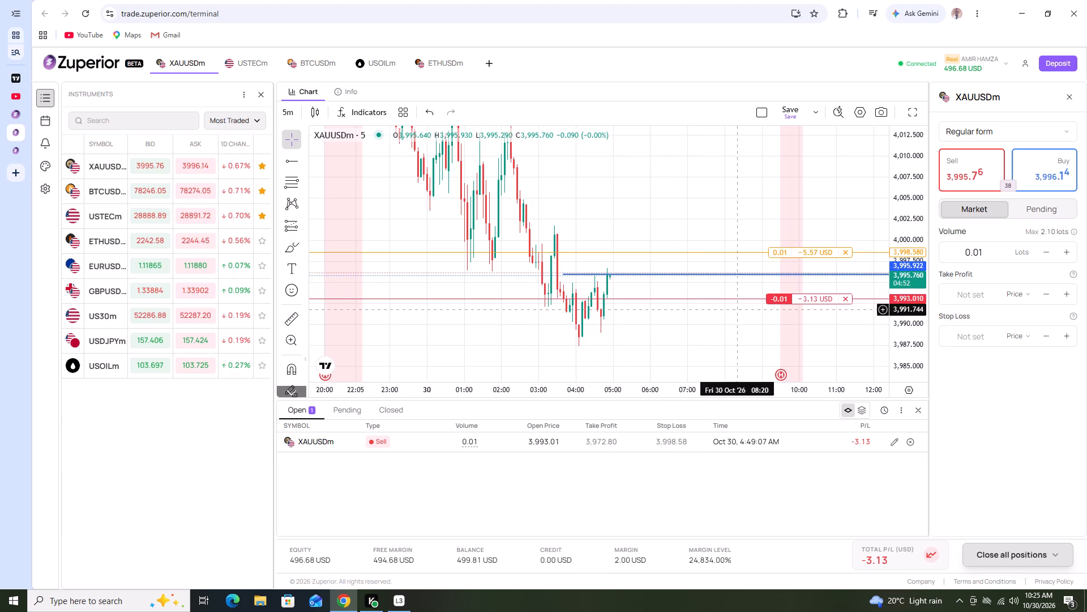
# Return to the TradingView XAUUSD chart and view the short position forecast on the 15-minute timeframe.
pyautogui.click(50, 76)
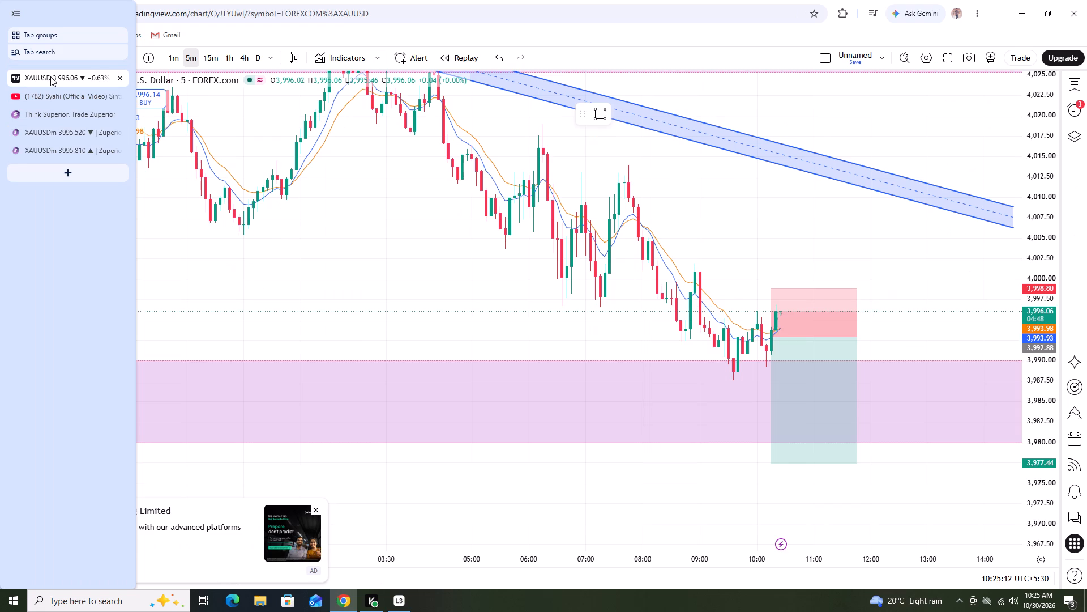
pyautogui.click(211, 59)
pyautogui.scroll(2, 478, 277)
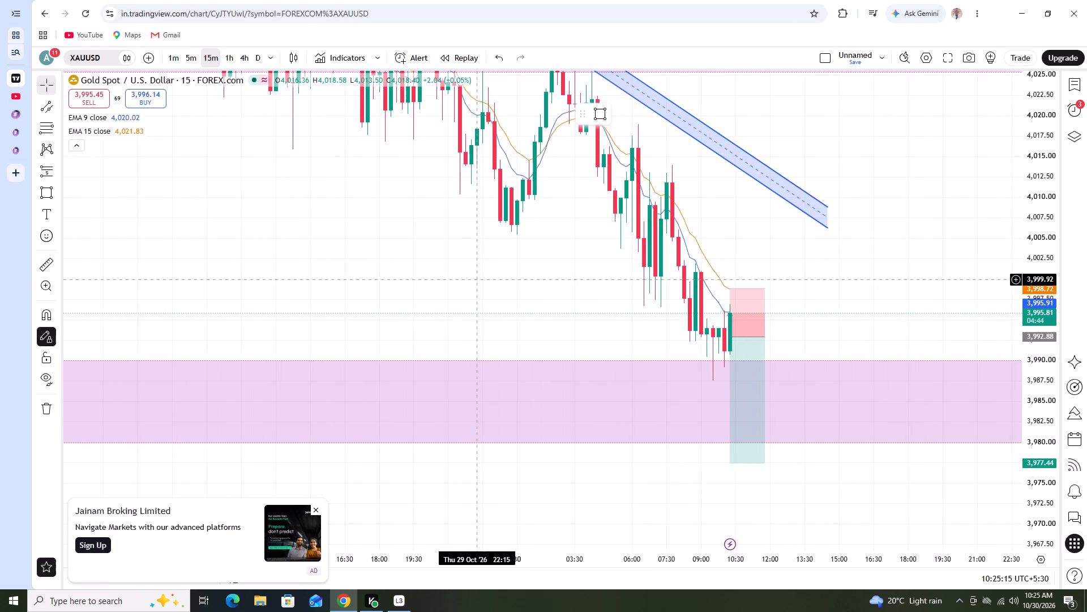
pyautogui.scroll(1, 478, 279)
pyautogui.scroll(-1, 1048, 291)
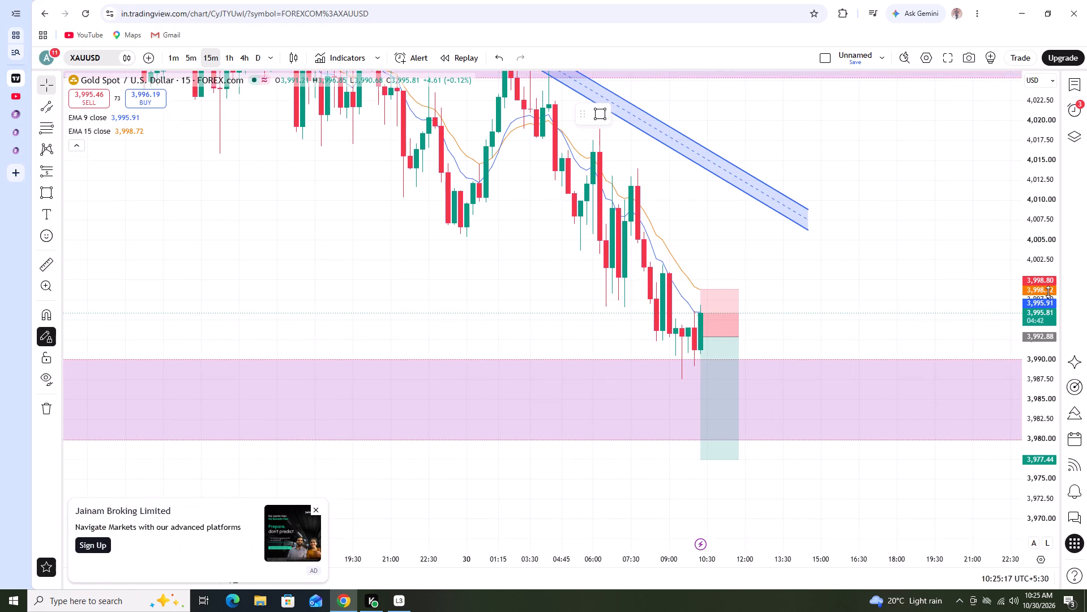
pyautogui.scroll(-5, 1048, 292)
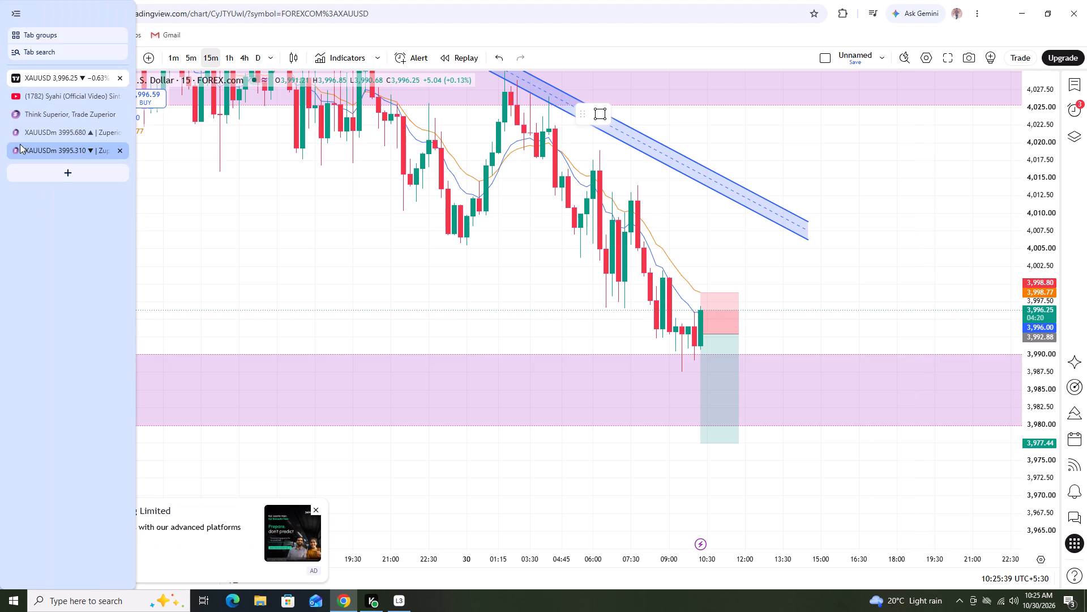
# Switch to the Zuperior XAUUSDm terminal and open a second 0.01-lot market sell position.
pyautogui.click(46, 129)
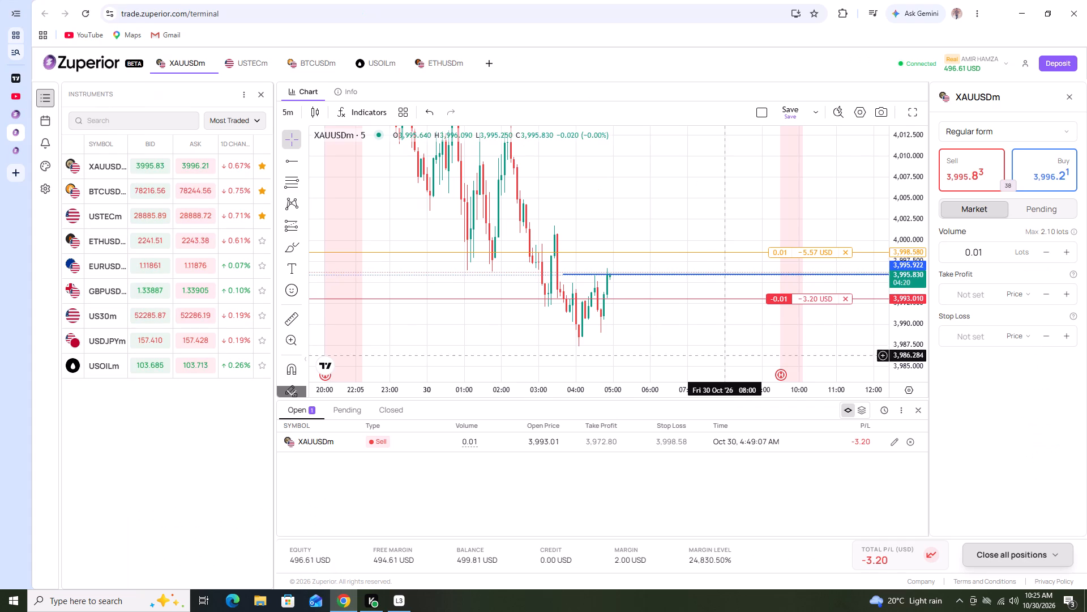
pyautogui.scroll(1, 912, 263)
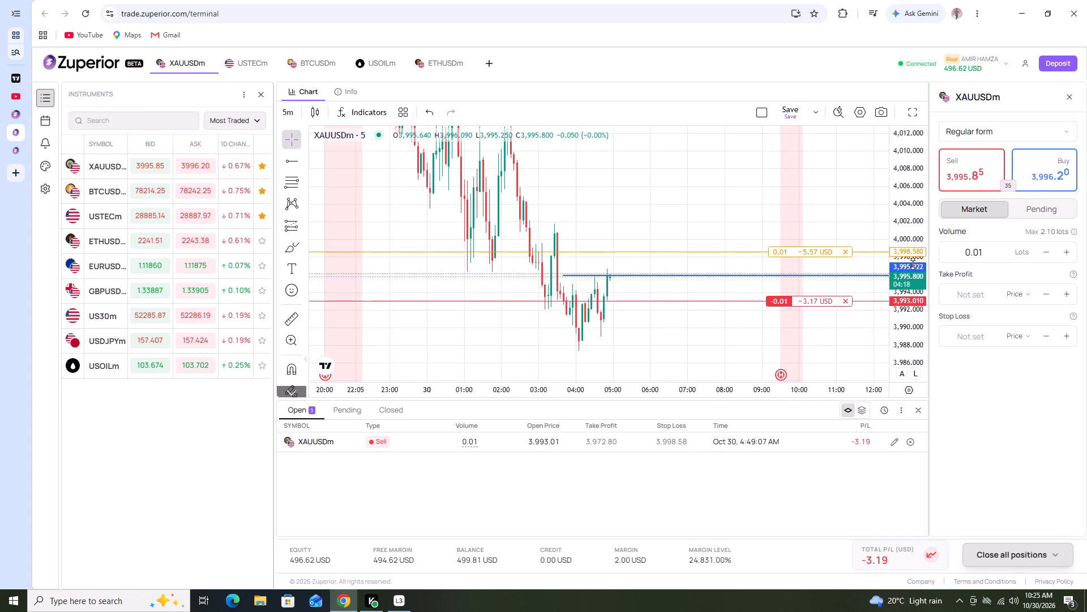
pyautogui.scroll(1, 789, 286)
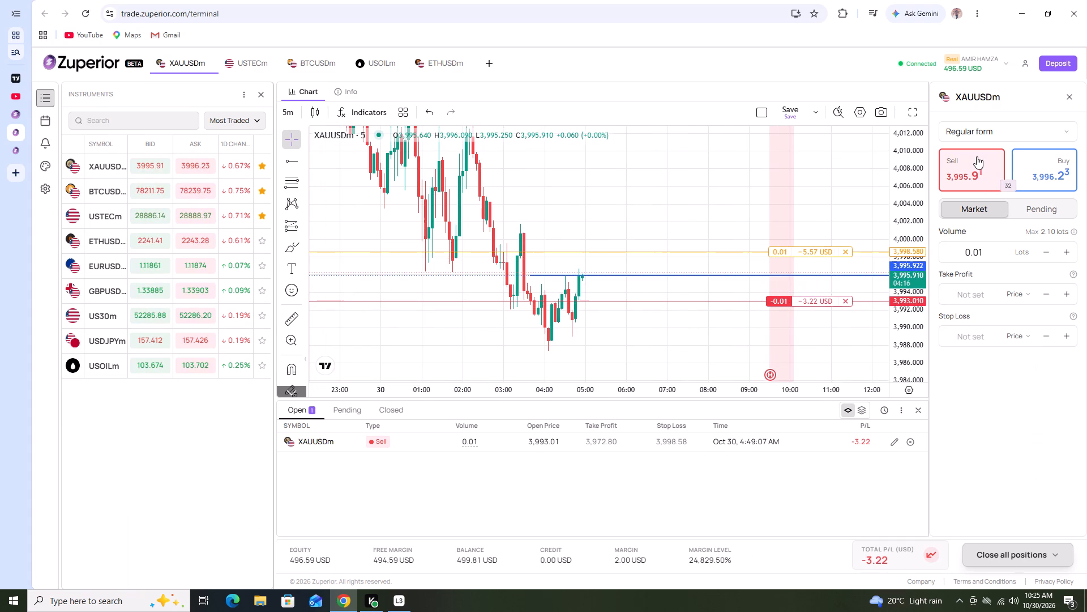
pyautogui.click(969, 166)
pyautogui.click(1005, 385)
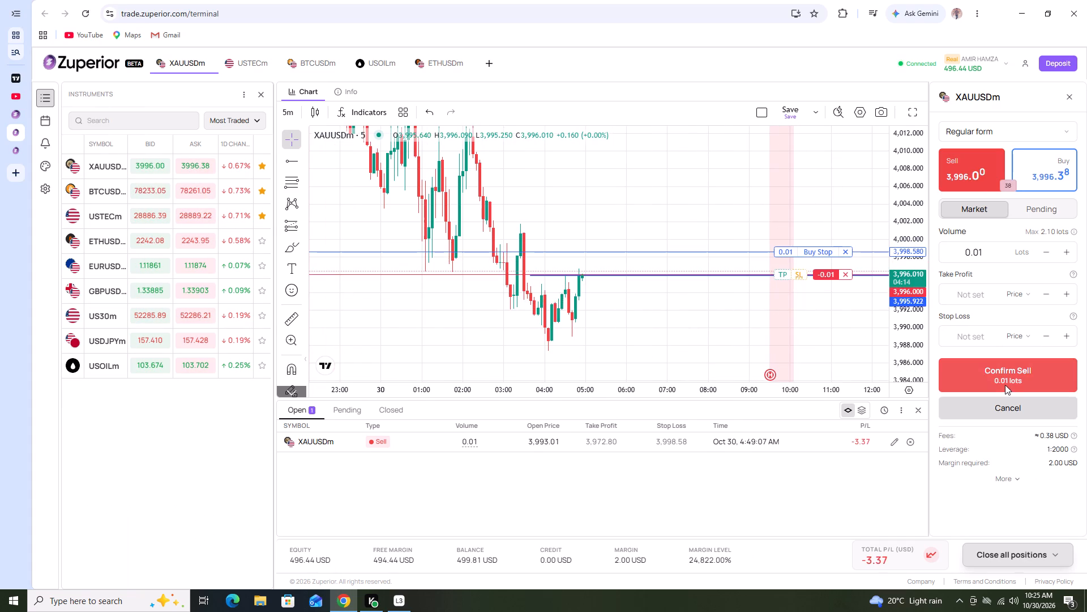
# Set the new sell position's stop loss to 3,999.68 and raise the earlier sell position's stop loss to 3,999.11.
pyautogui.click(752, 272)
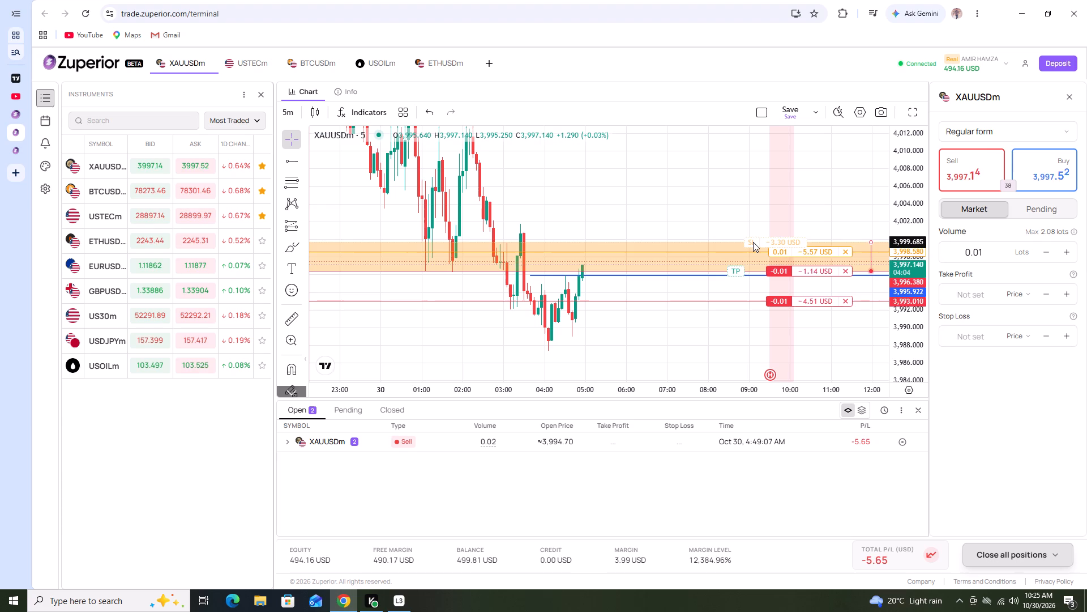
pyautogui.click(781, 250)
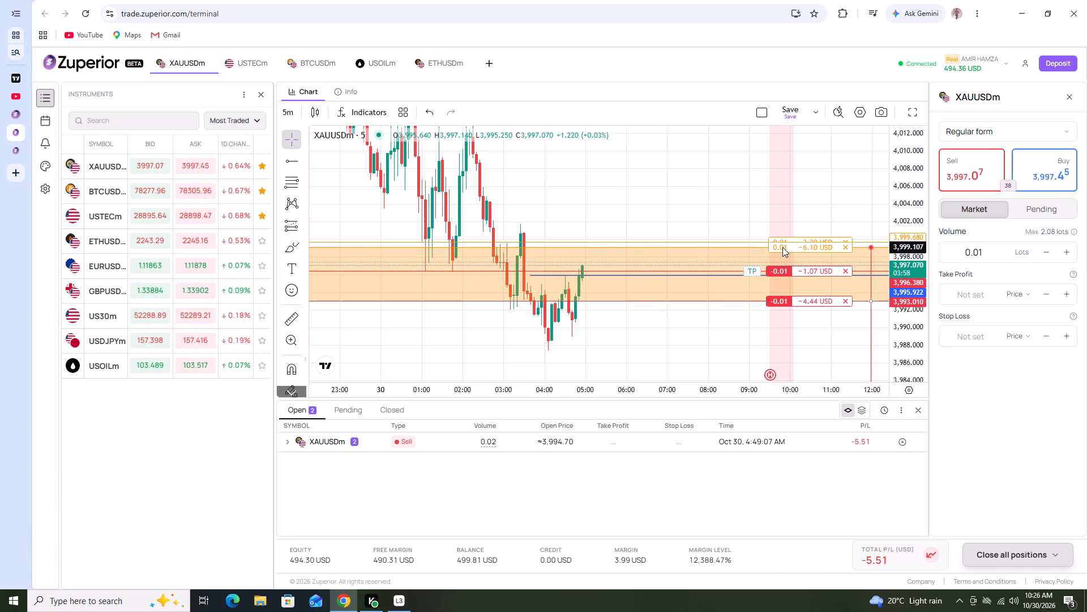
pyautogui.click(708, 192)
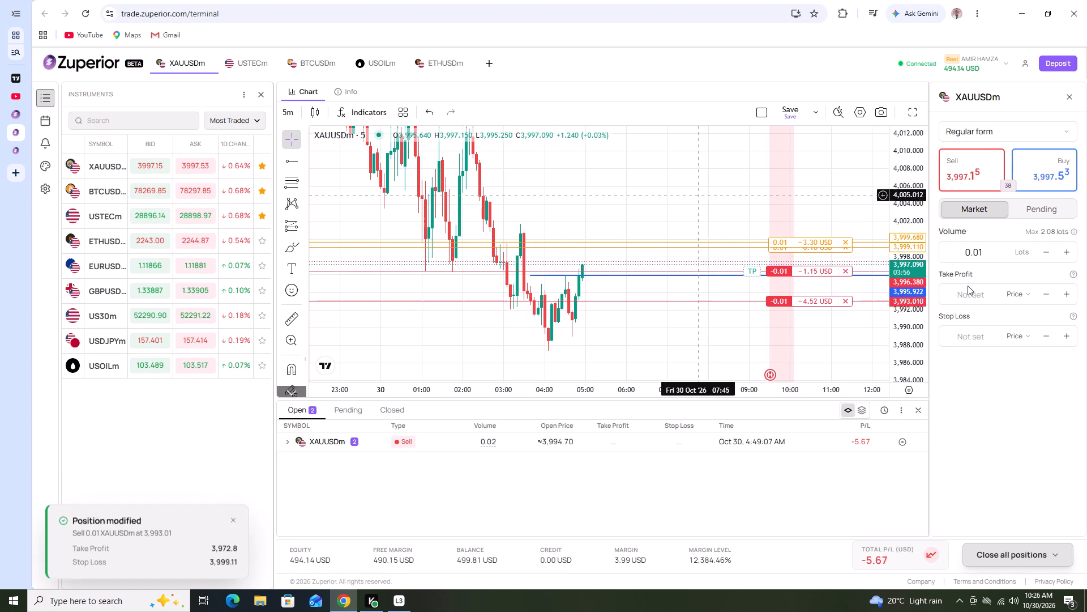
# Examine the 5-minute XAUUSDm candles against both sell positions' entries and stop losses, and check the short position forecast on TradingView.
pyautogui.scroll(-1, 760, 314)
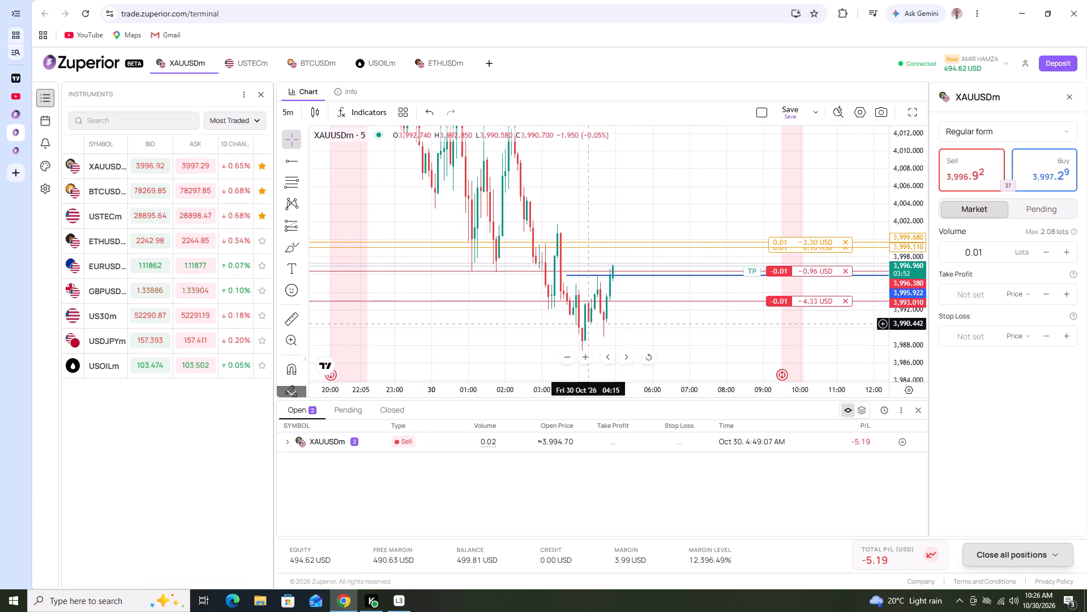
pyautogui.scroll(1, 738, 289)
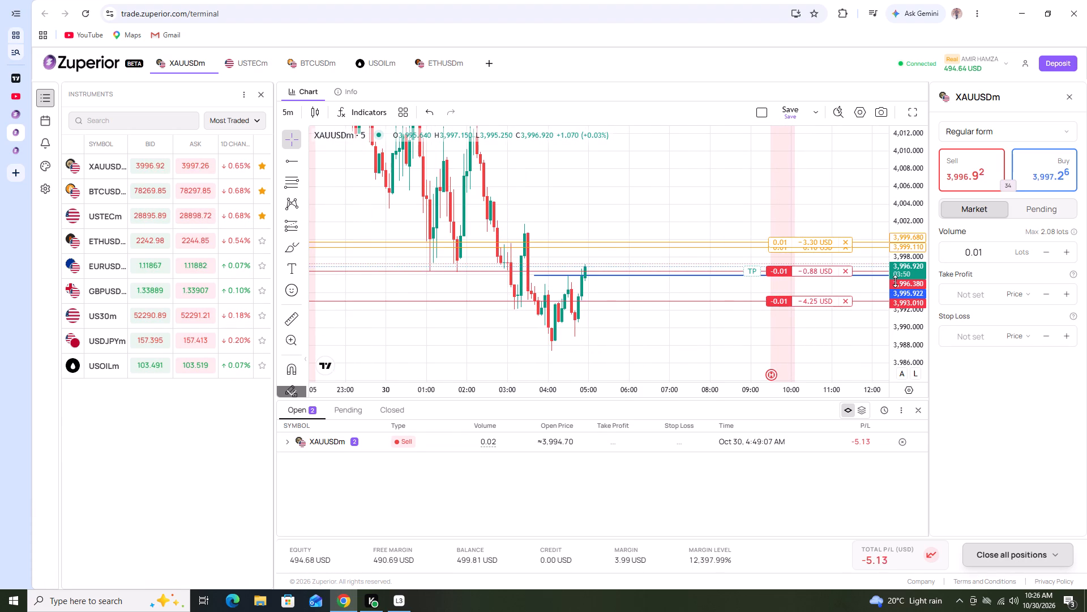
pyautogui.scroll(-2, 908, 288)
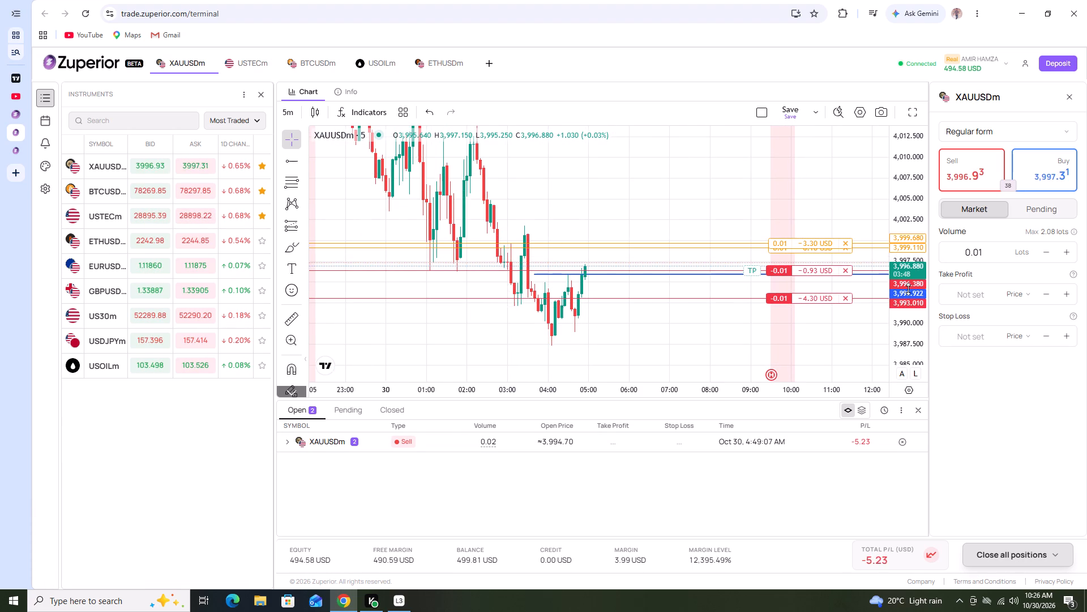
pyautogui.moveTo(699, 347); pyautogui.dragTo(712, 309)
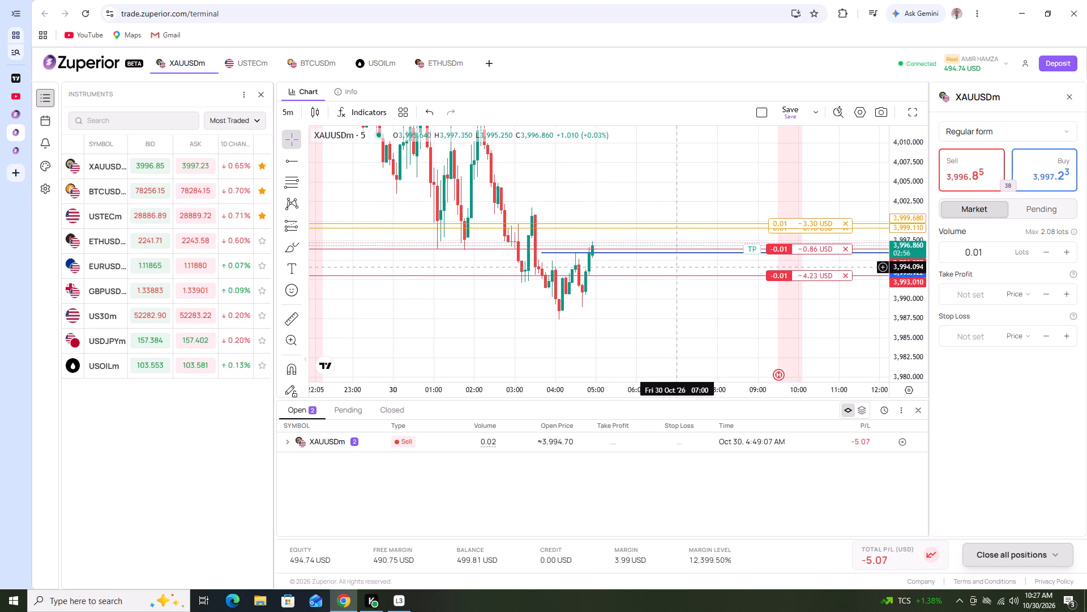
pyautogui.scroll(1, 669, 267)
pyautogui.scroll(-1, 671, 267)
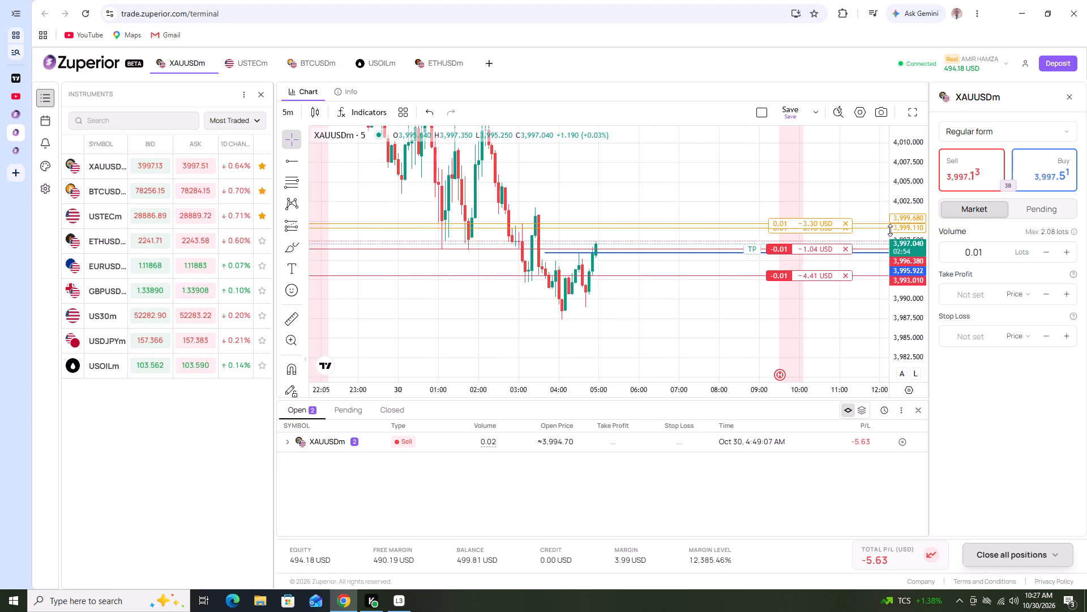
pyautogui.scroll(7, 890, 230)
pyautogui.scroll(1, 728, 276)
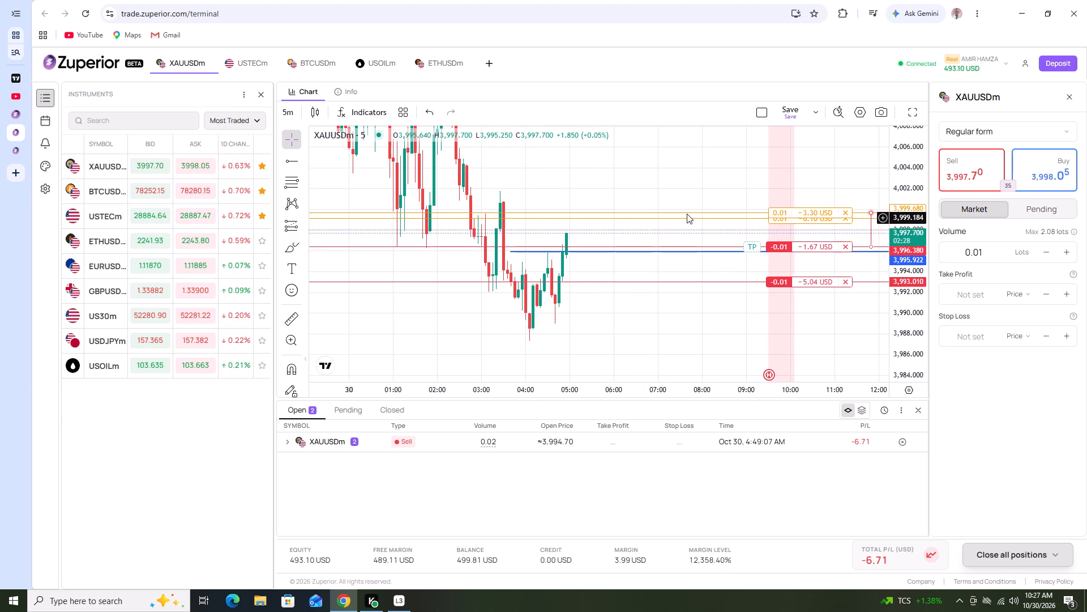
pyautogui.click(37, 79)
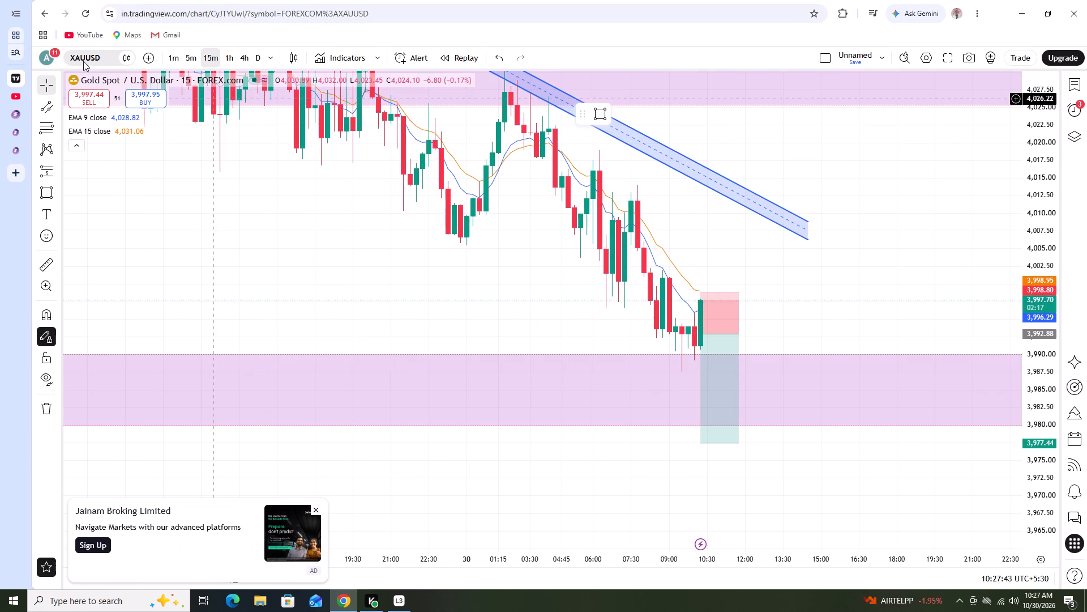
# Return to the Zuperior XAUUSDm chart and raise both sell positions' stop losses to 4,000.39.
pyautogui.click(31, 127)
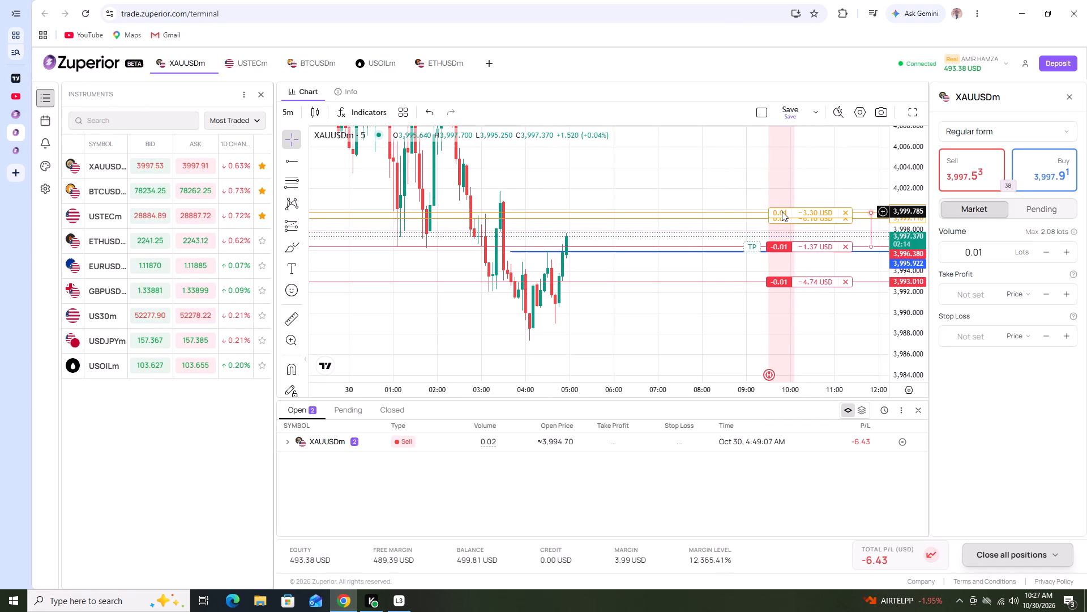
pyautogui.moveTo(782, 211); pyautogui.dragTo(782, 205)
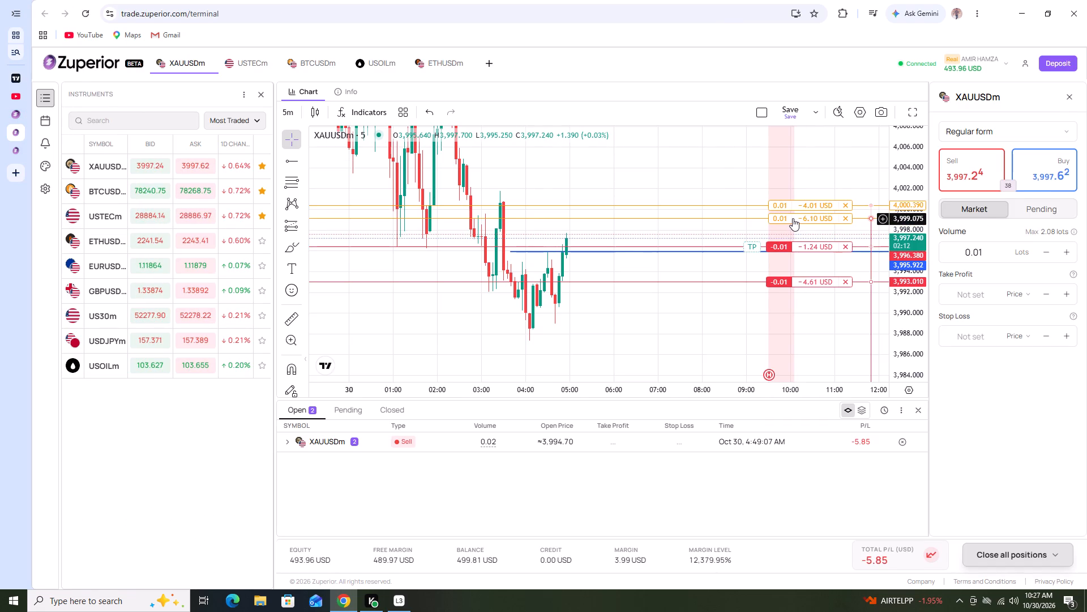
pyautogui.moveTo(793, 218); pyautogui.dragTo(798, 205)
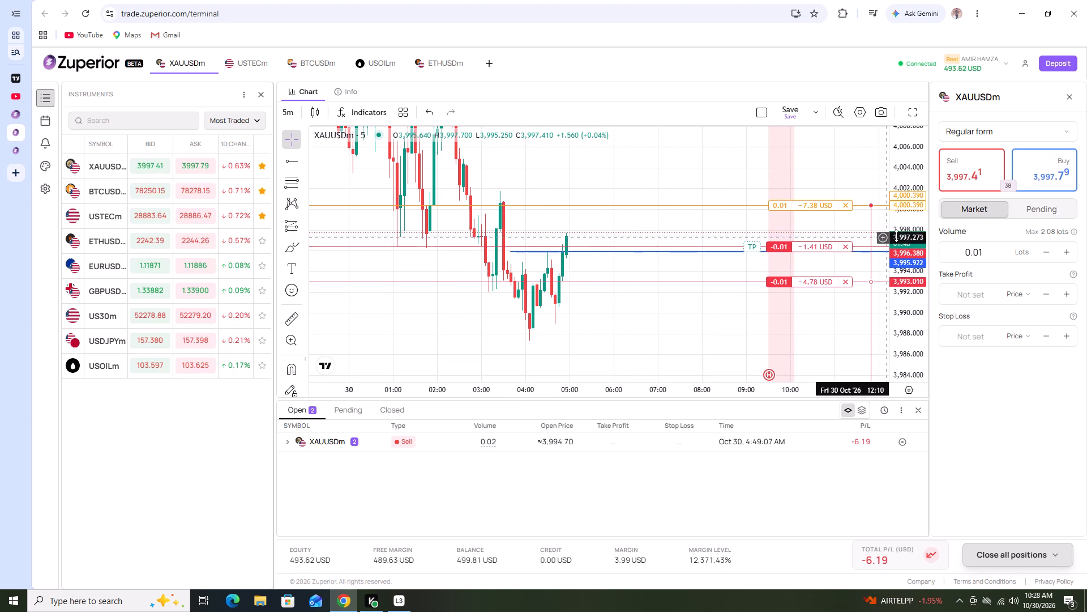
pyautogui.scroll(-1, 906, 236)
pyautogui.scroll(-1, 756, 270)
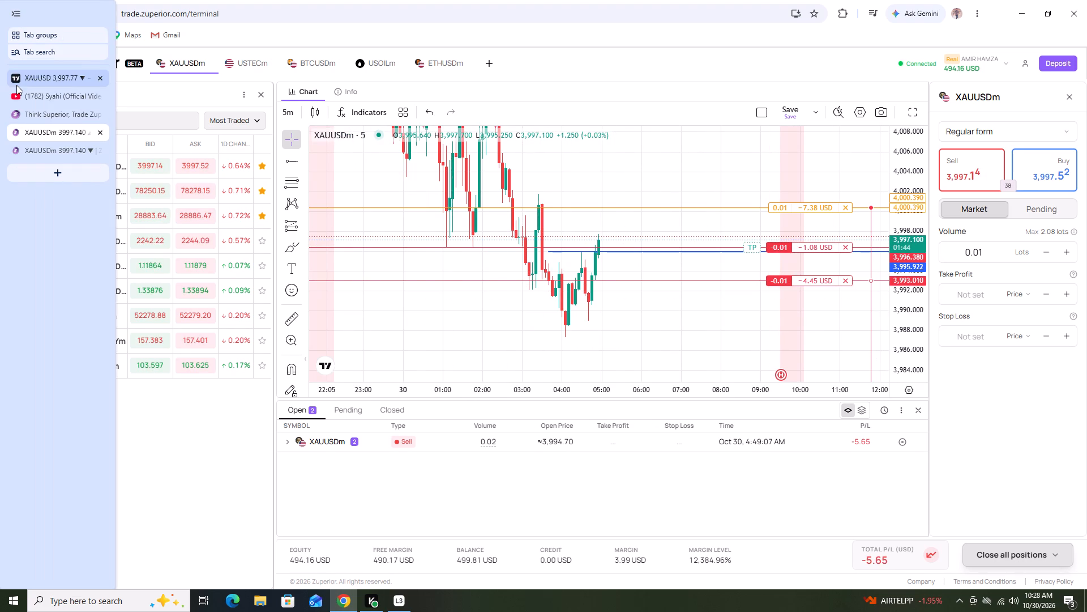
# Switch to the TradingView XAUUSD chart and raise the short position forecast's stop level to 4,001.18.
pyautogui.click(30, 80)
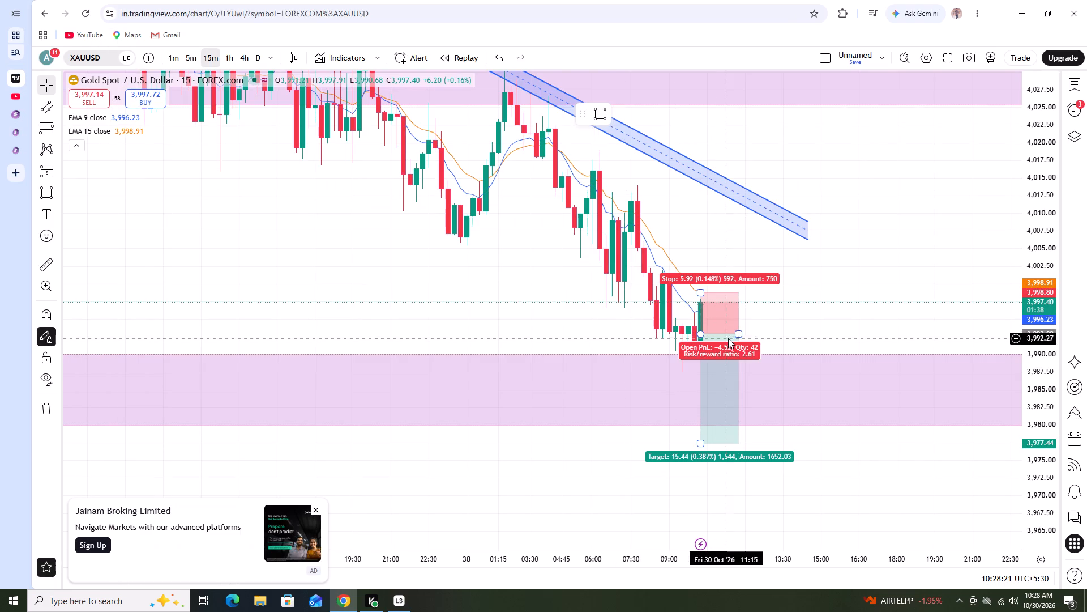
pyautogui.moveTo(700, 291); pyautogui.dragTo(697, 282)
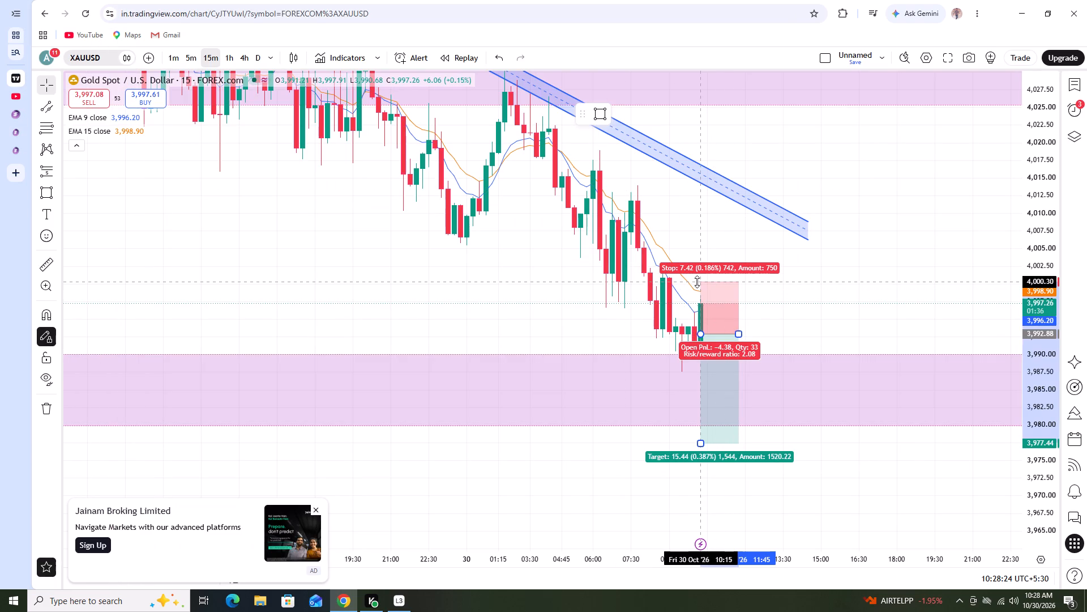
pyautogui.moveTo(697, 282); pyautogui.dragTo(697, 275)
pyautogui.click(420, 313)
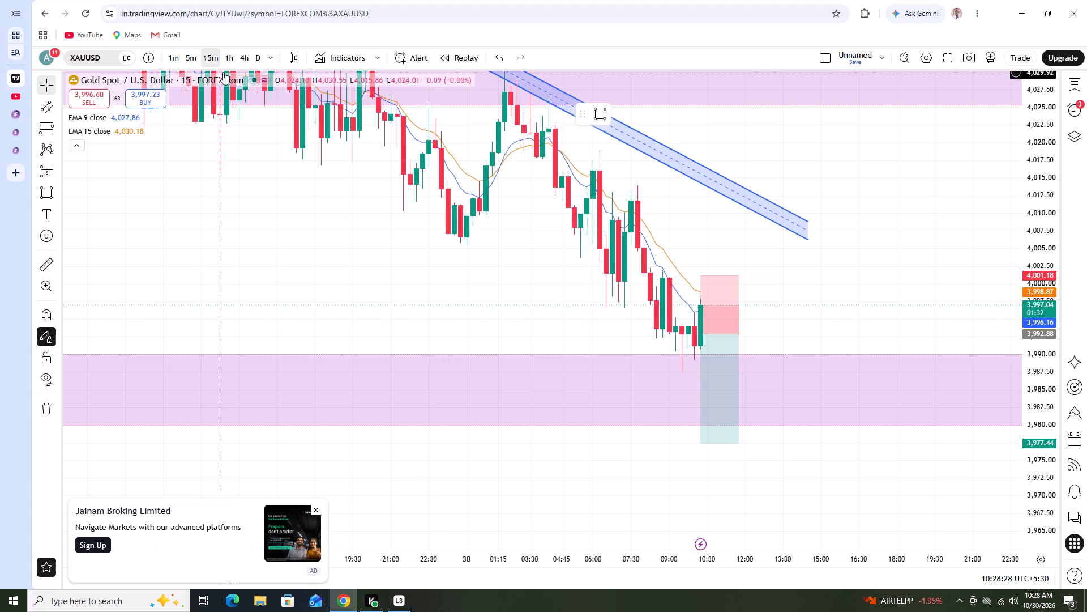
# Compare the short position forecast against the XAUUSD candles on the 1-hour, 5-minute and 15-minute timeframes, ending on 15-minute.
pyautogui.click(225, 61)
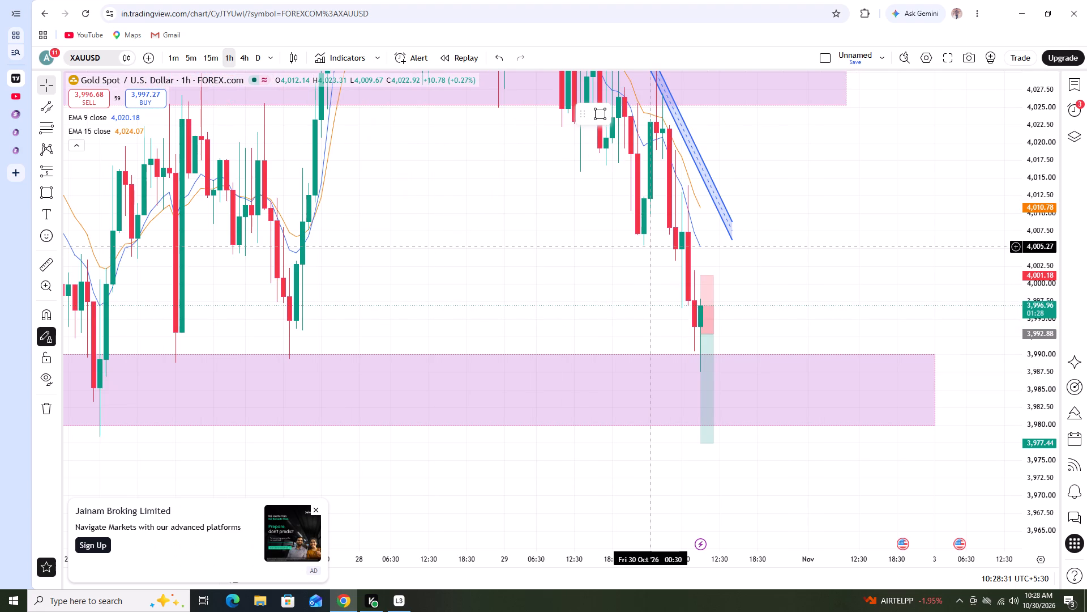
pyautogui.click(209, 63)
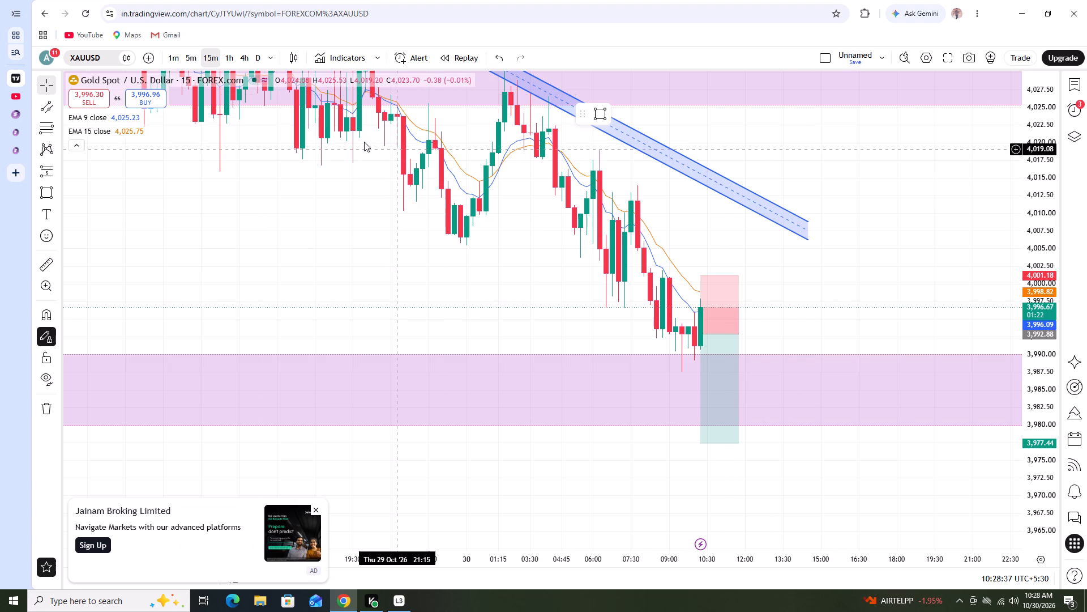
pyautogui.click(190, 61)
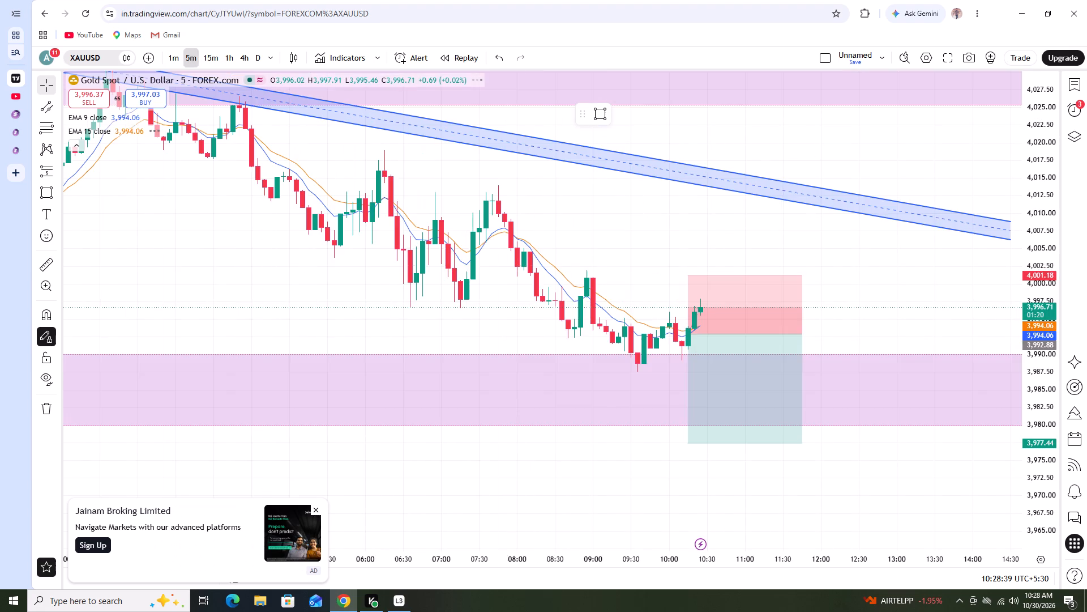
pyautogui.scroll(-1, 611, 330)
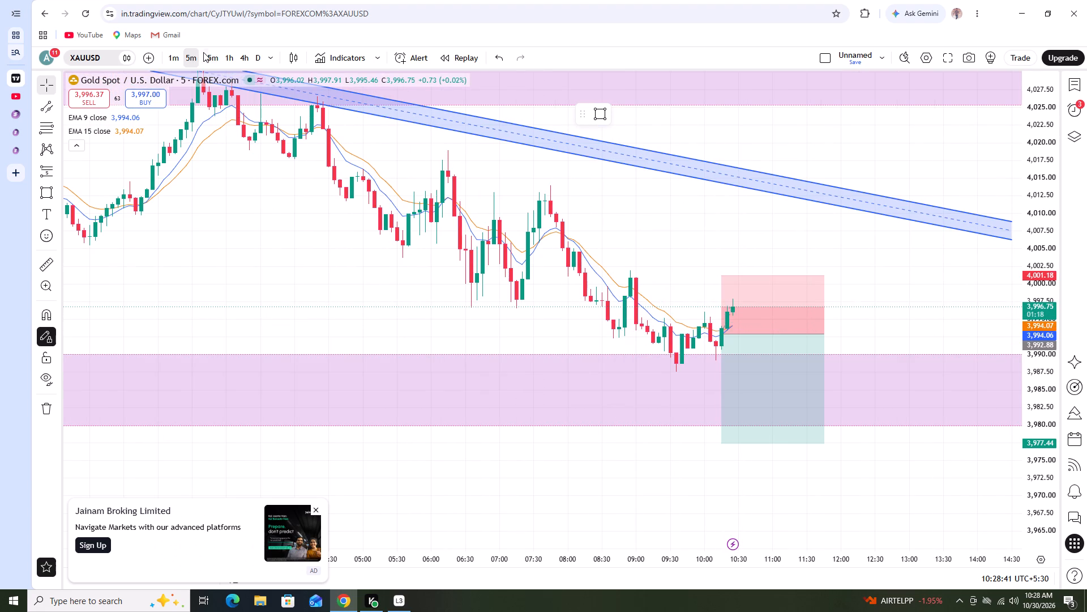
pyautogui.click(209, 52)
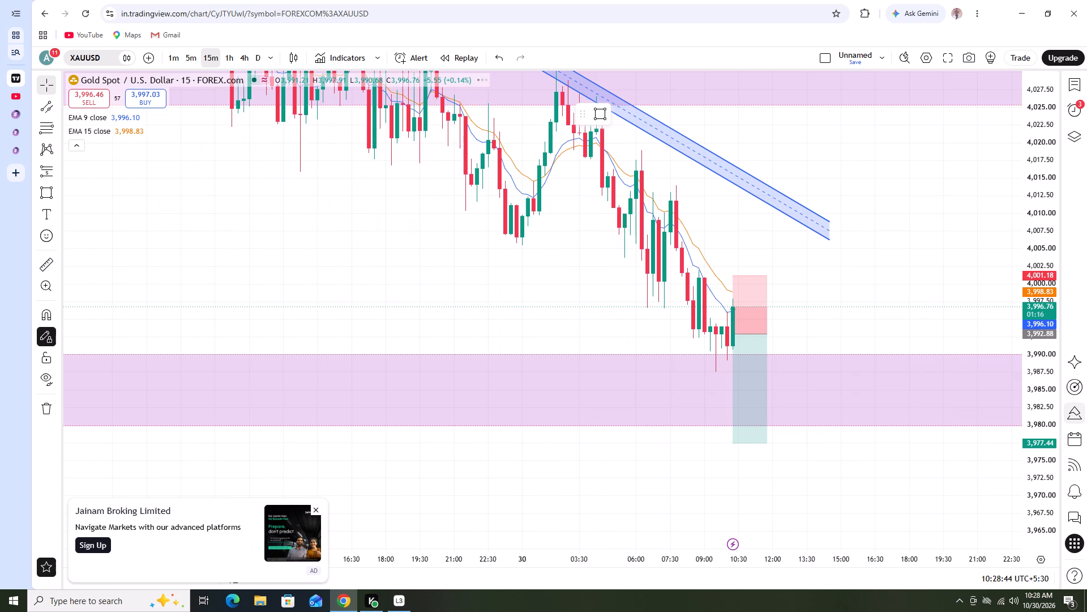
pyautogui.scroll(1, 904, 375)
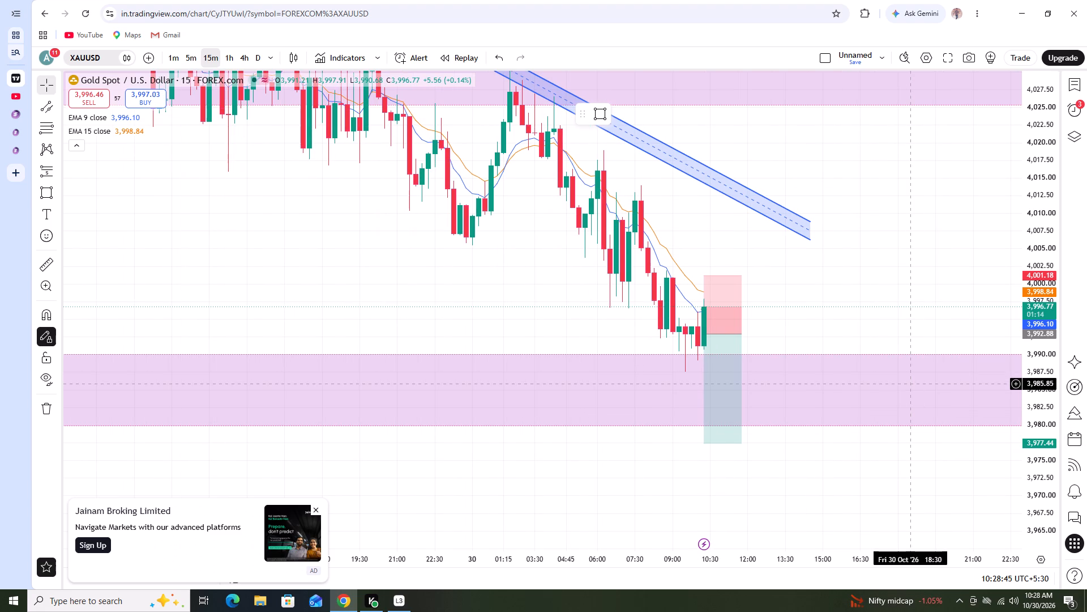
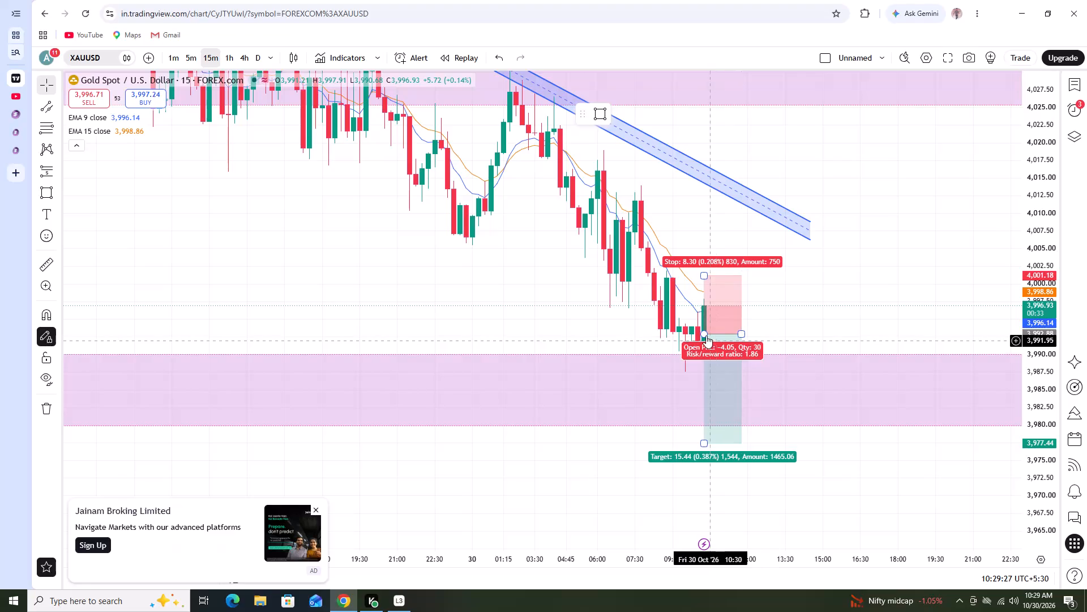
# Raise the short position forecast's entry level to 3,994.12 on the 15-minute XAUUSD chart.
pyautogui.moveTo(704, 332); pyautogui.dragTo(701, 331)
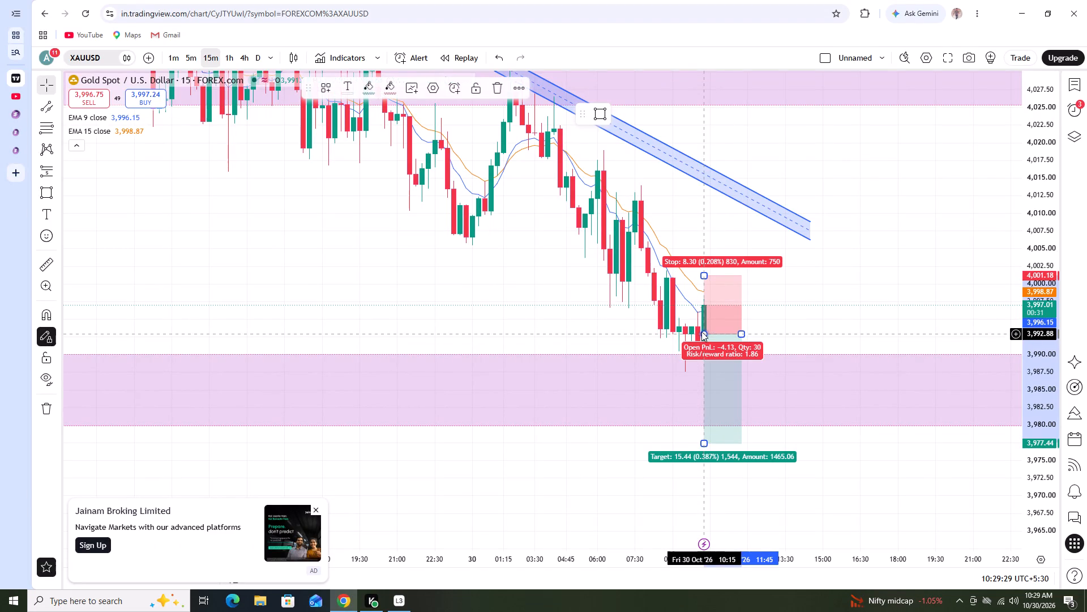
pyautogui.moveTo(701, 331); pyautogui.dragTo(706, 324)
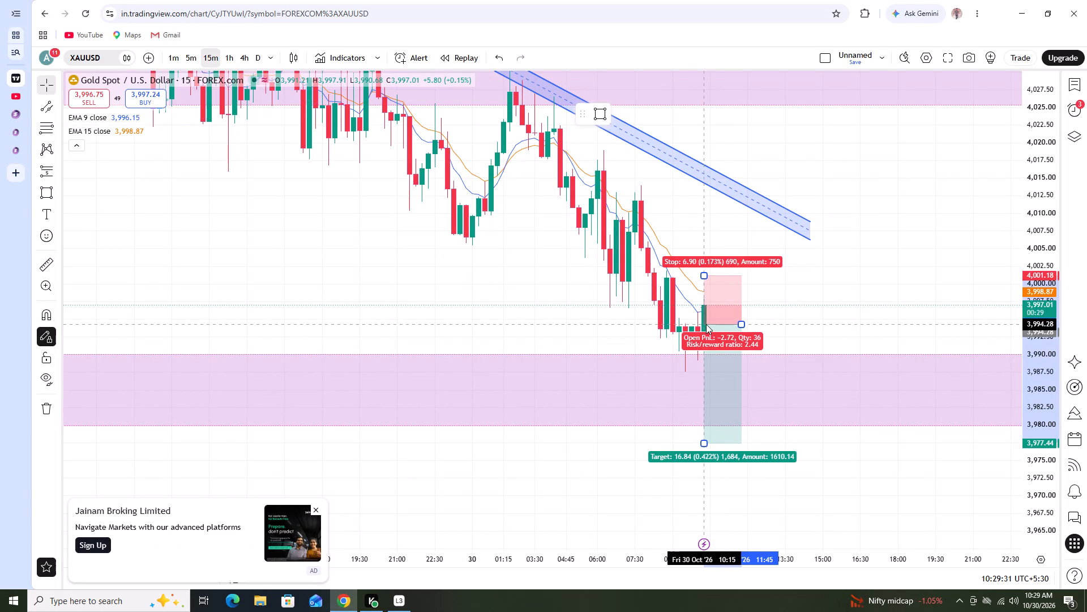
pyautogui.moveTo(706, 324); pyautogui.dragTo(705, 325)
pyautogui.click(584, 303)
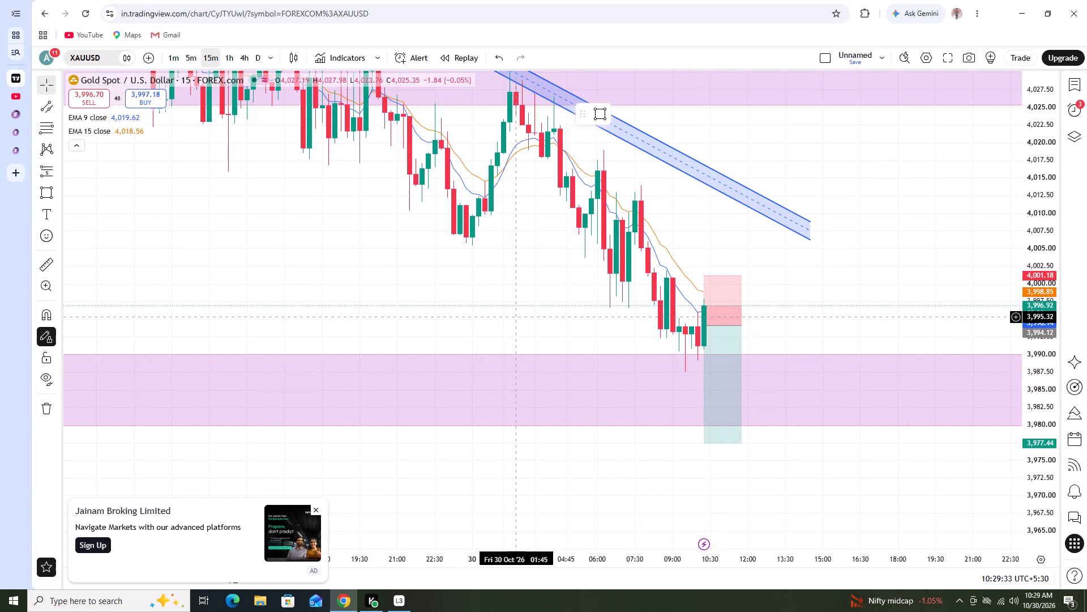
# Check the 1-hour candles, and draw a horizontal line at 3,999.01 across the 15-minute XAUUSD chart.
pyautogui.click(228, 57)
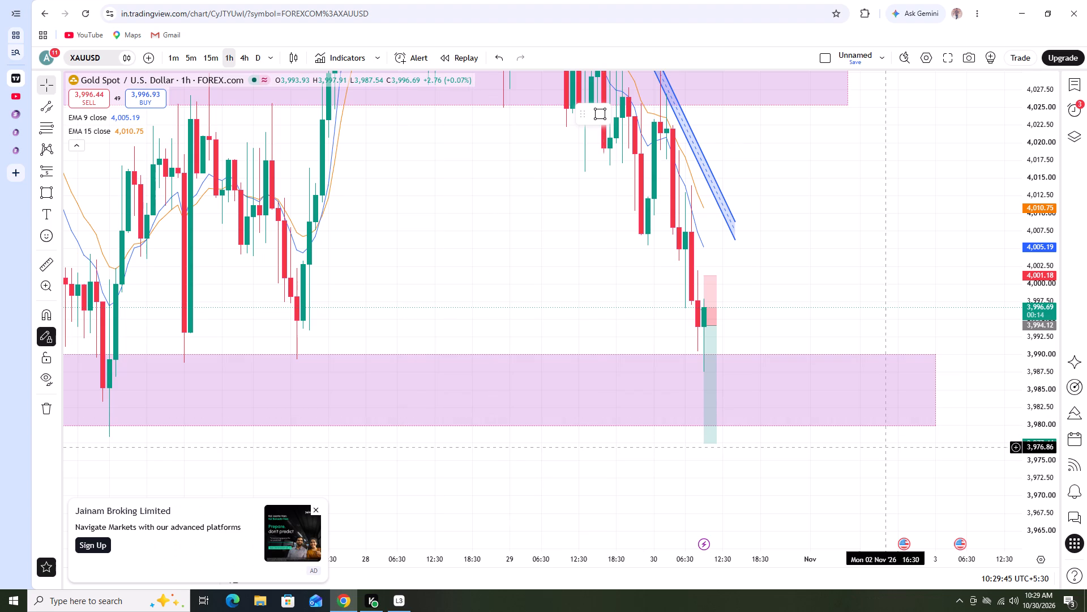
pyautogui.scroll(1, 640, 373)
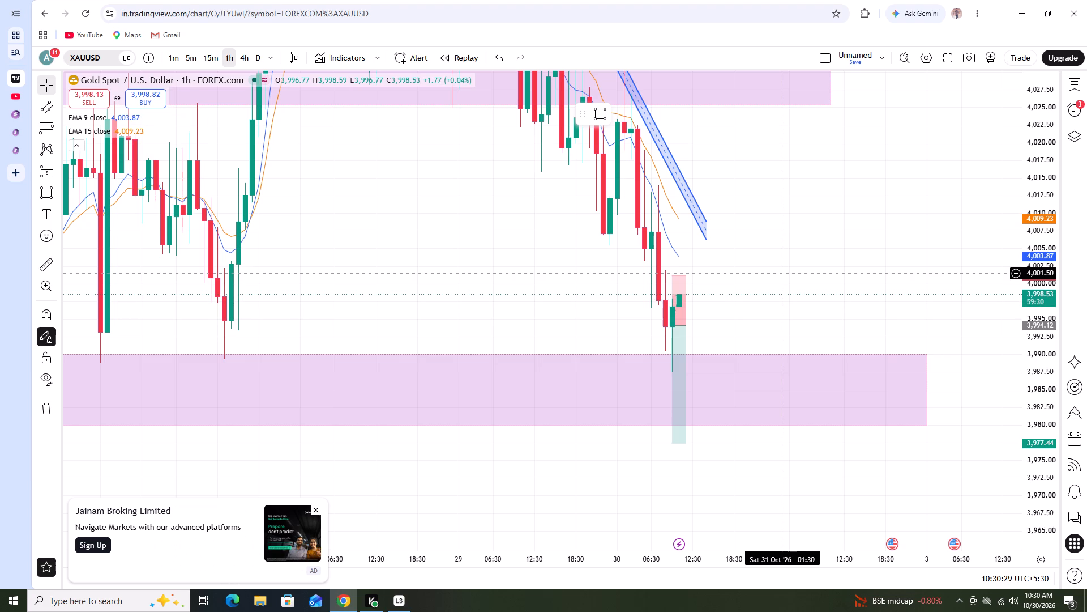
pyautogui.click(212, 53)
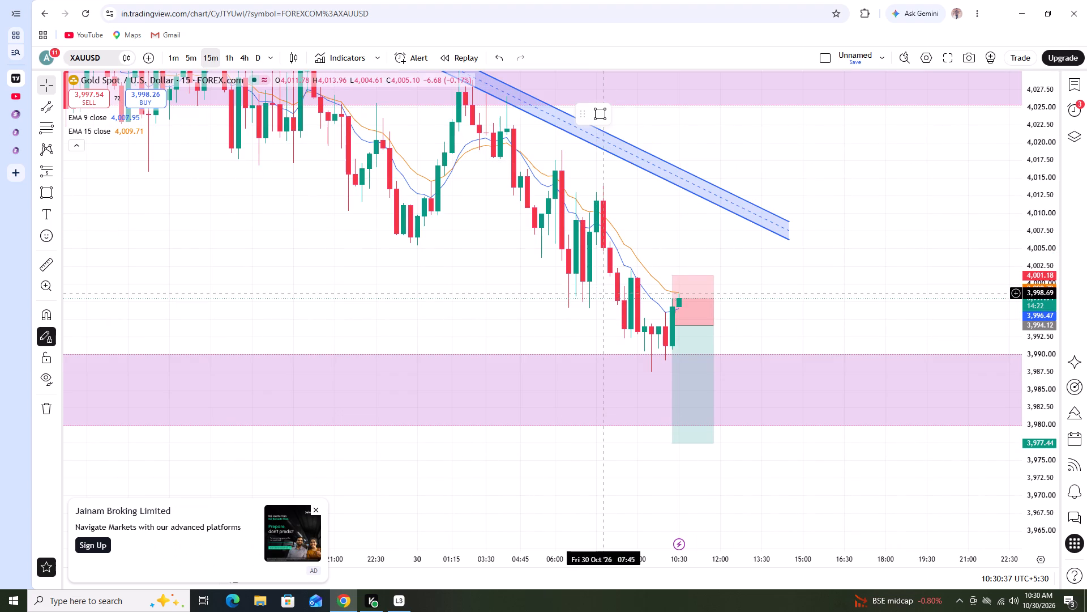
pyautogui.click(57, 108)
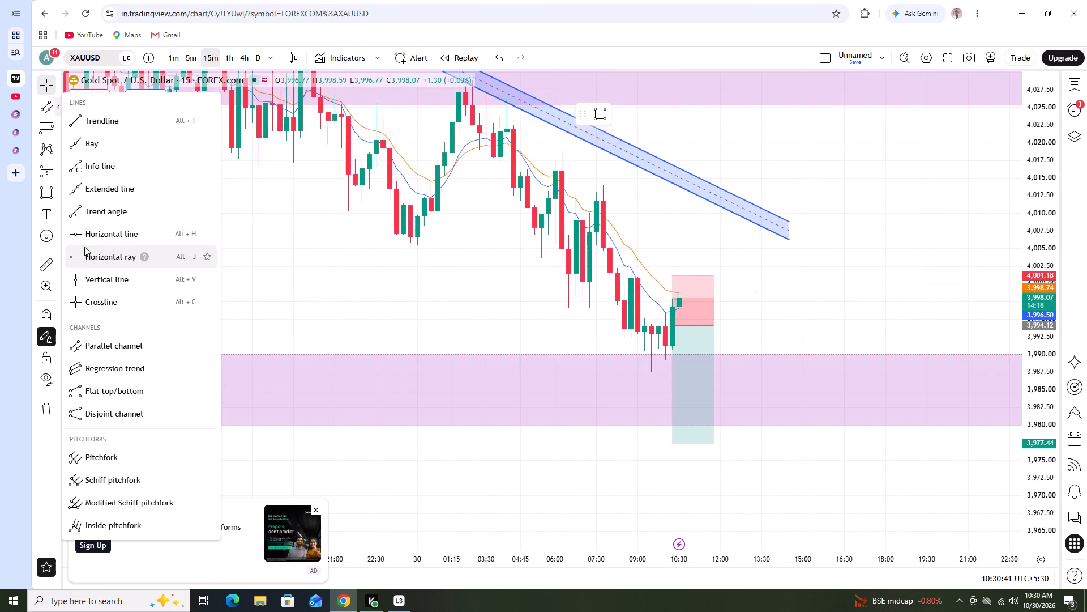
pyautogui.click(87, 236)
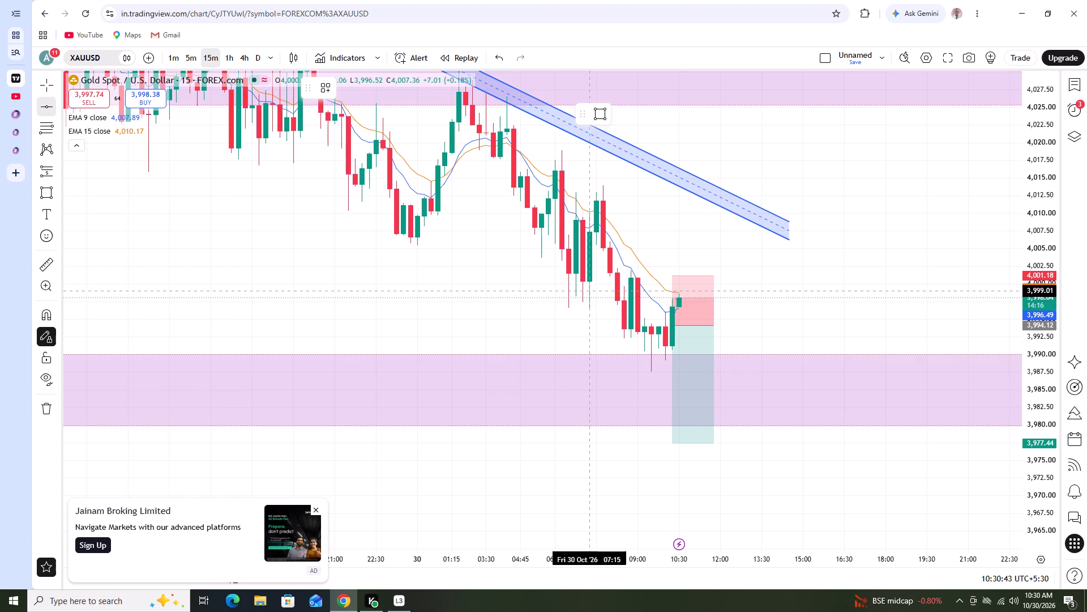
pyautogui.click(591, 291)
pyautogui.rightClick(515, 309)
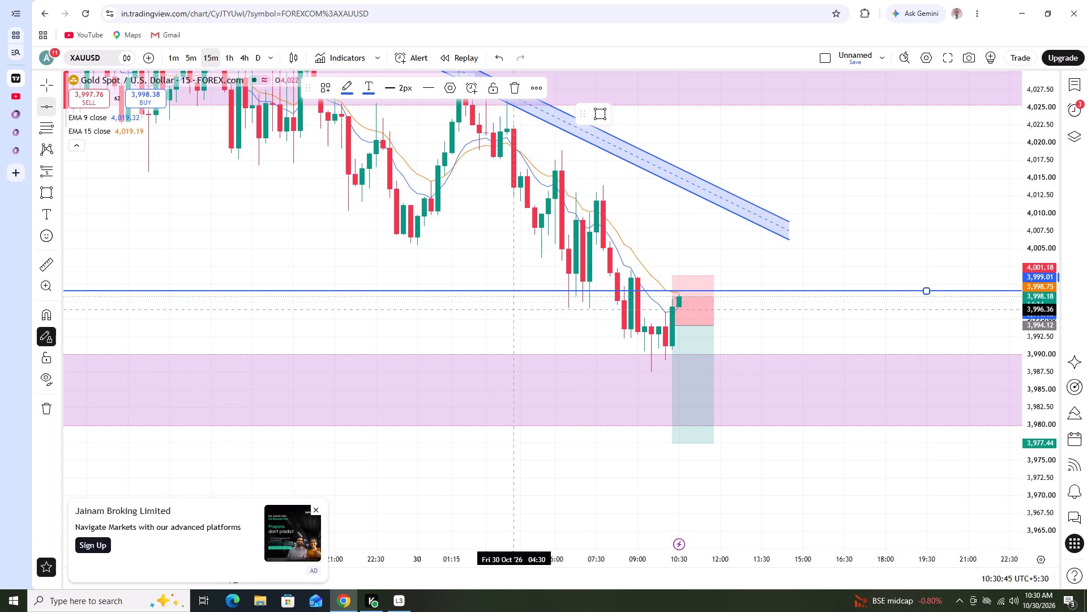
pyautogui.click(474, 316)
pyautogui.scroll(-2, 446, 326)
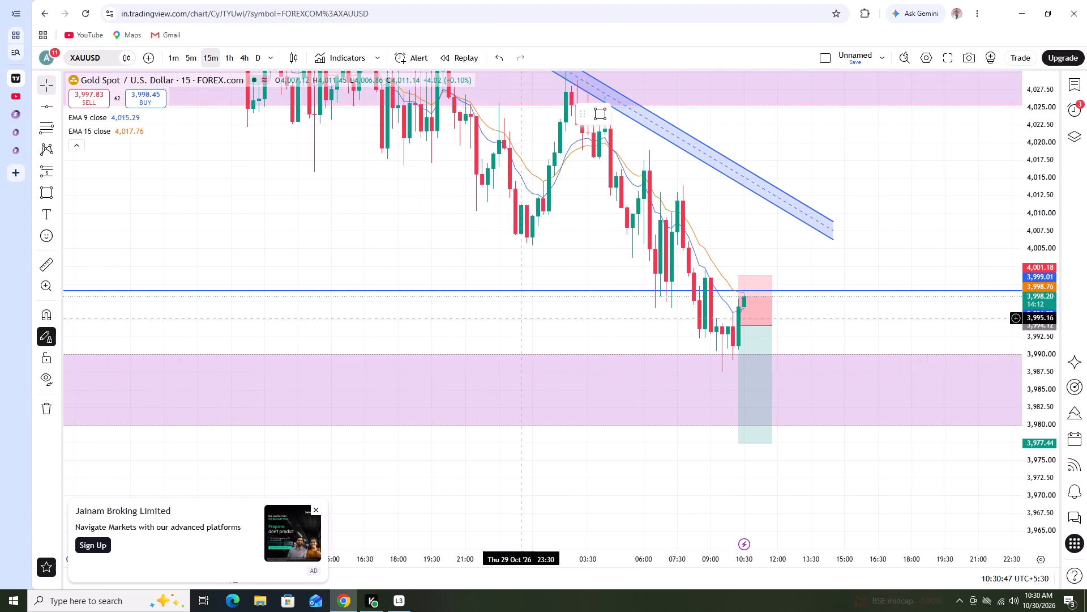
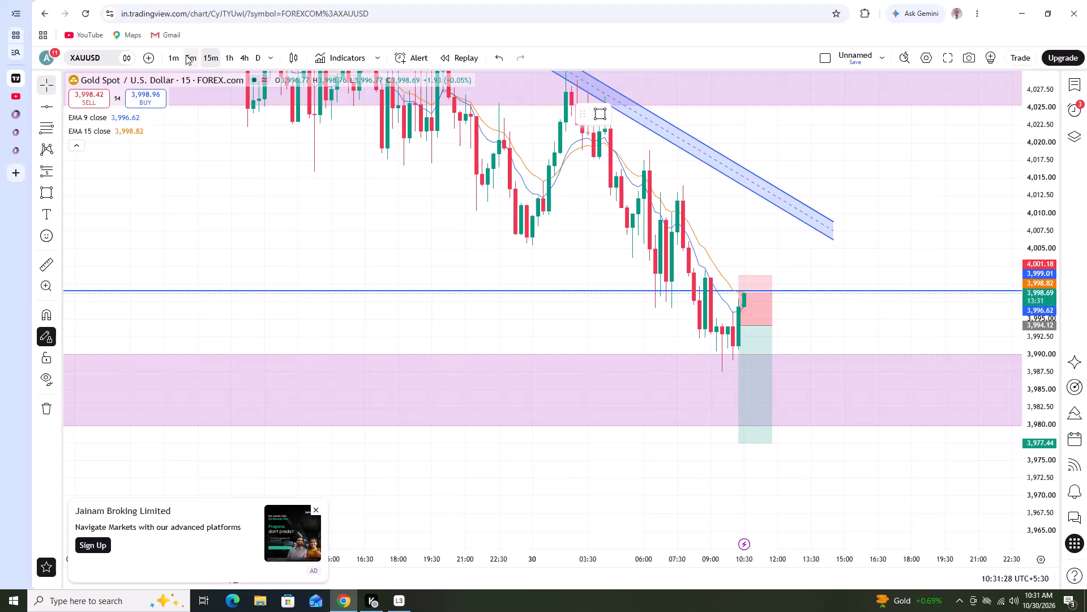
# Switch the XAUUSD chart to the 5-minute timeframe and check the recent candles against the short forecast.
pyautogui.click(186, 55)
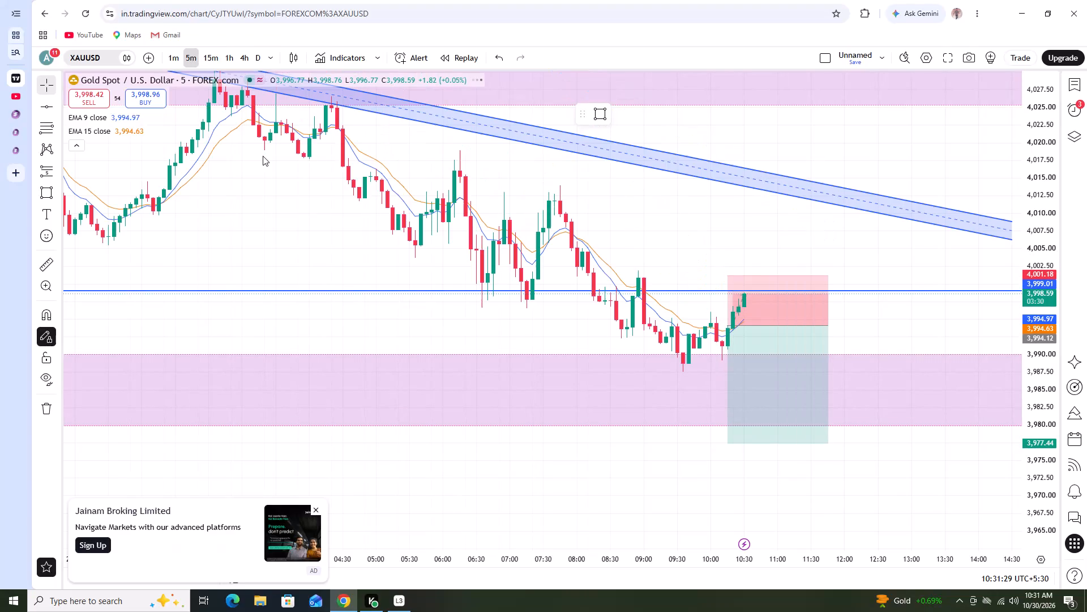
pyautogui.scroll(-2, 512, 307)
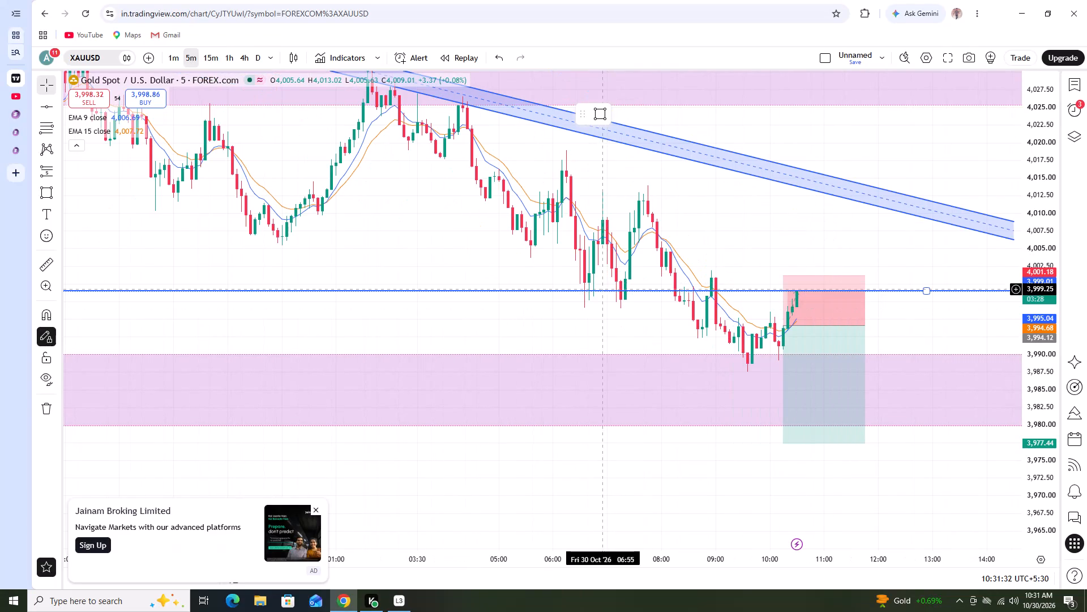
# Go to the Zuperior terminal and monitor the two open 0.01-lot XAUUSDm sell positions on the 5-minute chart.
pyautogui.click(22, 129)
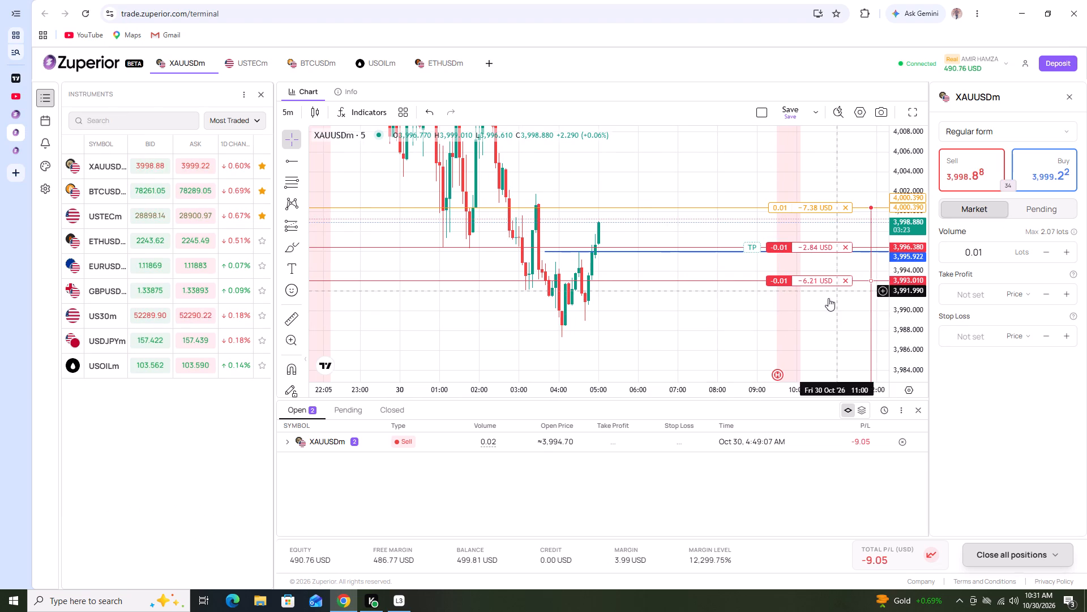
pyautogui.scroll(1, 915, 256)
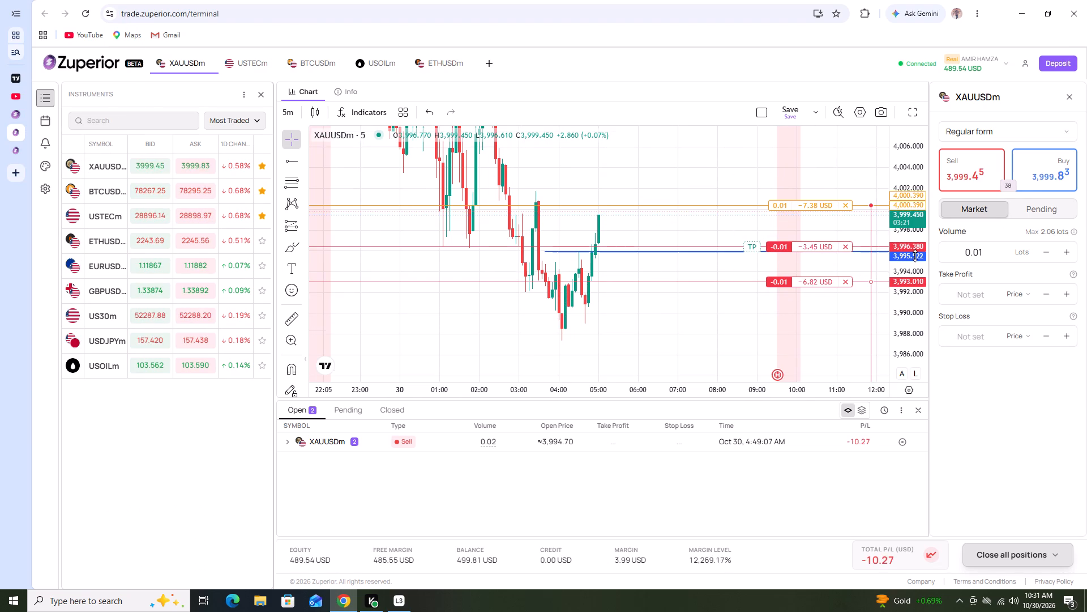
pyautogui.scroll(5, 915, 256)
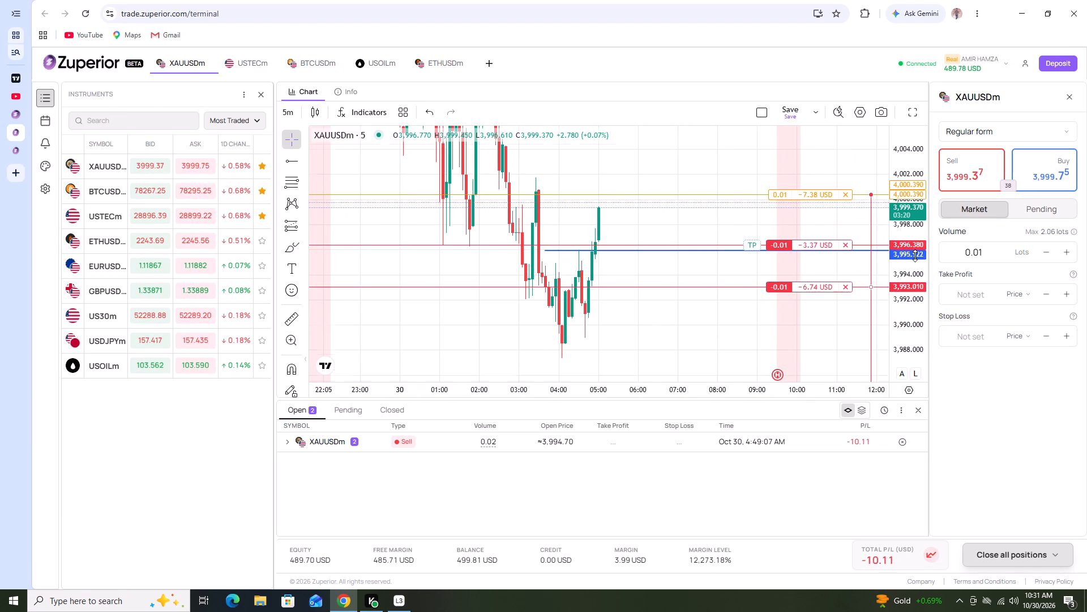
pyautogui.scroll(1, 915, 256)
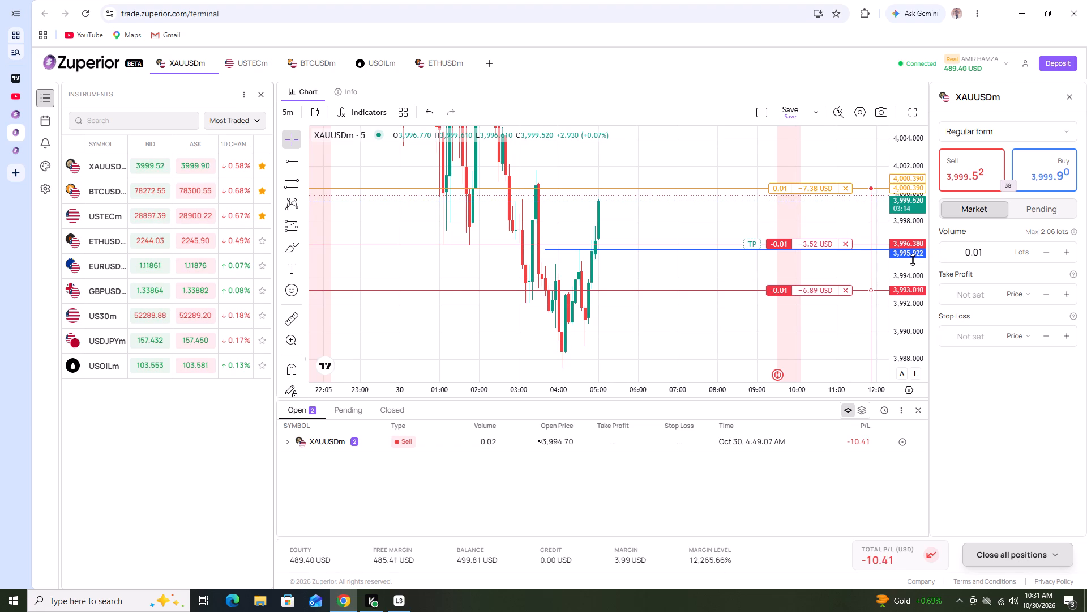
pyautogui.scroll(-1, 912, 262)
pyautogui.scroll(3, 912, 262)
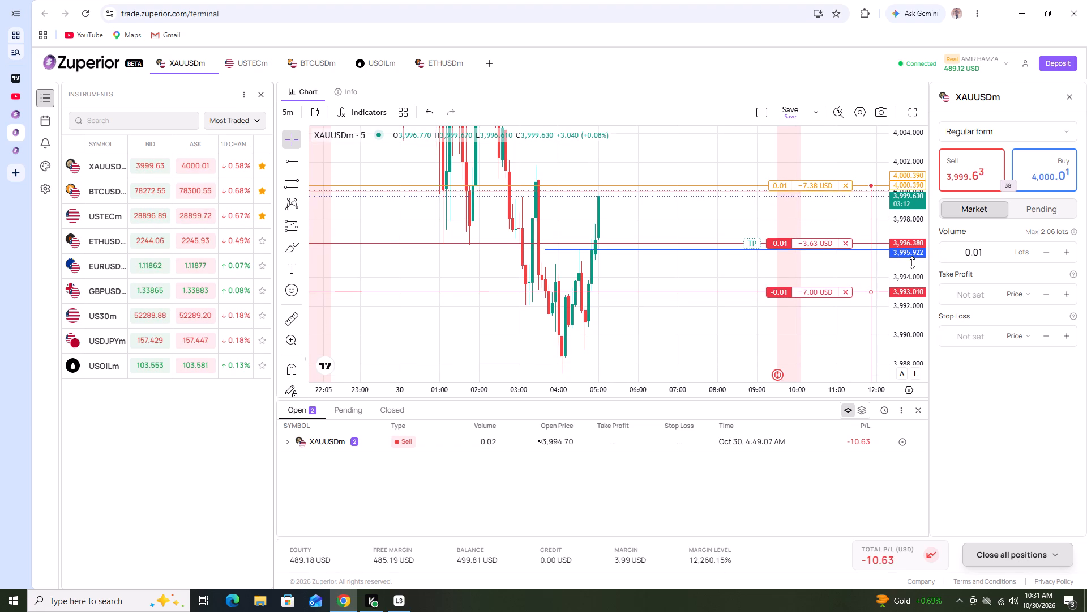
pyautogui.scroll(4, 912, 262)
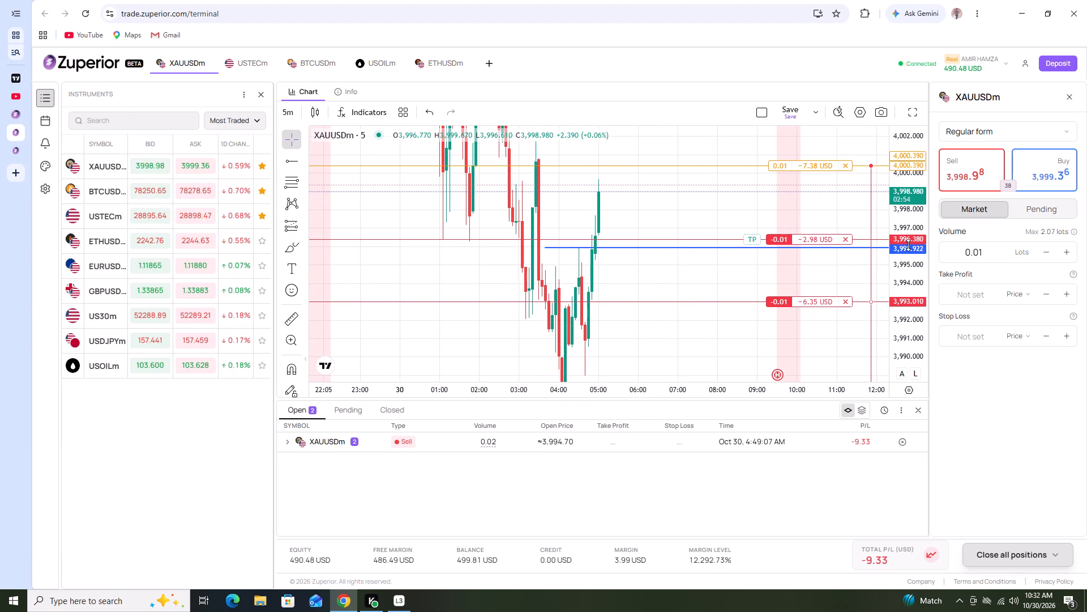
pyautogui.scroll(-1, 908, 219)
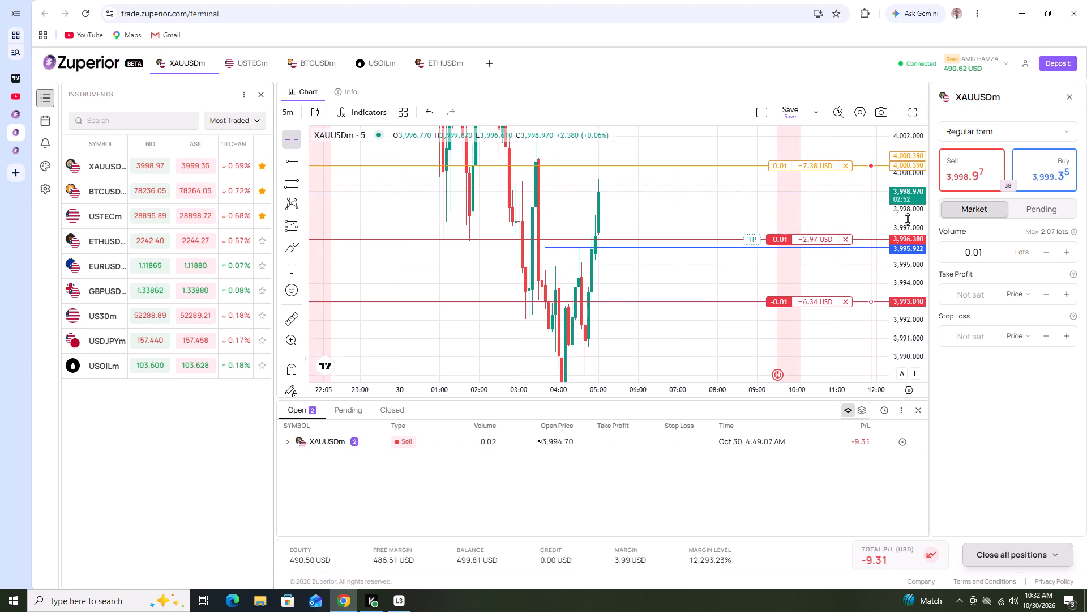
pyautogui.scroll(-1, 909, 219)
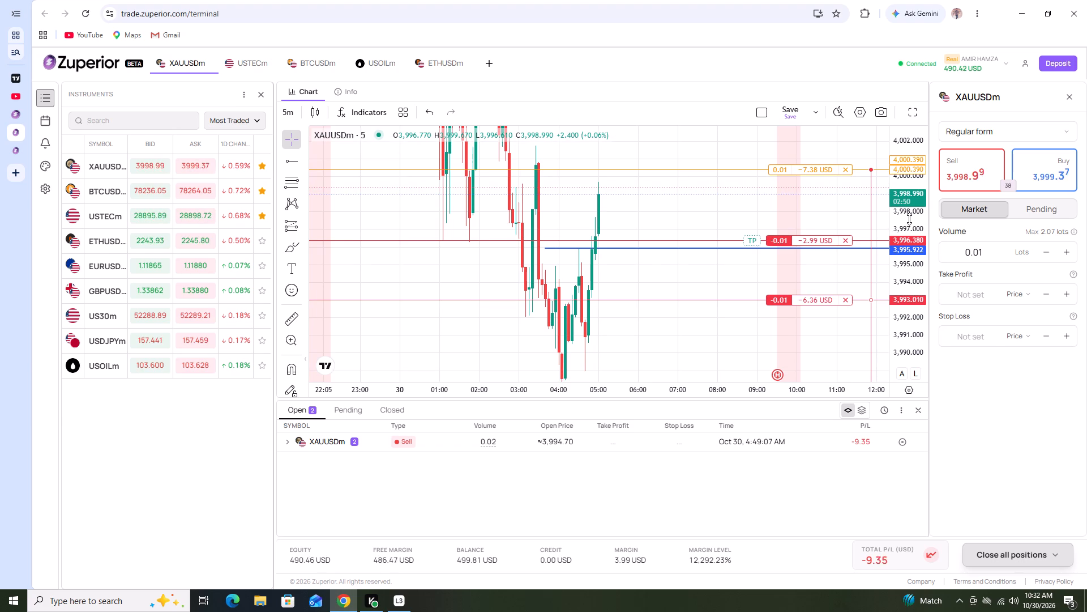
pyautogui.scroll(-1, 909, 219)
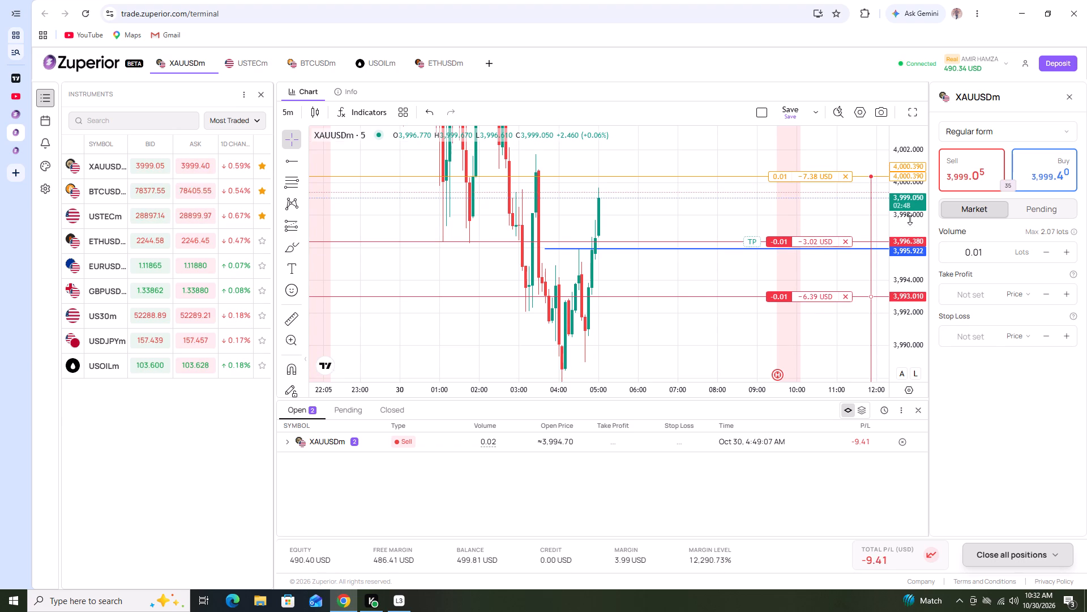
pyautogui.scroll(-3, 910, 219)
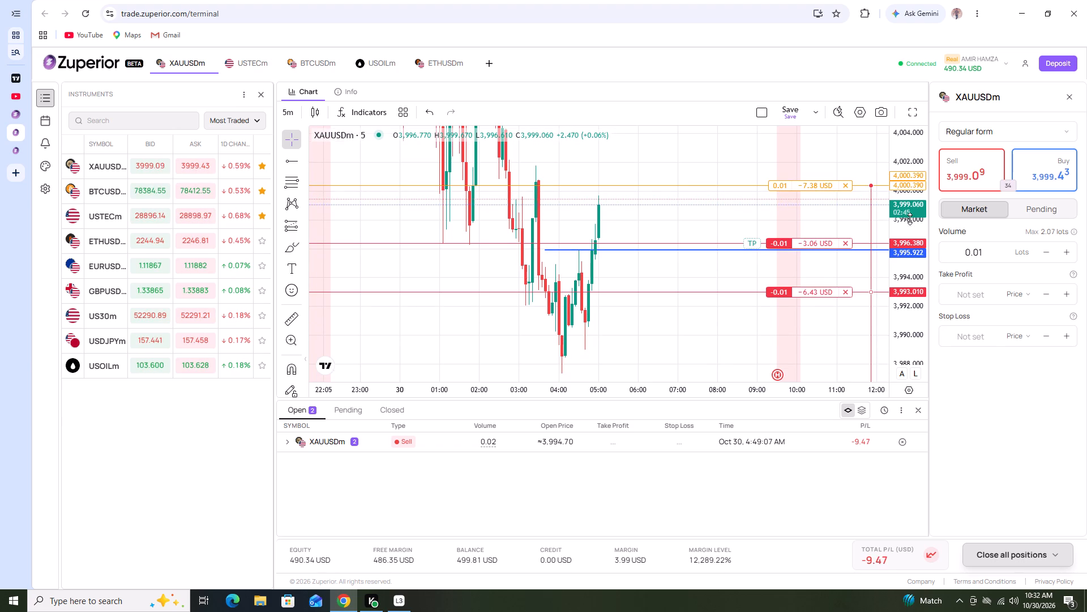
pyautogui.scroll(3, 910, 219)
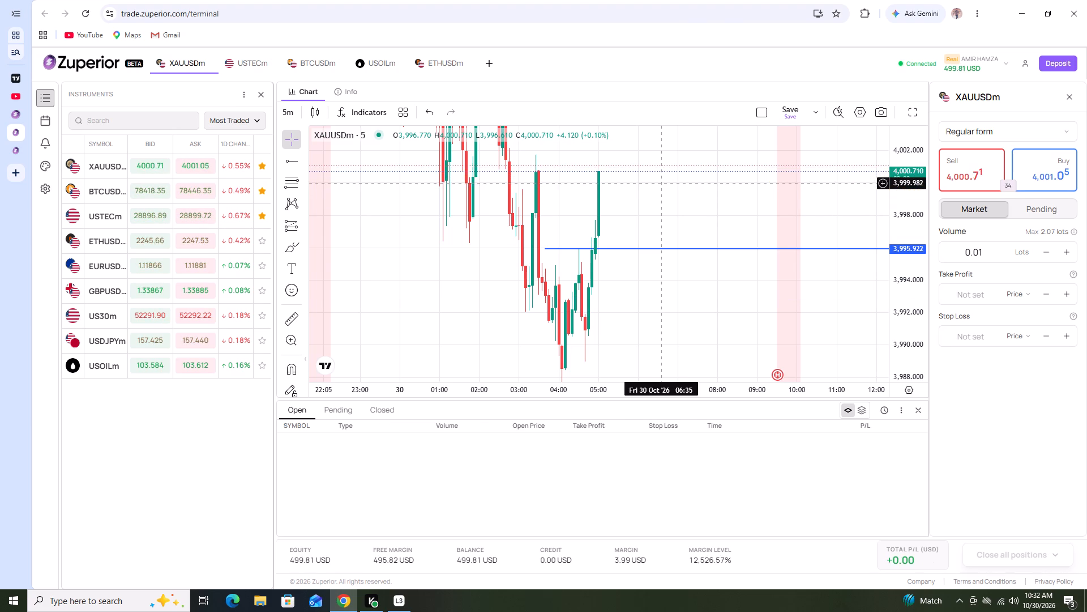
# Delete the blue horizontal ray at 3,995.922 from the XAUUSDm chart.
pyautogui.scroll(-3, 922, 216)
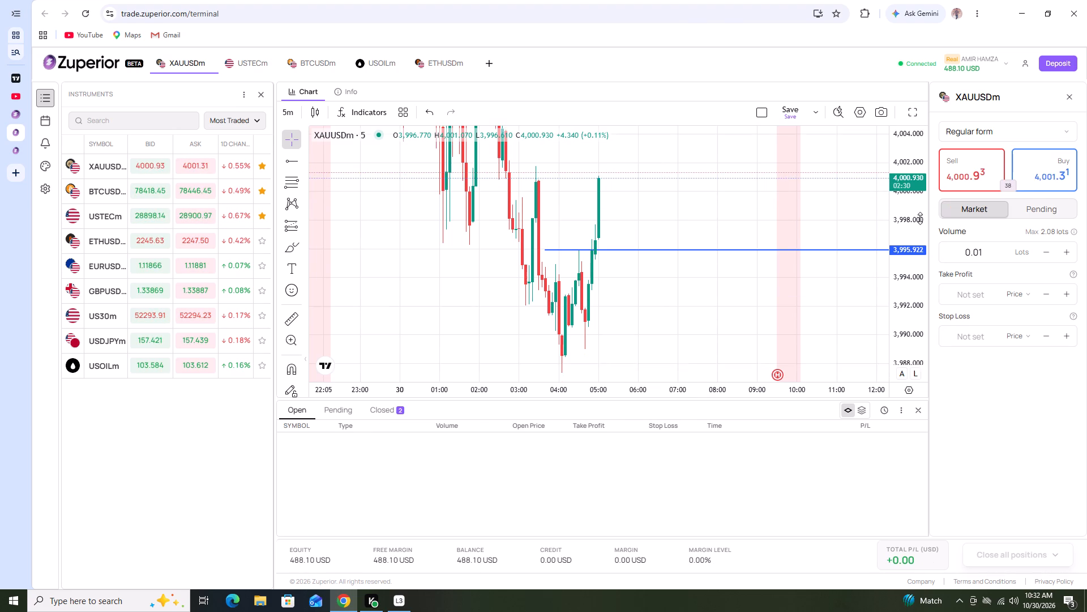
pyautogui.scroll(-3, 920, 218)
pyautogui.click(788, 250)
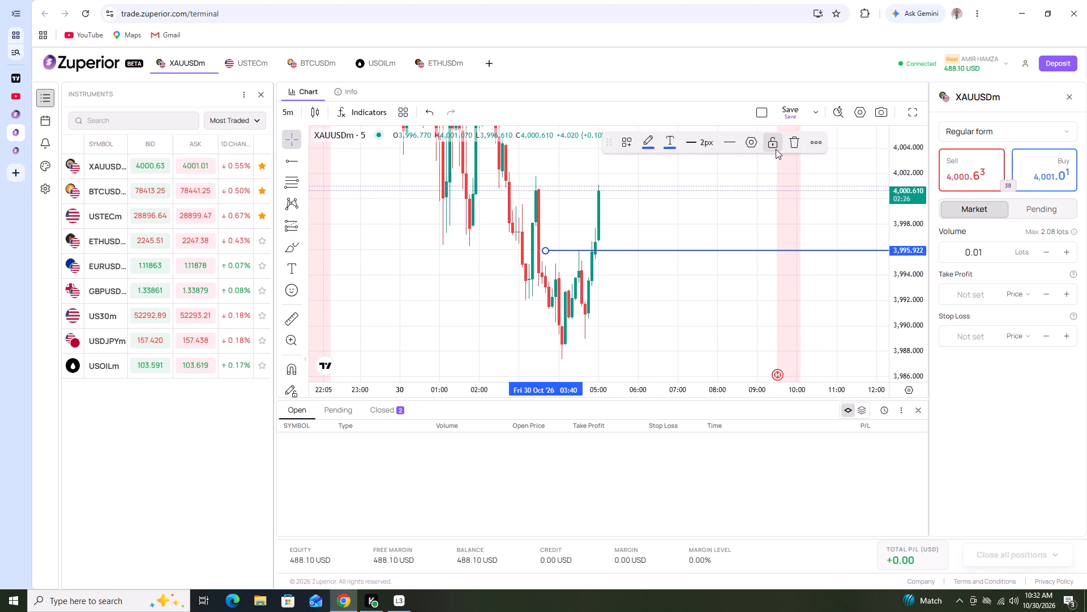
pyautogui.click(789, 147)
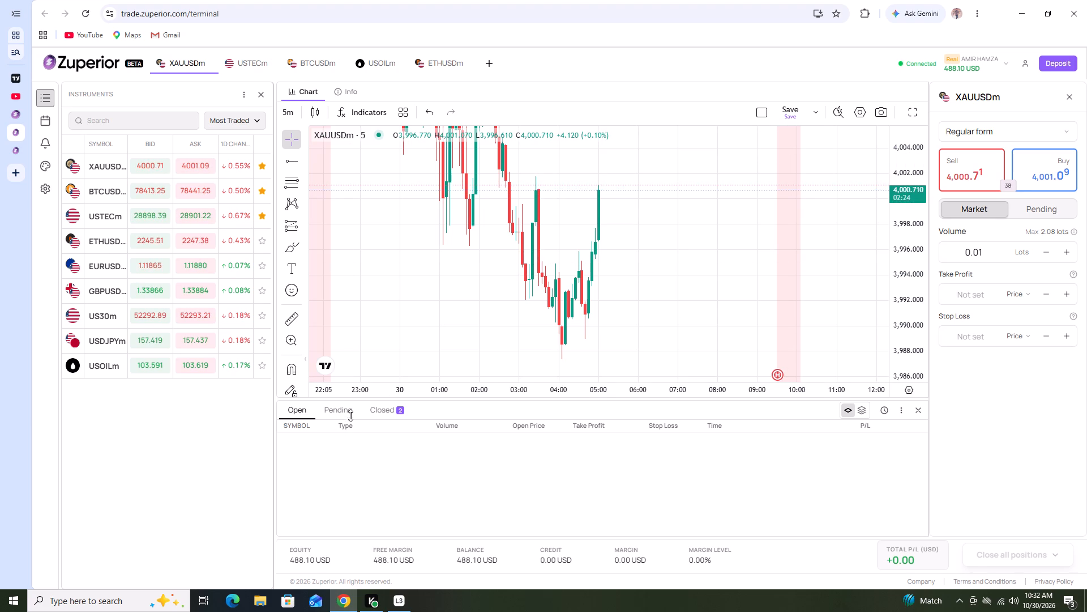
# Return to TradingView and delete the short position forecast from the XAUUSD chart.
pyautogui.click(11, 73)
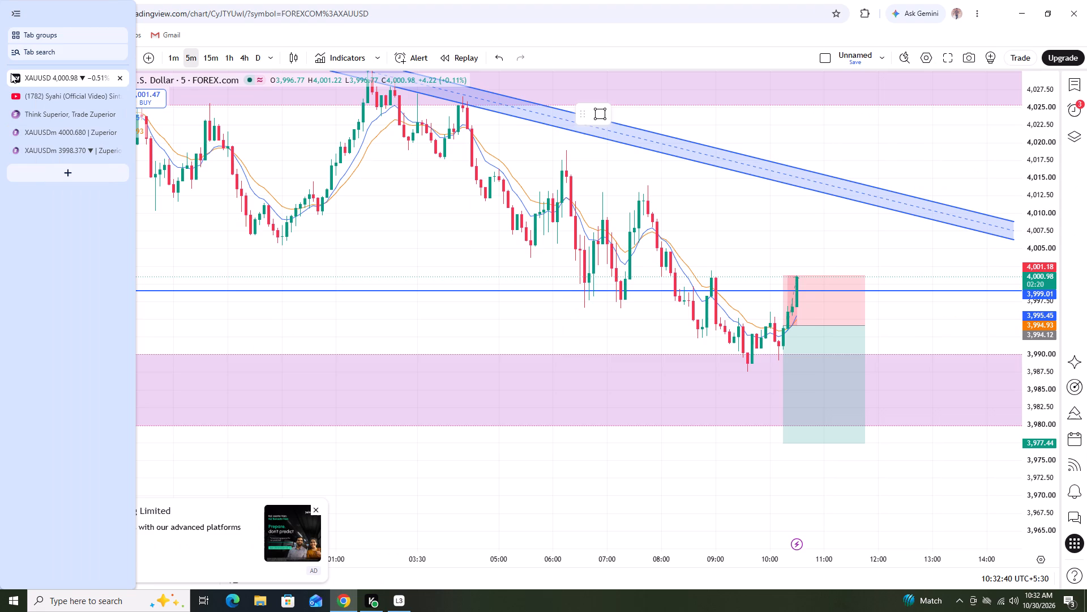
pyautogui.click(816, 325)
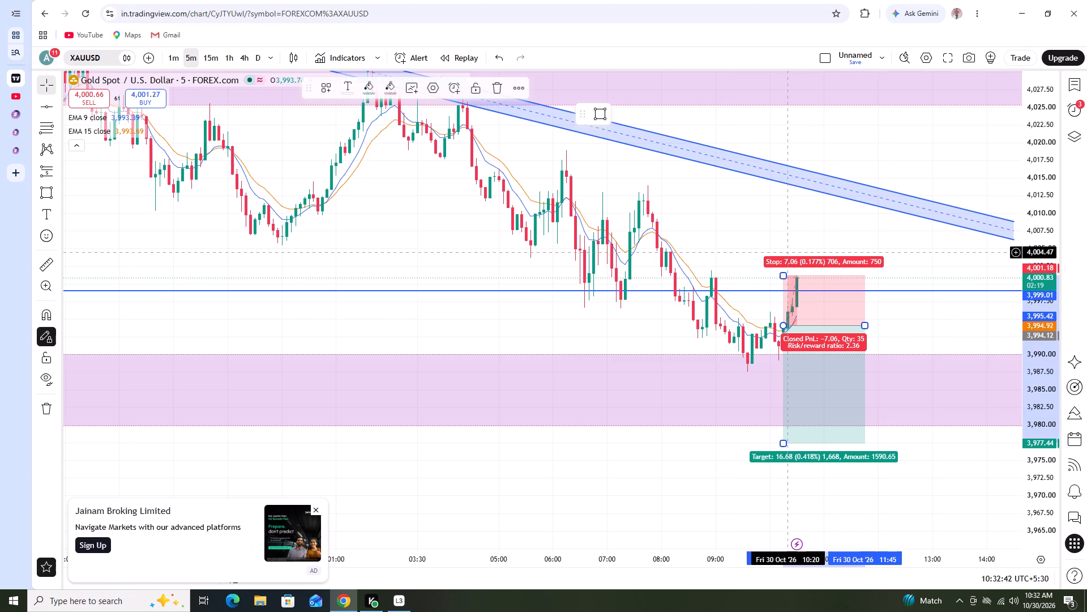
pyautogui.click(500, 86)
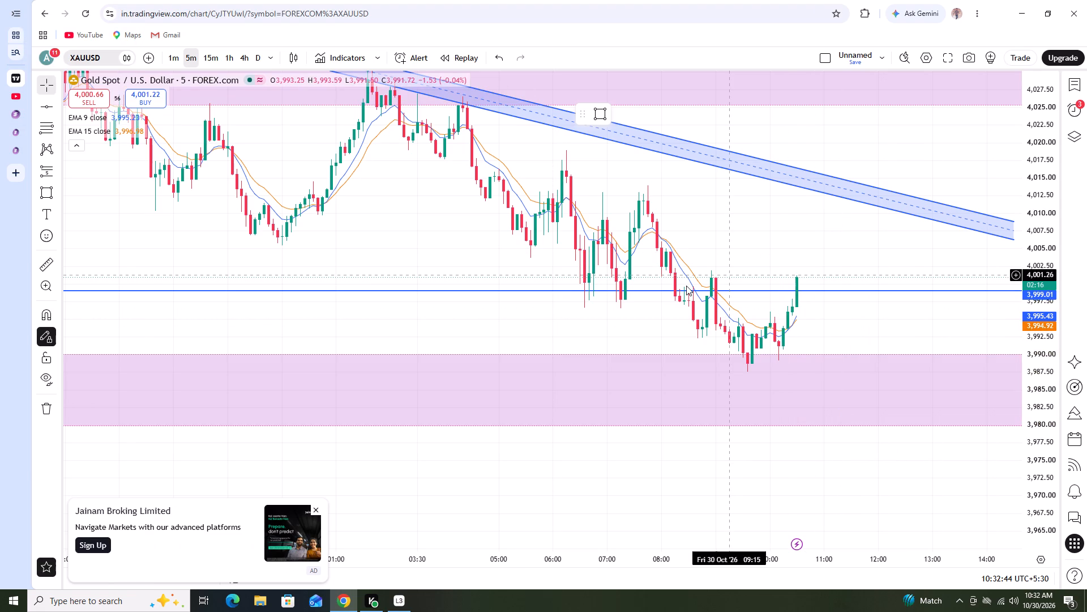
# Delete the horizontal line at 3,999.01 from the XAUUSD chart.
pyautogui.scroll(-1, 746, 296)
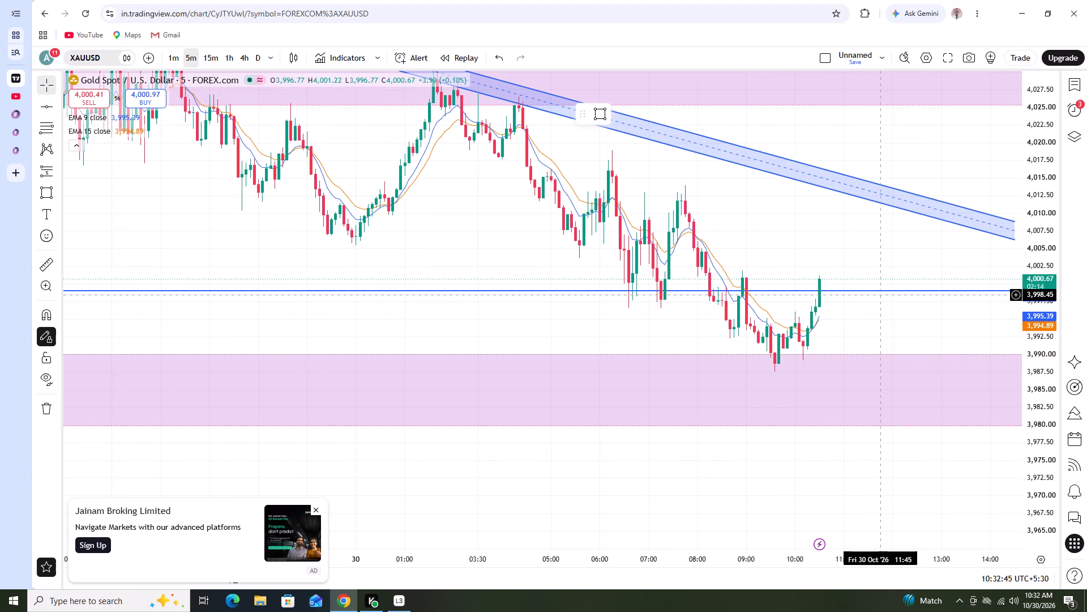
pyautogui.click(880, 293)
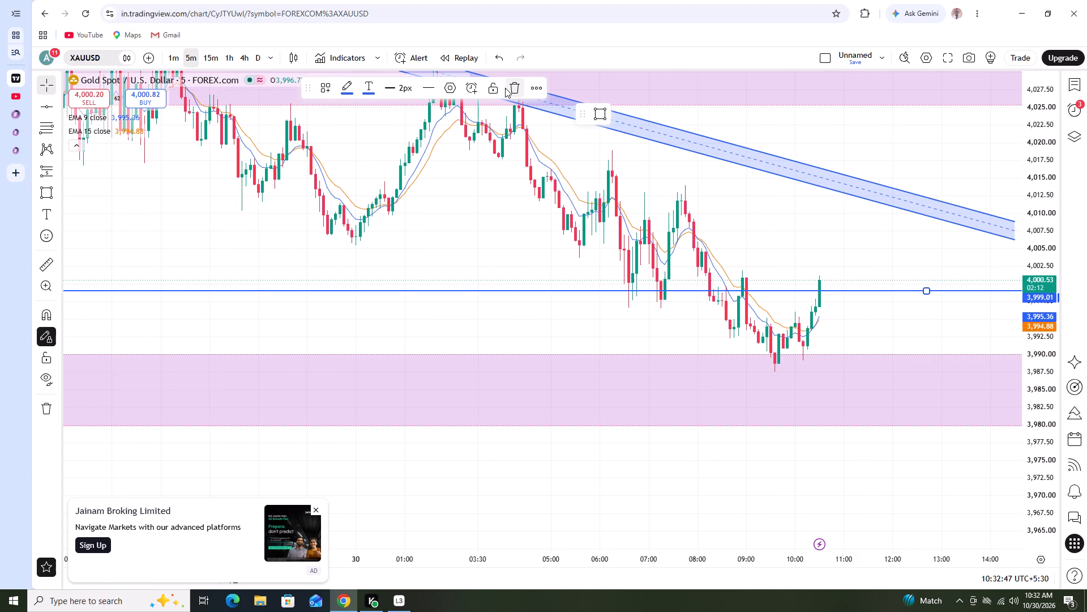
pyautogui.click(509, 89)
# Examine the 5-minute XAUUSD price action between the lower purple zone and the descending channel.
pyautogui.scroll(-1, 719, 309)
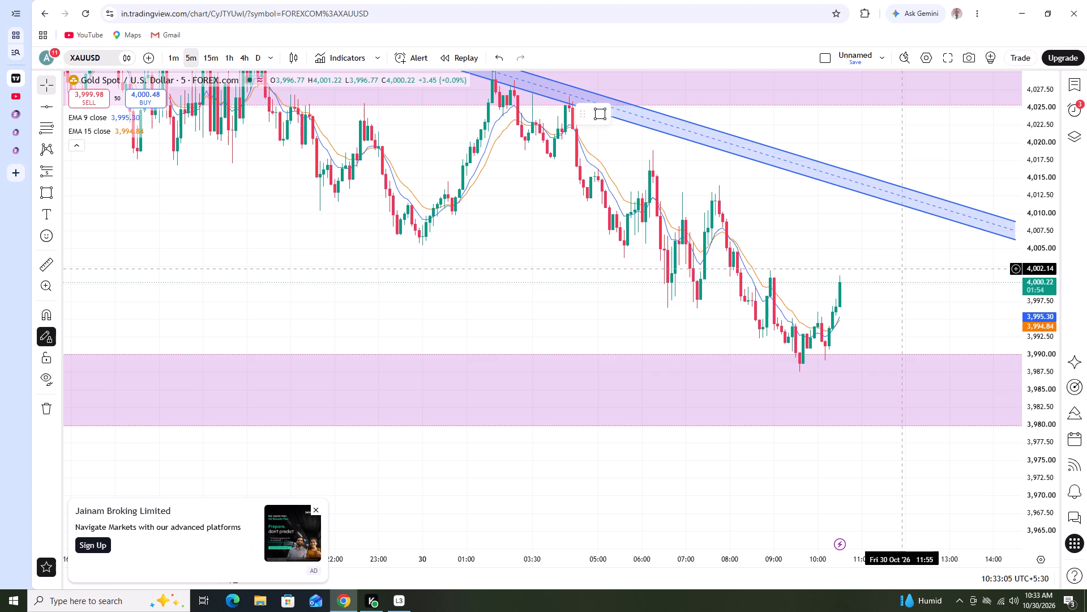
pyautogui.scroll(-2, 892, 258)
pyautogui.scroll(1, 895, 263)
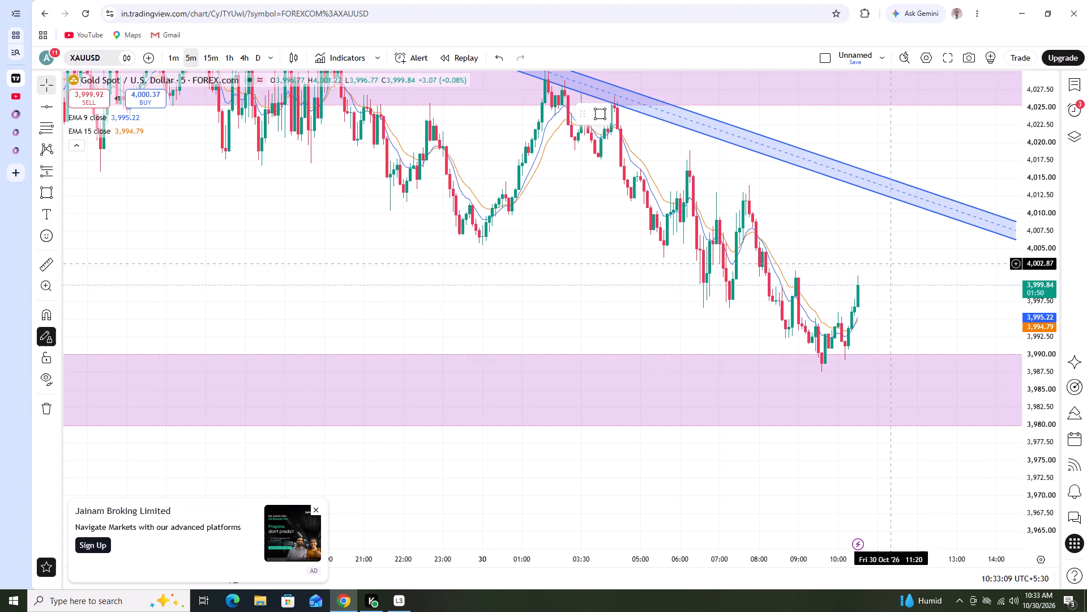
pyautogui.scroll(1, 883, 301)
pyautogui.scroll(-1, 1030, 286)
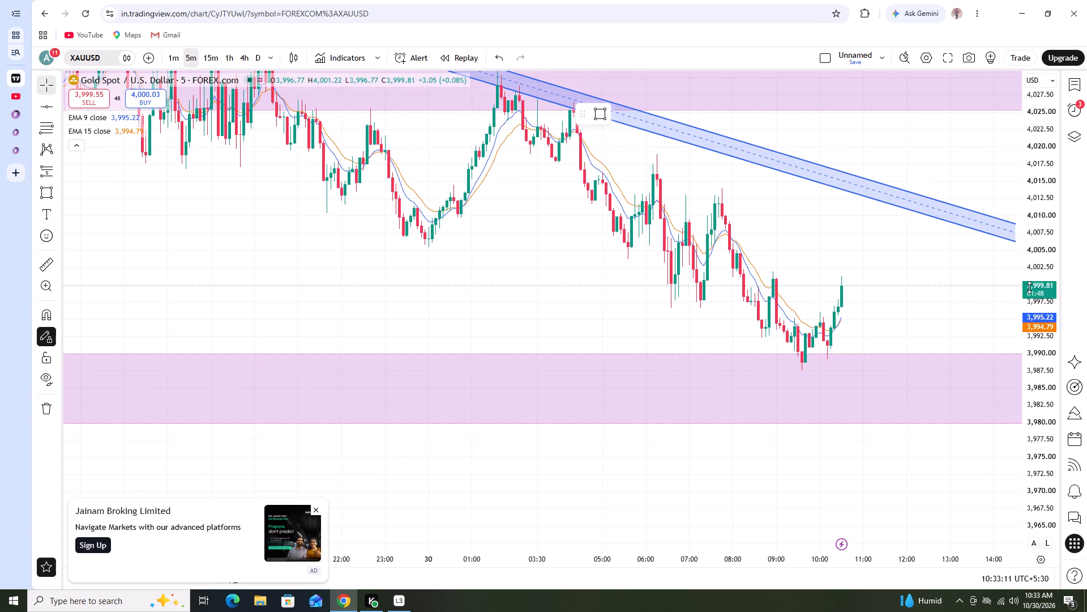
pyautogui.scroll(-1, 1029, 288)
pyautogui.scroll(-1, 922, 304)
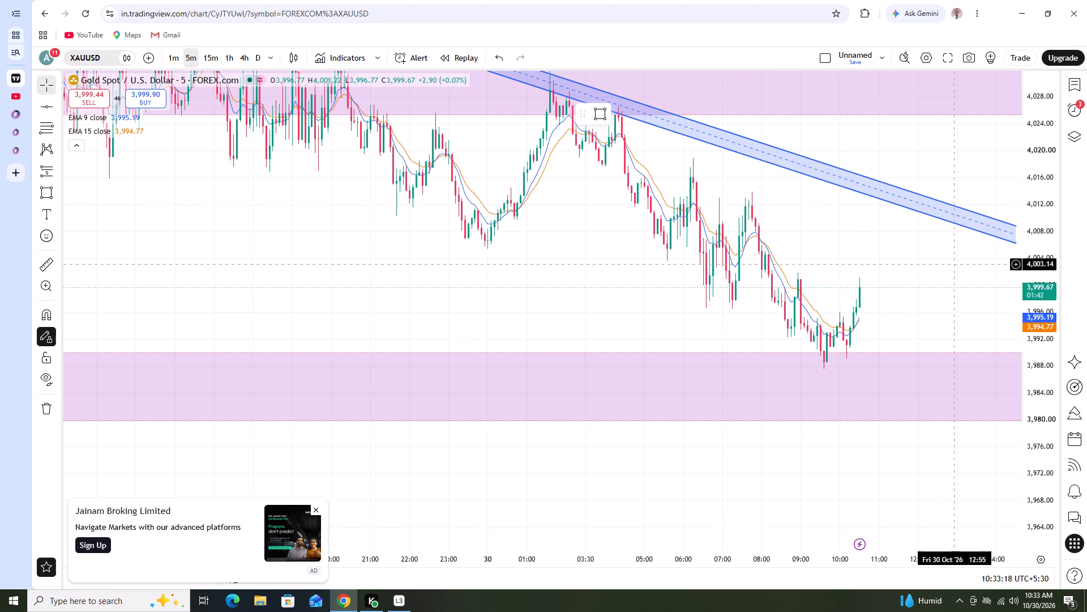
pyautogui.scroll(-2, 955, 264)
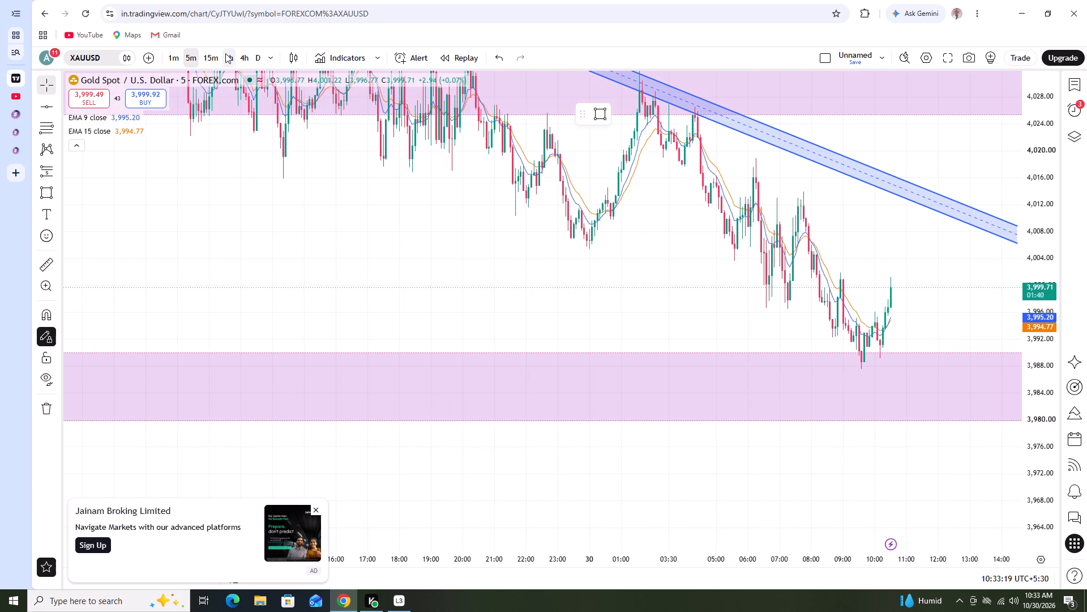
# Switch XAUUSD to the 1-hour timeframe and examine price against the two purple zones and the descending channel.
pyautogui.click(225, 53)
pyautogui.scroll(2, 669, 269)
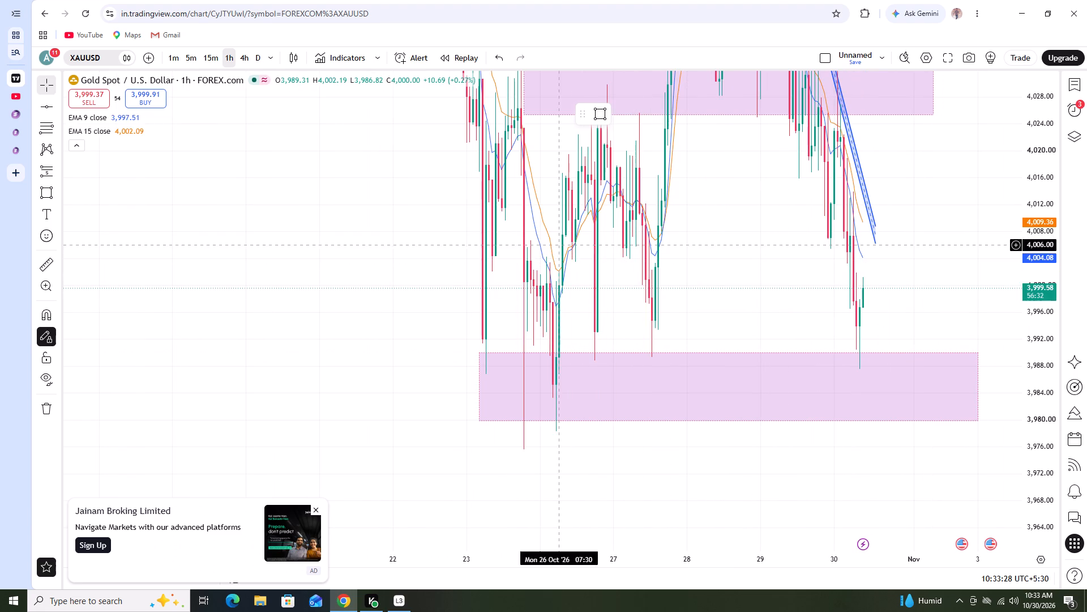
pyautogui.scroll(1, 774, 294)
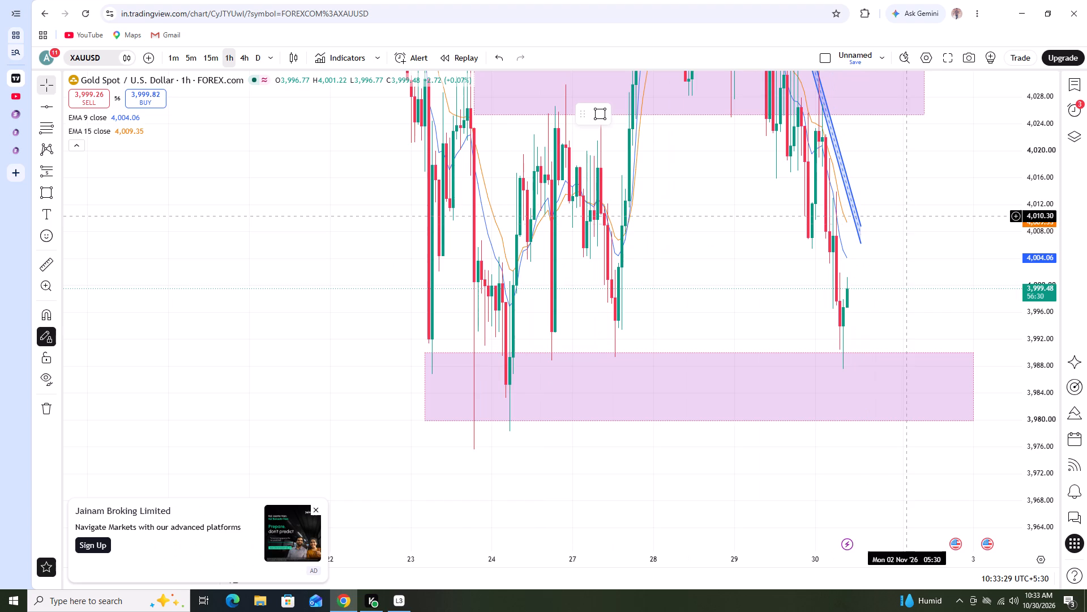
pyautogui.scroll(-5, 1043, 251)
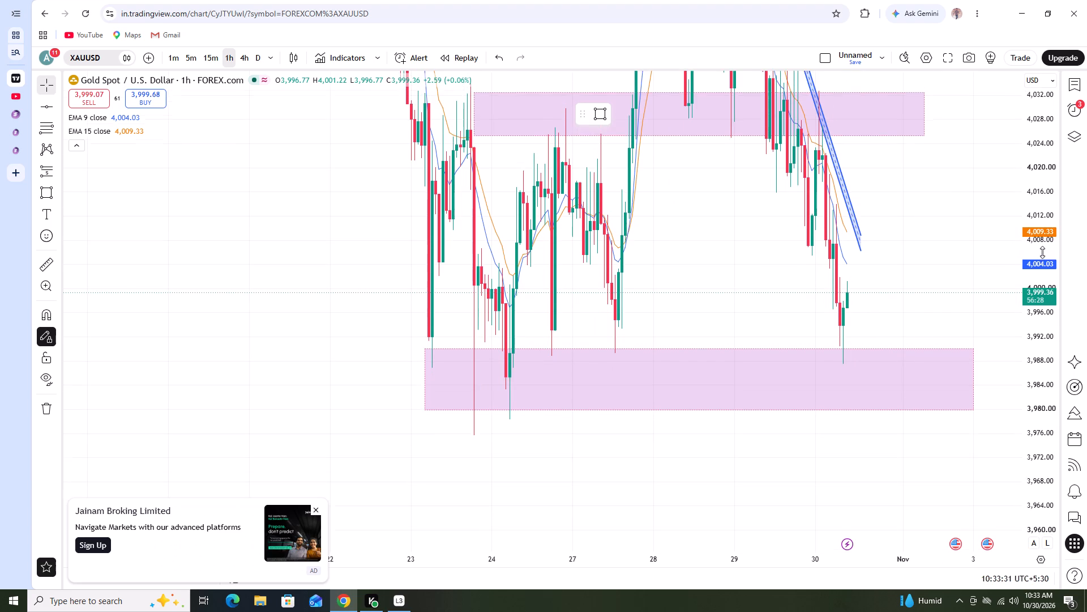
pyautogui.scroll(-19, 1042, 252)
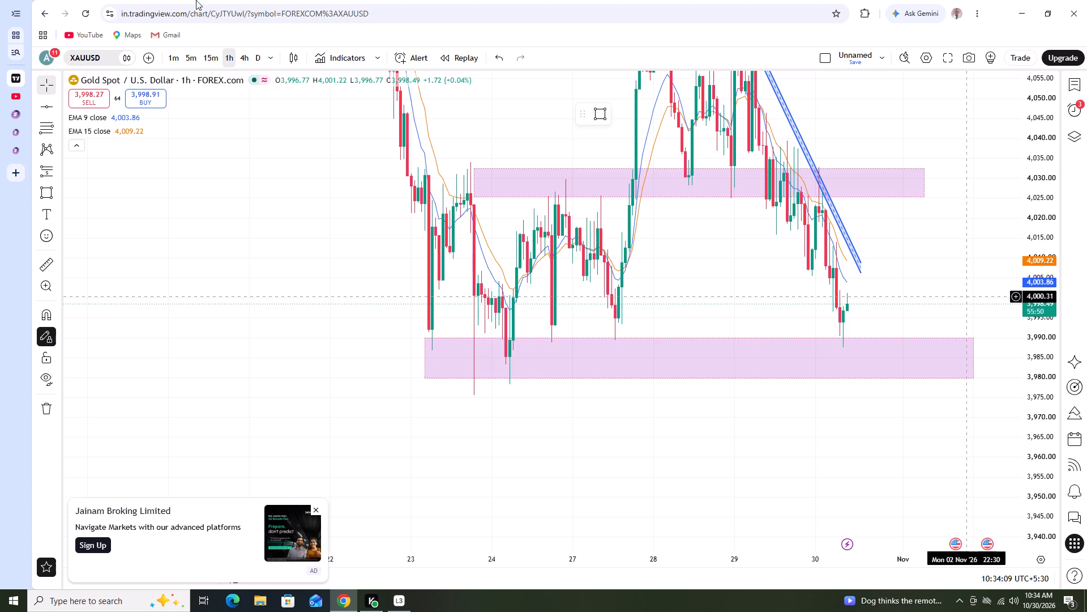
# Change the chart symbol to USTEC, the US Tech 100 Index.
pyautogui.click(98, 62)
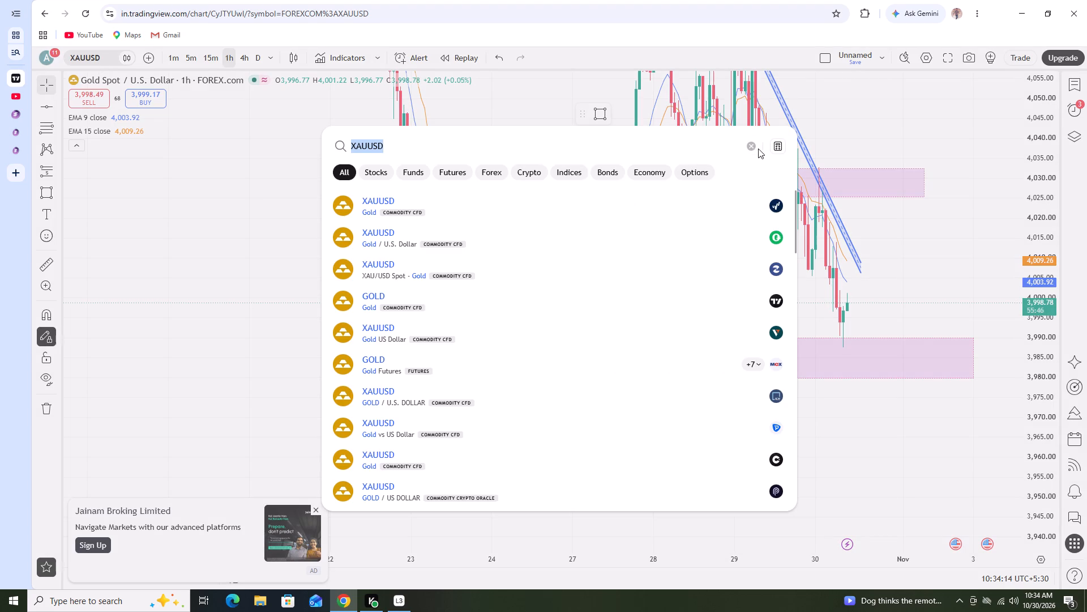
pyautogui.click(752, 146)
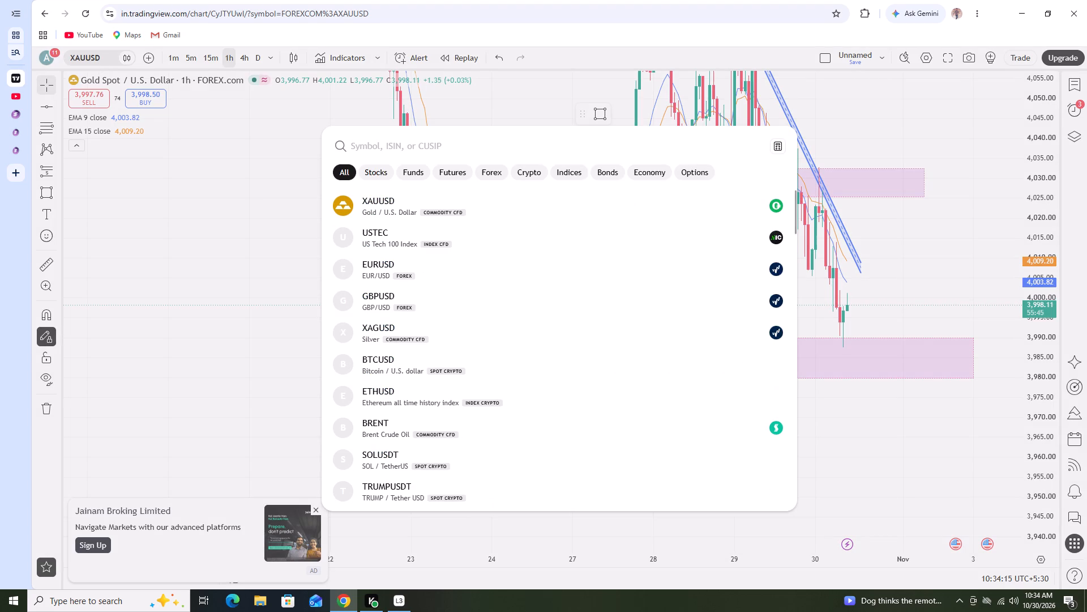
pyautogui.click(623, 248)
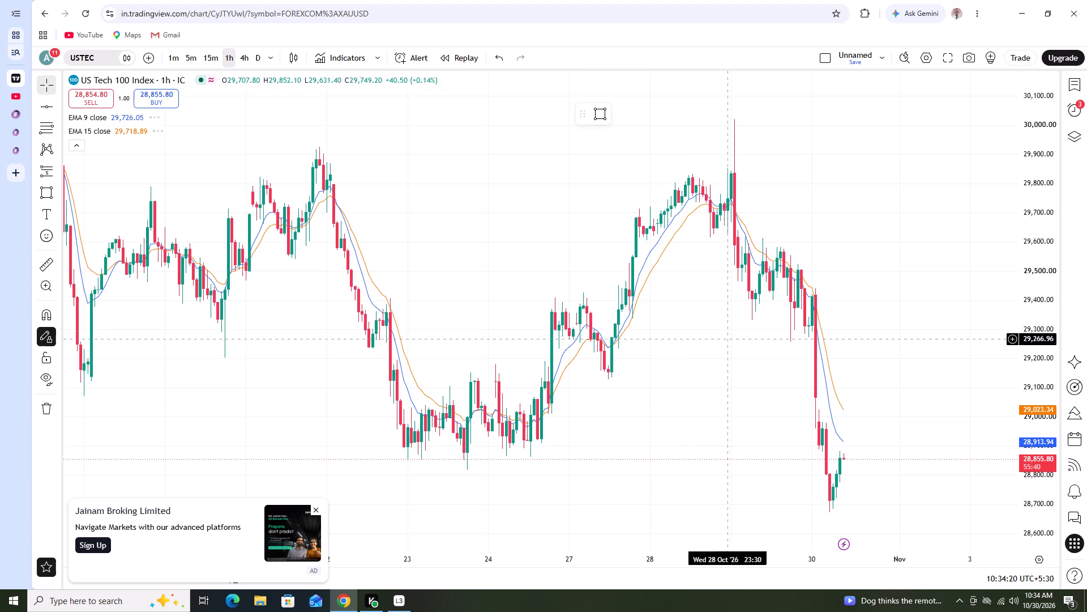
# Examine the 1-hour USTEC price action around the existing zone, triangle trendlines and short forecast, including the latest decline.
pyautogui.scroll(-2, 1037, 283)
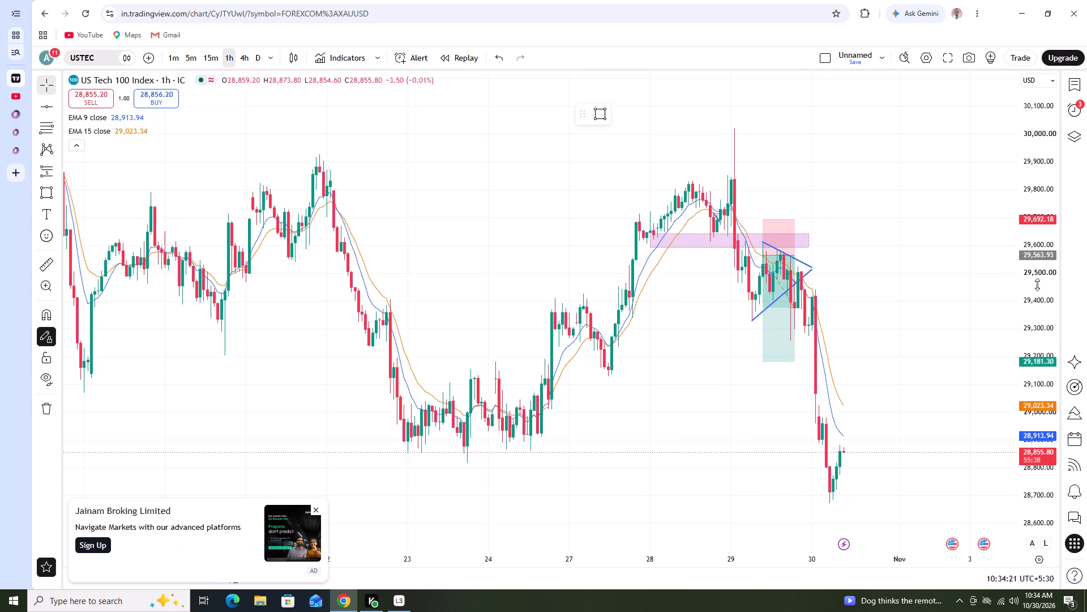
pyautogui.scroll(-5, 1037, 284)
pyautogui.scroll(1, 1037, 284)
pyautogui.scroll(-3, 1037, 284)
pyautogui.scroll(-8, 939, 322)
pyautogui.moveTo(870, 432); pyautogui.dragTo(825, 379)
pyautogui.scroll(7, 824, 373)
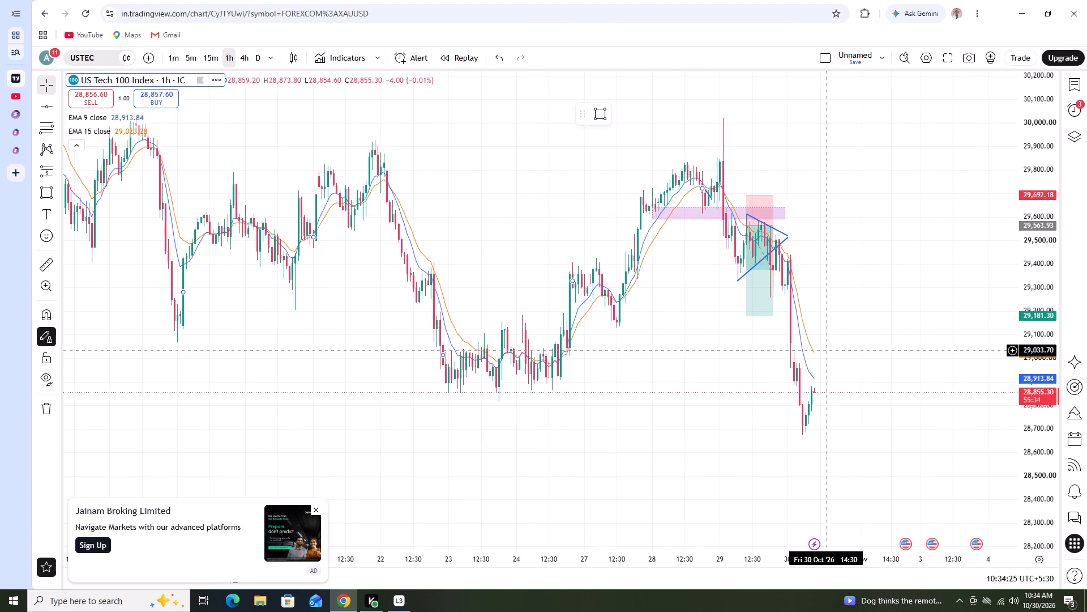
# Switch USTEC to the 4-hour timeframe and examine the wider price structure, from the earlier highs through the latest decline.
pyautogui.click(246, 57)
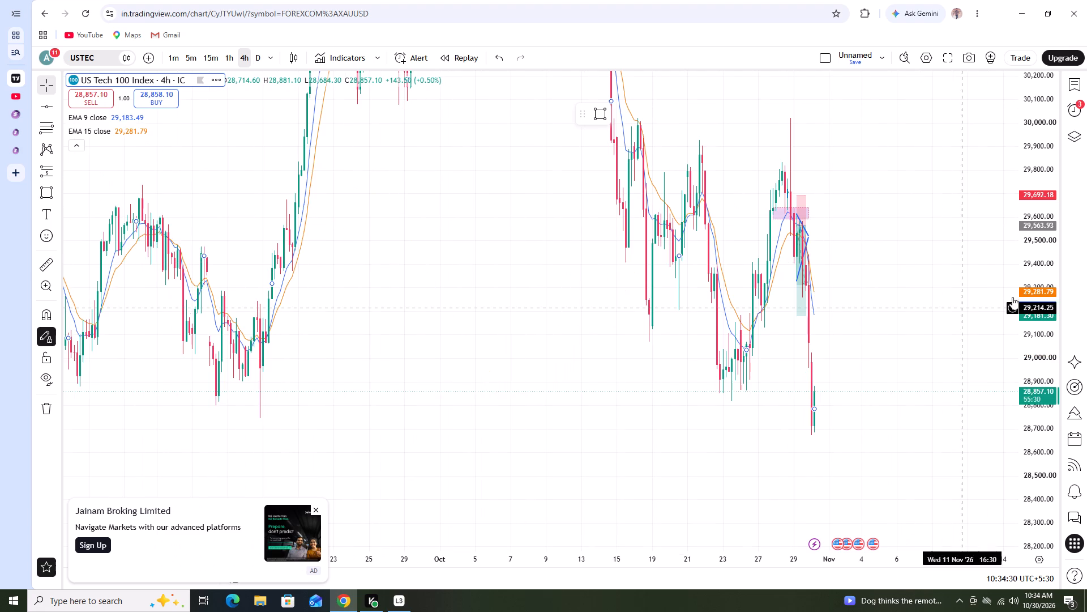
pyautogui.scroll(-16, 1032, 295)
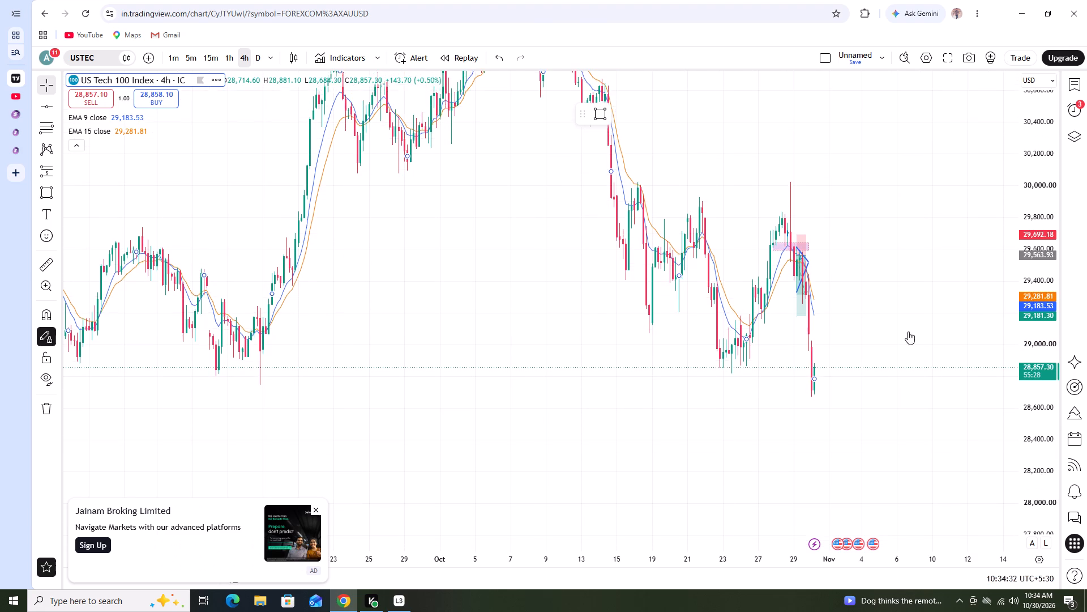
pyautogui.scroll(-10, 731, 347)
pyautogui.moveTo(670, 393); pyautogui.dragTo(620, 258)
pyautogui.scroll(7, 666, 436)
pyautogui.moveTo(677, 382); pyautogui.dragTo(749, 502)
pyautogui.scroll(2, 697, 415)
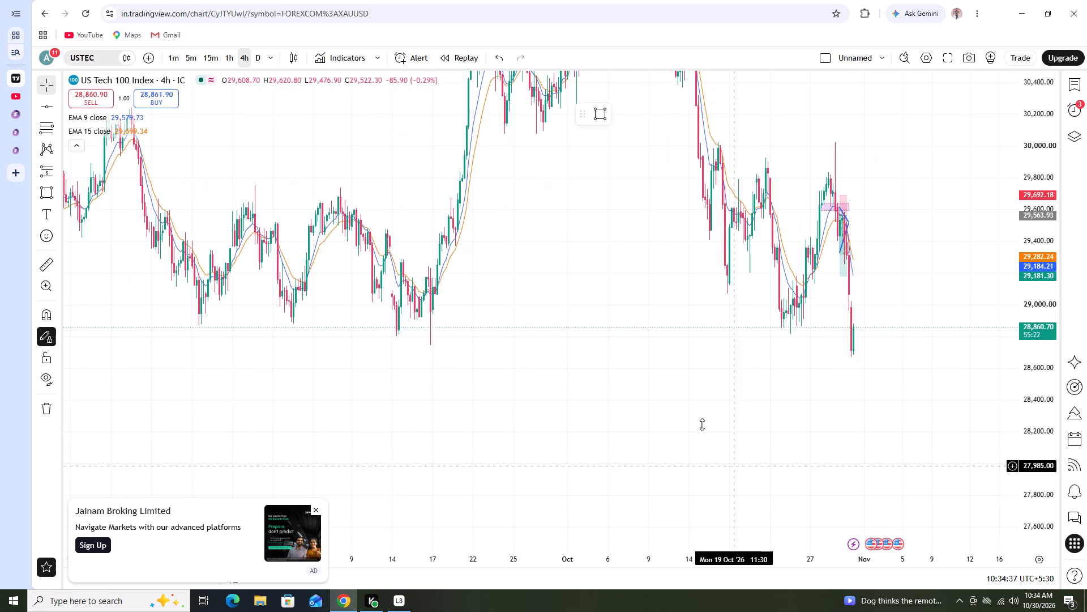
pyautogui.scroll(-8, 1031, 290)
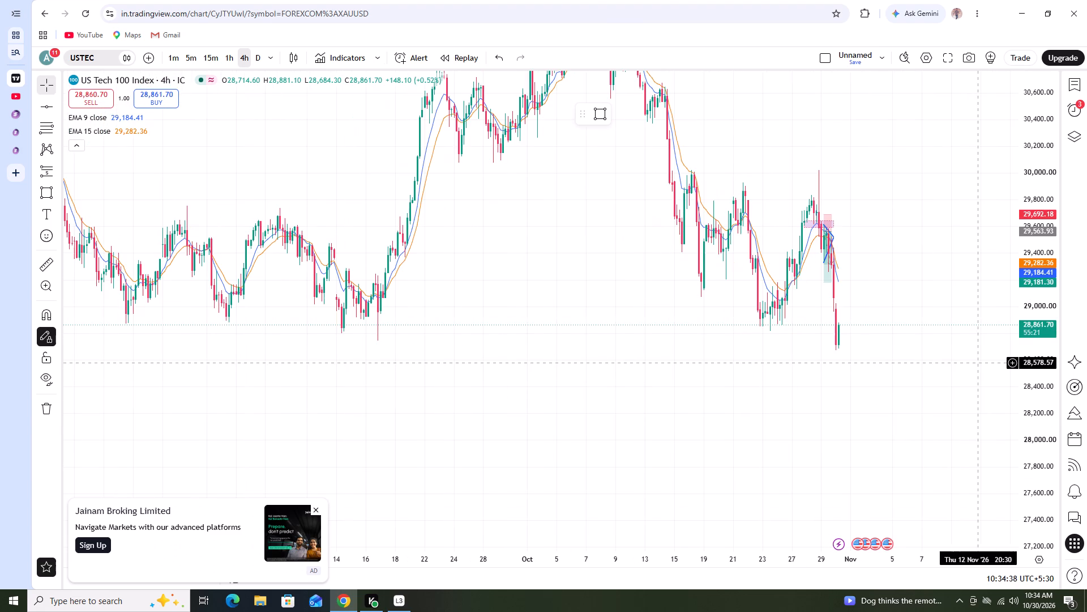
pyautogui.click(590, 532)
pyautogui.scroll(1, 699, 470)
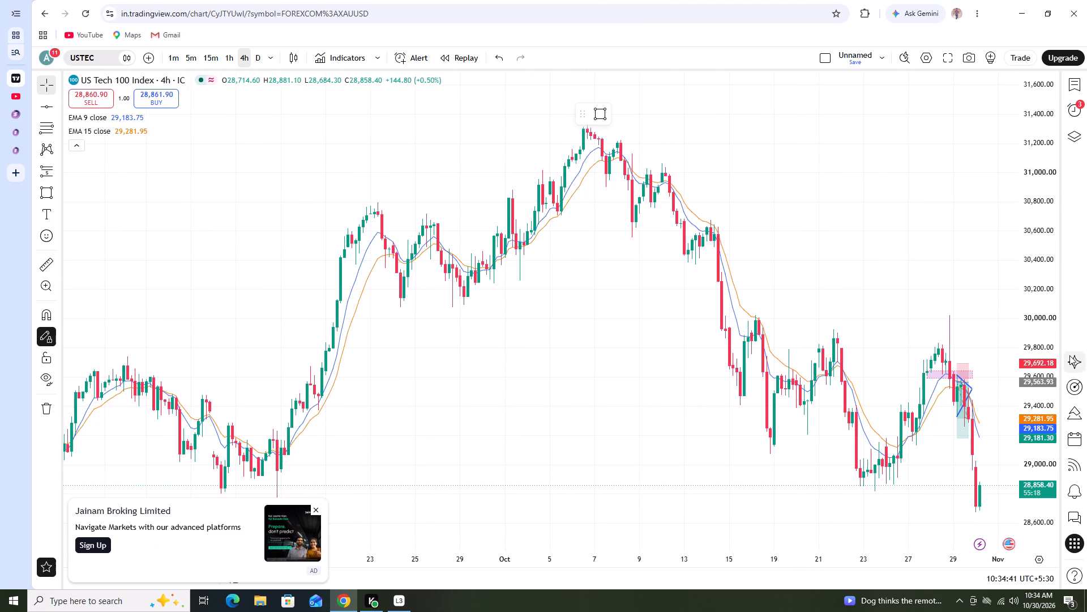
pyautogui.scroll(-4, 1051, 359)
pyautogui.moveTo(614, 470); pyautogui.dragTo(495, 390)
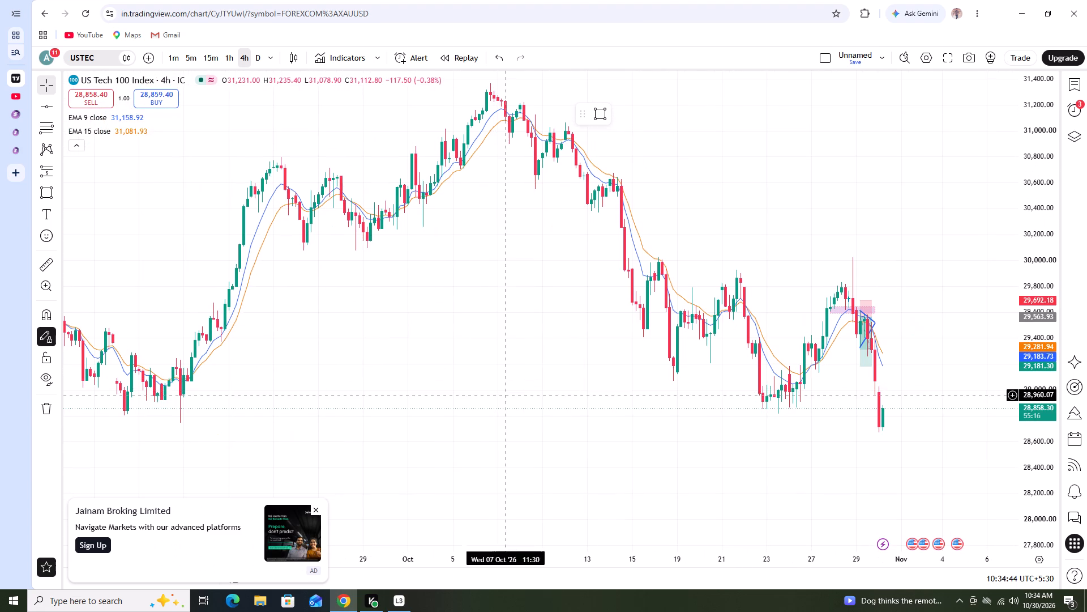
# Switch USTEC to the 1-hour timeframe and examine the decline below the triangle trendlines and short forecast.
pyautogui.click(232, 59)
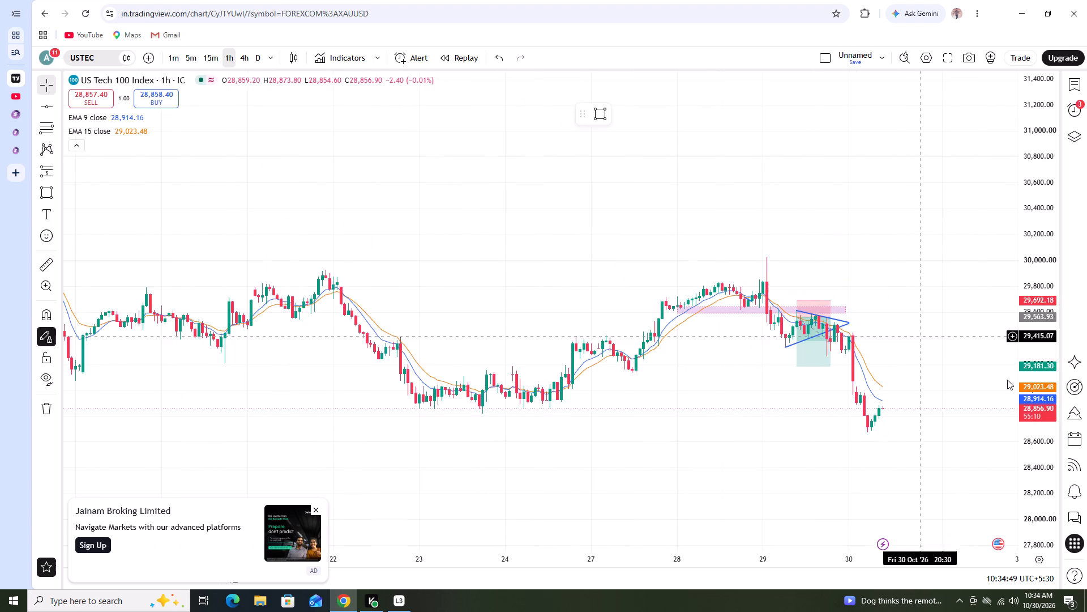
pyautogui.scroll(12, 1024, 367)
pyautogui.moveTo(967, 351); pyautogui.dragTo(927, 239)
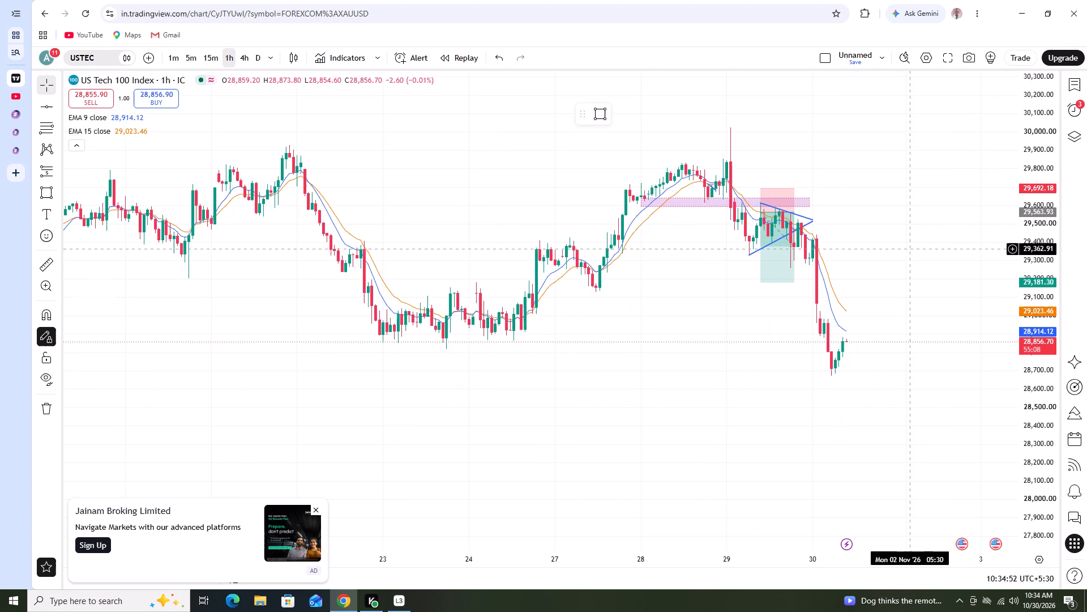
pyautogui.scroll(-2, 758, 357)
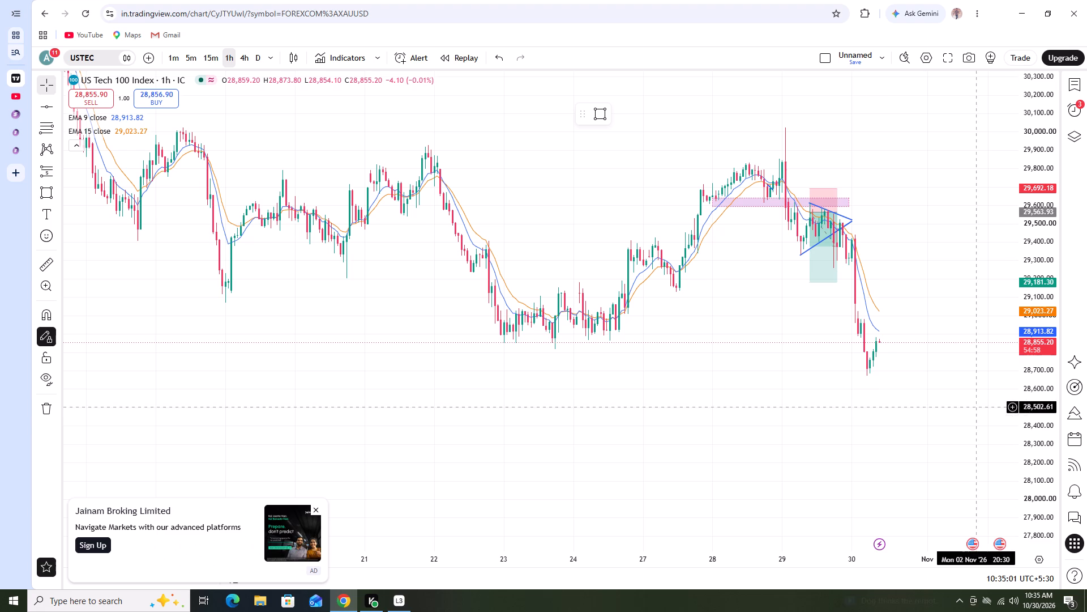
pyautogui.scroll(-8, 872, 386)
pyautogui.scroll(7, 872, 392)
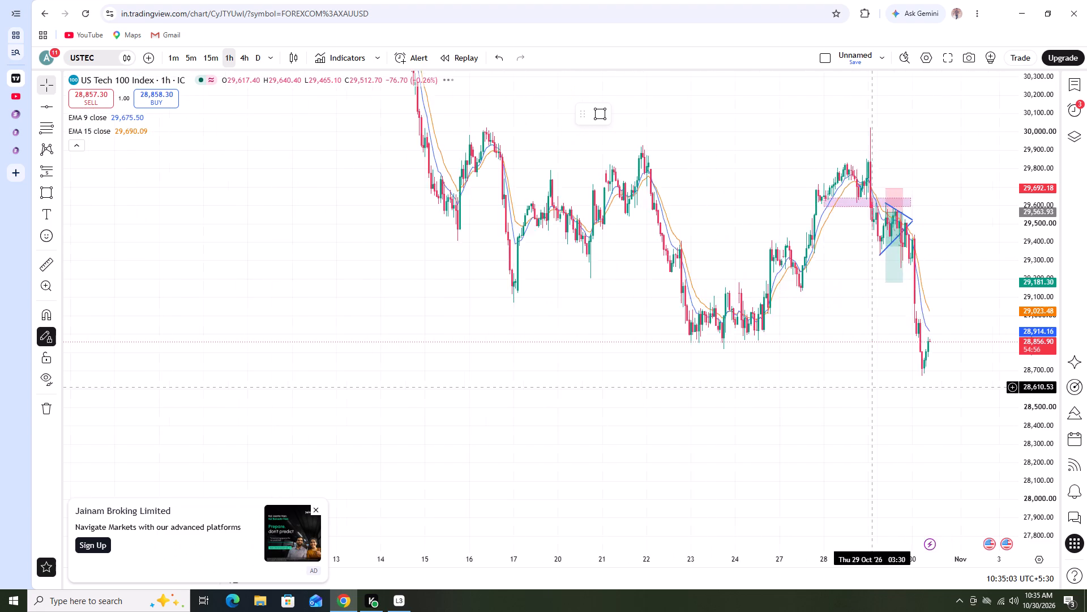
pyautogui.scroll(1, 872, 387)
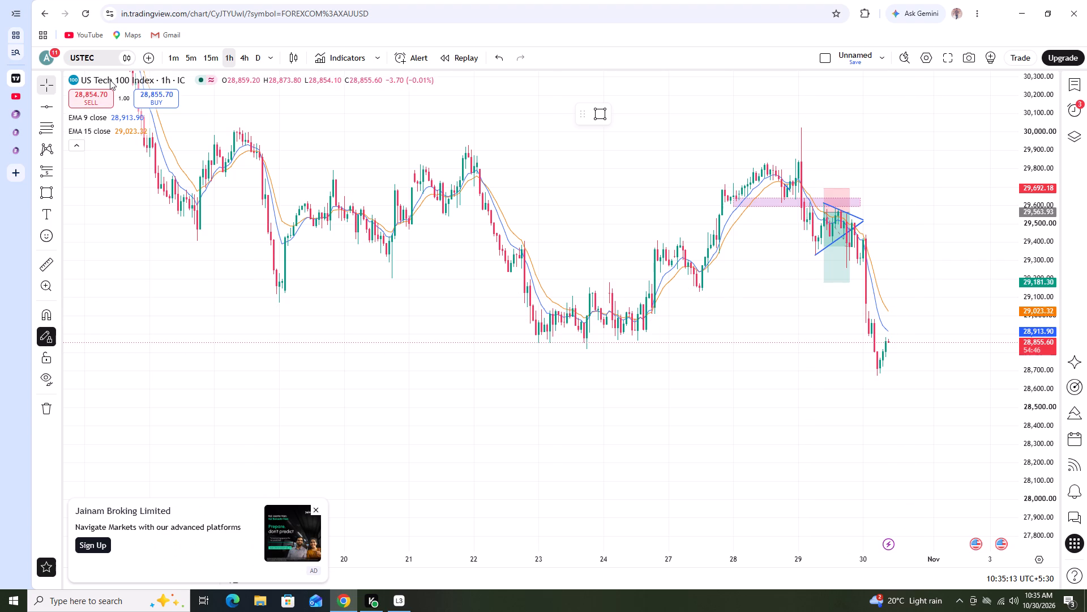
# Change the chart symbol to XAUUSD, Gold / U.S. Dollar.
pyautogui.click(101, 62)
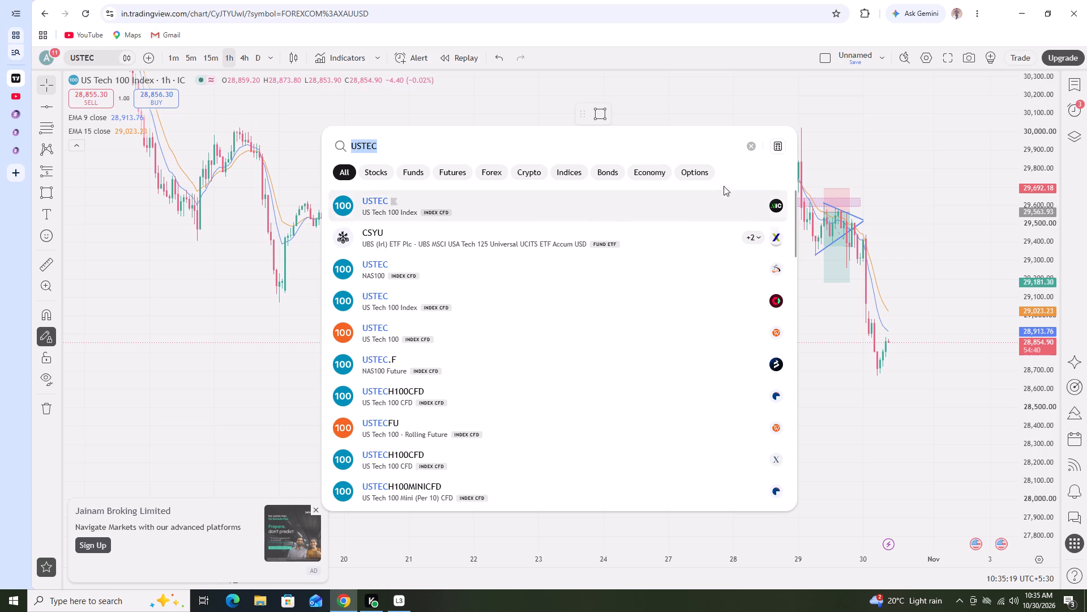
pyautogui.click(748, 141)
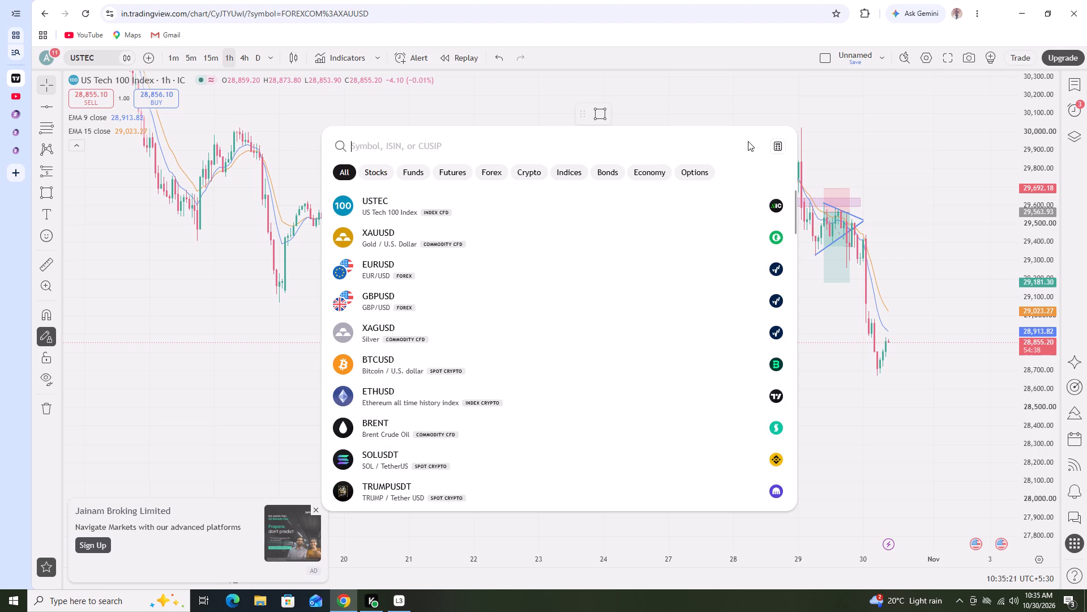
pyautogui.click(533, 245)
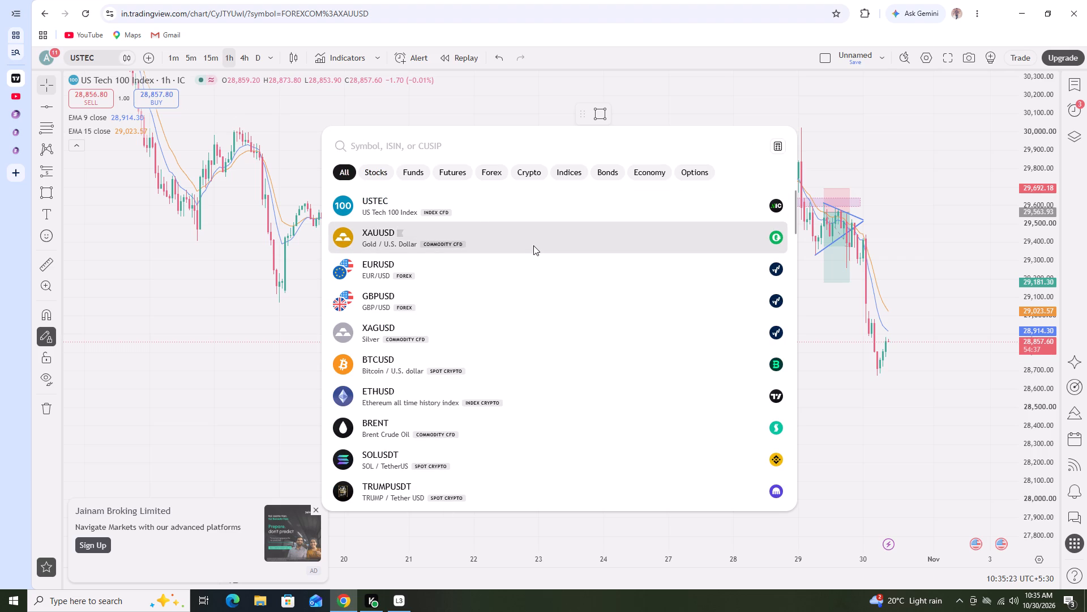
pyautogui.scroll(5, 774, 419)
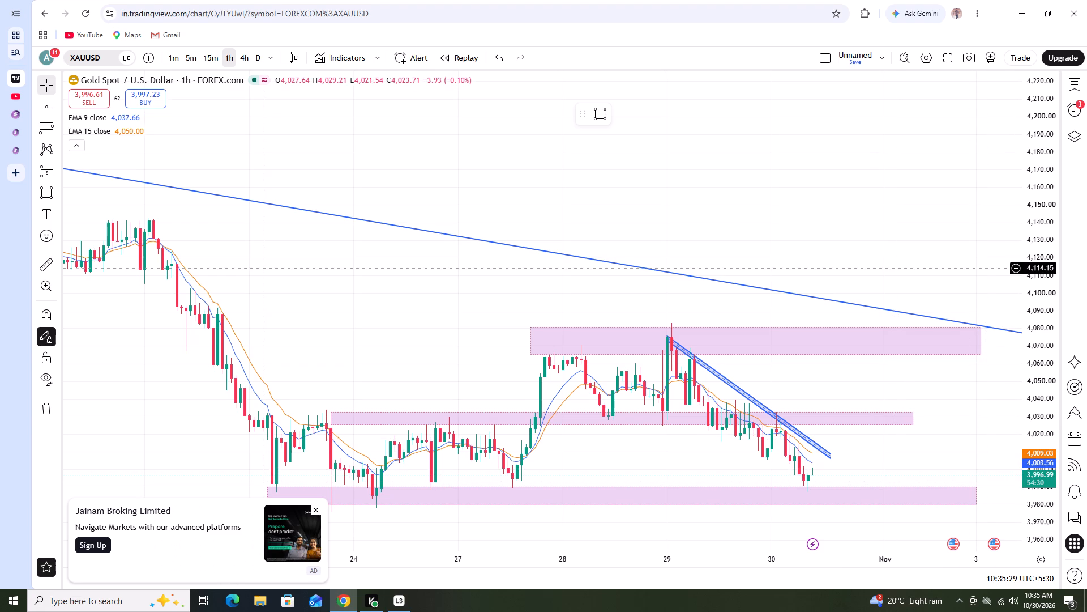
# Switch XAUUSD to the 15-minute timeframe and examine price against the descending channel and the purple zones.
pyautogui.click(216, 57)
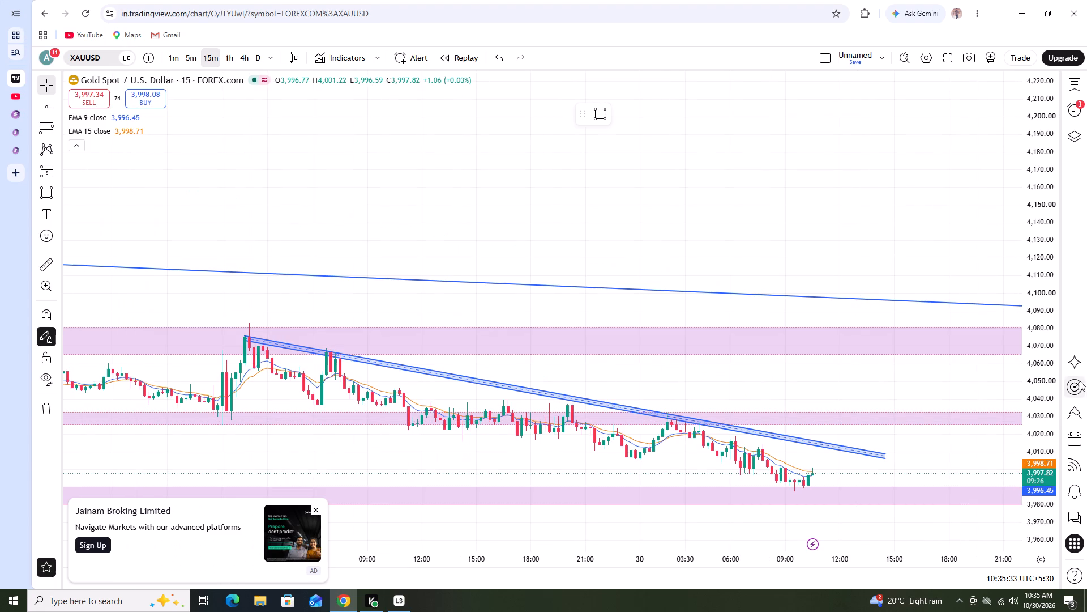
pyautogui.scroll(4, 1056, 424)
pyautogui.moveTo(868, 406); pyautogui.dragTo(841, 237)
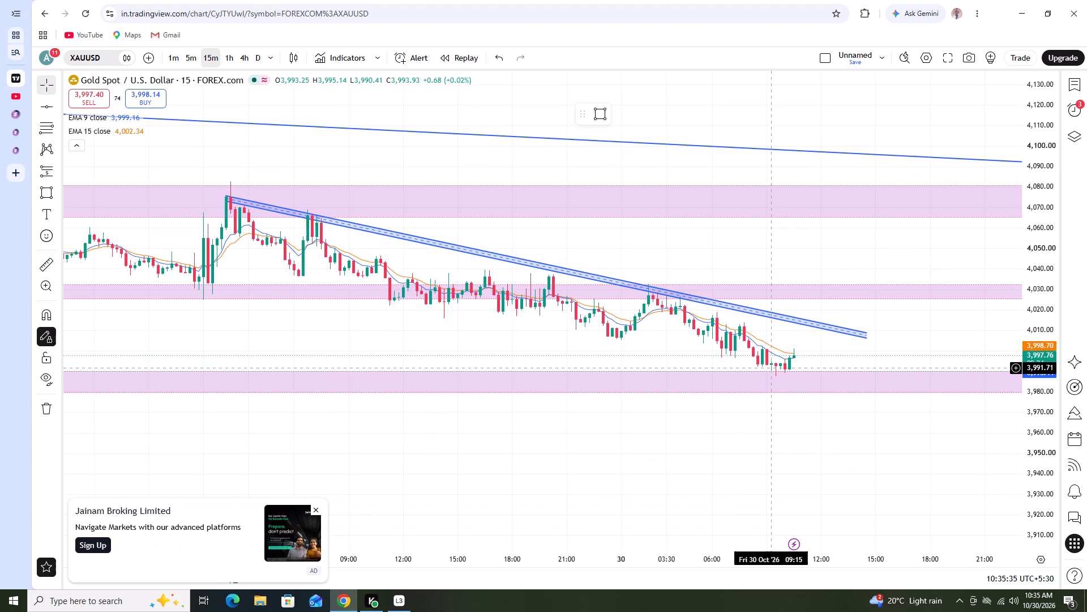
pyautogui.click(589, 524)
pyautogui.scroll(-2, 717, 496)
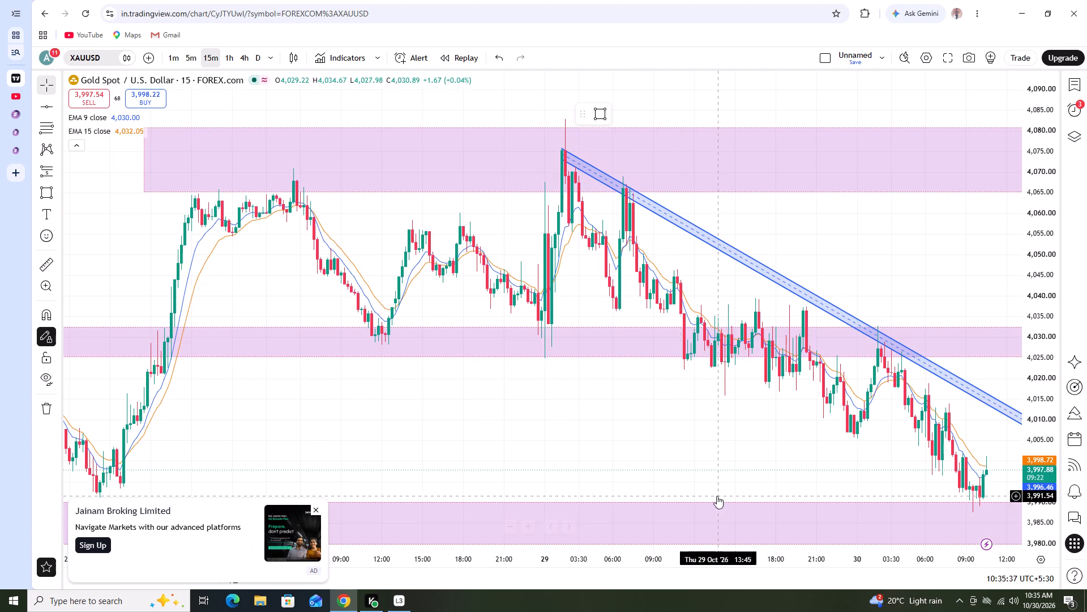
pyautogui.moveTo(730, 455); pyautogui.dragTo(660, 357)
pyautogui.scroll(-5, 1041, 444)
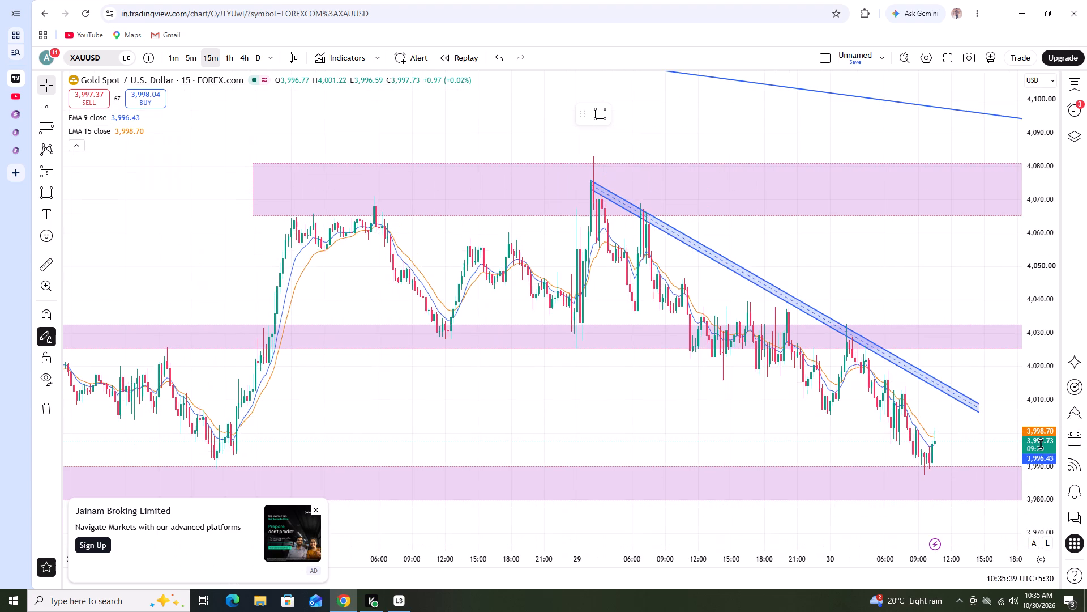
pyautogui.scroll(-1, 1041, 444)
pyautogui.scroll(-1, 804, 451)
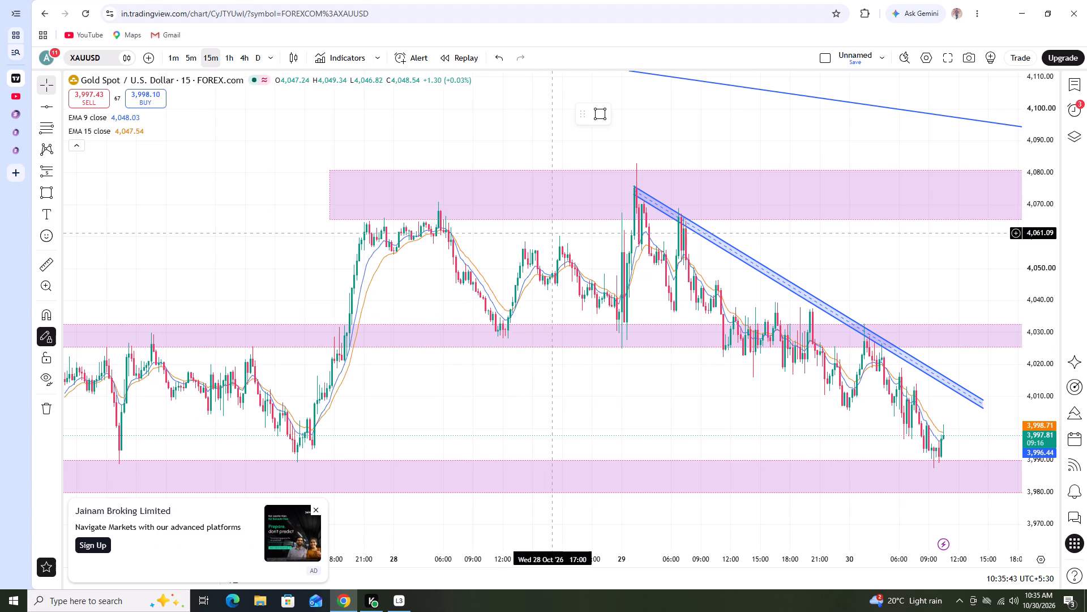
# Change the chart symbol to USTEC and examine its 15-minute price action around the triangle, short forecast and latest low.
pyautogui.click(86, 59)
pyautogui.click(752, 148)
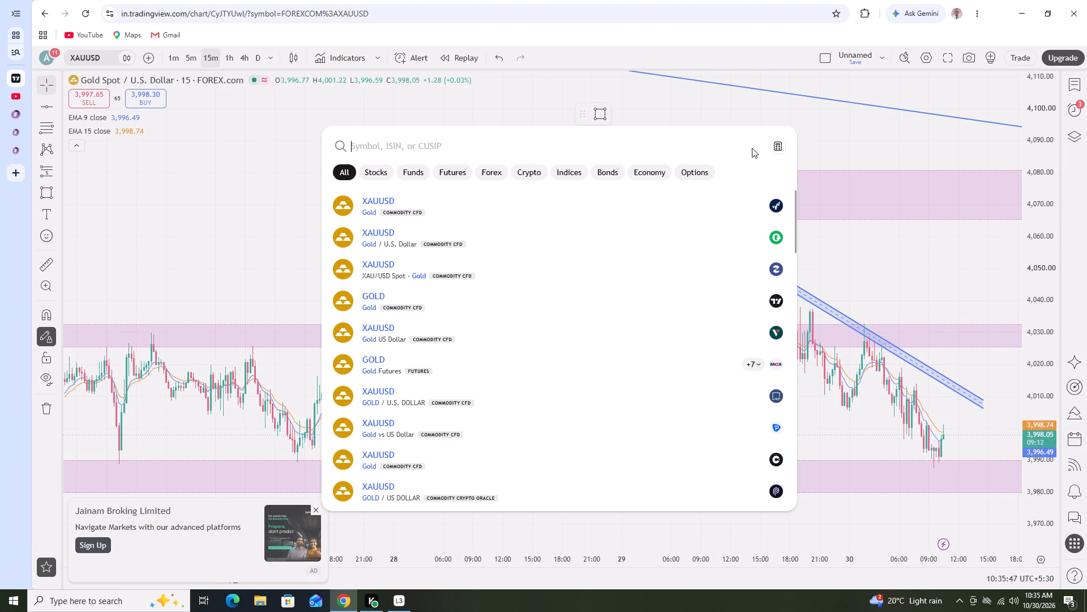
pyautogui.click(565, 241)
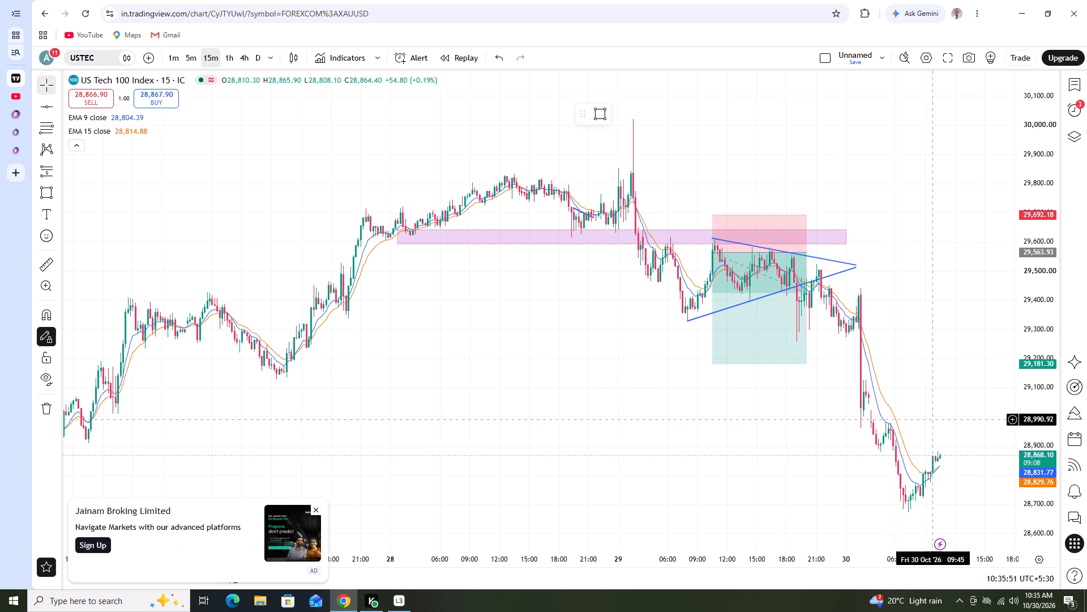
pyautogui.scroll(-2, 1009, 415)
pyautogui.scroll(1, 1010, 416)
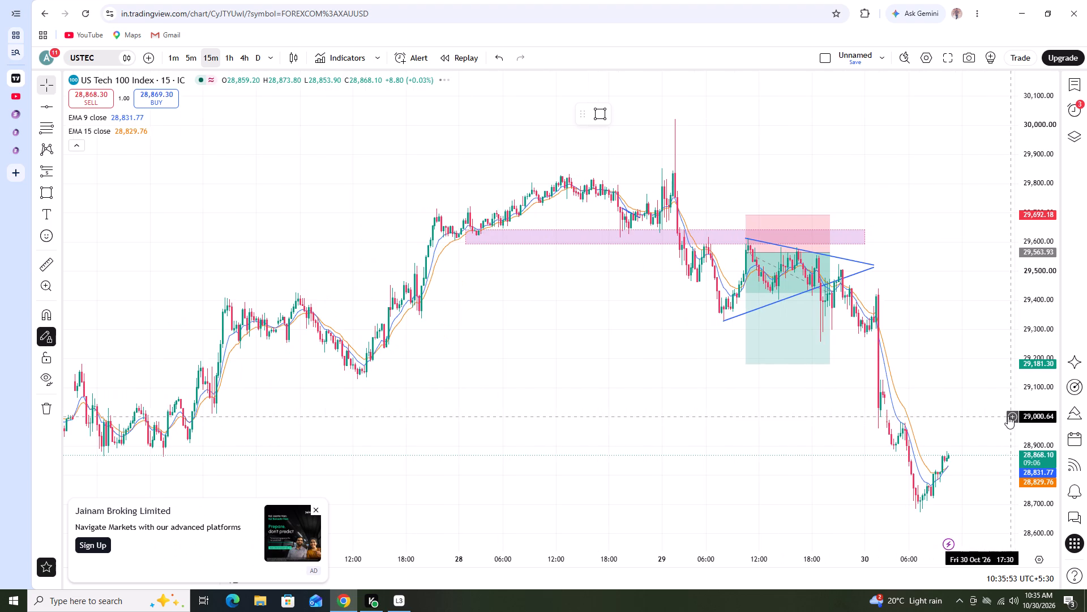
pyautogui.scroll(-3, 1037, 411)
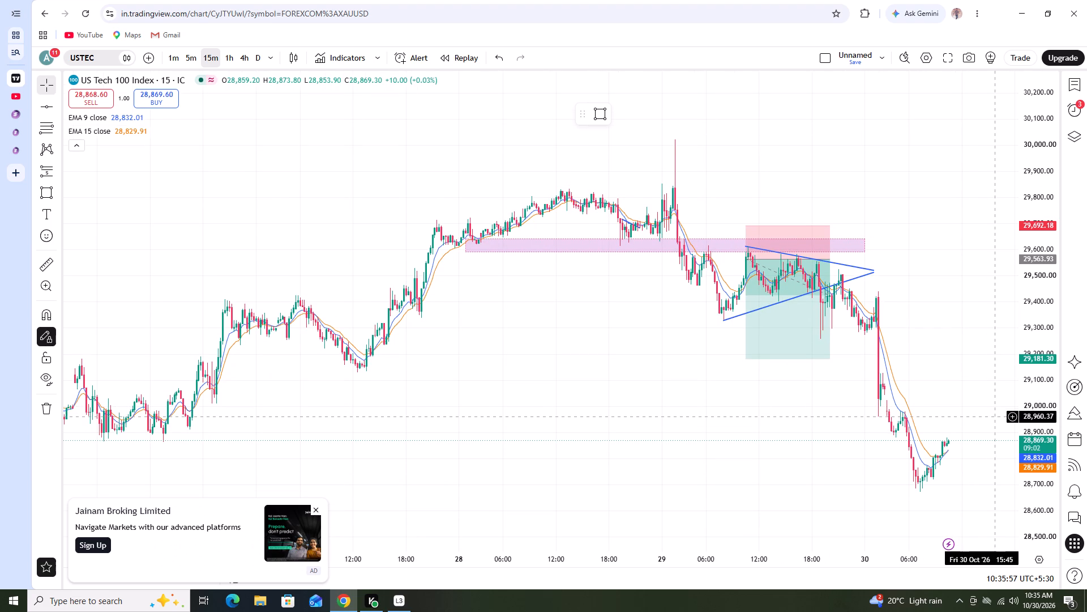
pyautogui.scroll(-2, 1035, 375)
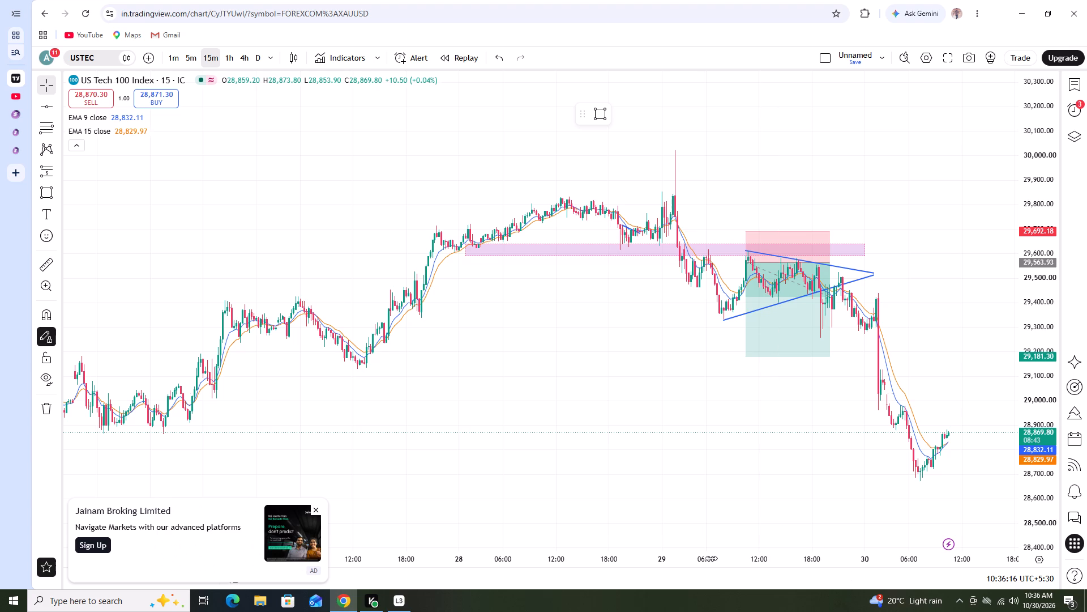
pyautogui.scroll(-1, 677, 415)
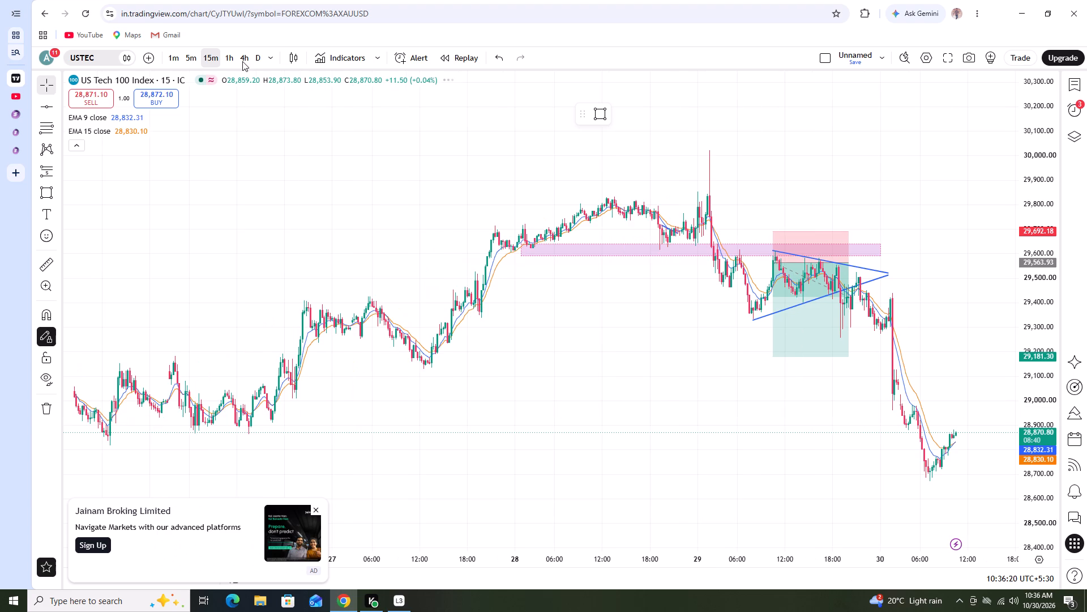
# Switch USTEC to the 1-hour timeframe and examine the rebound from the latest low against the two EMAs and earlier lows.
pyautogui.click(226, 58)
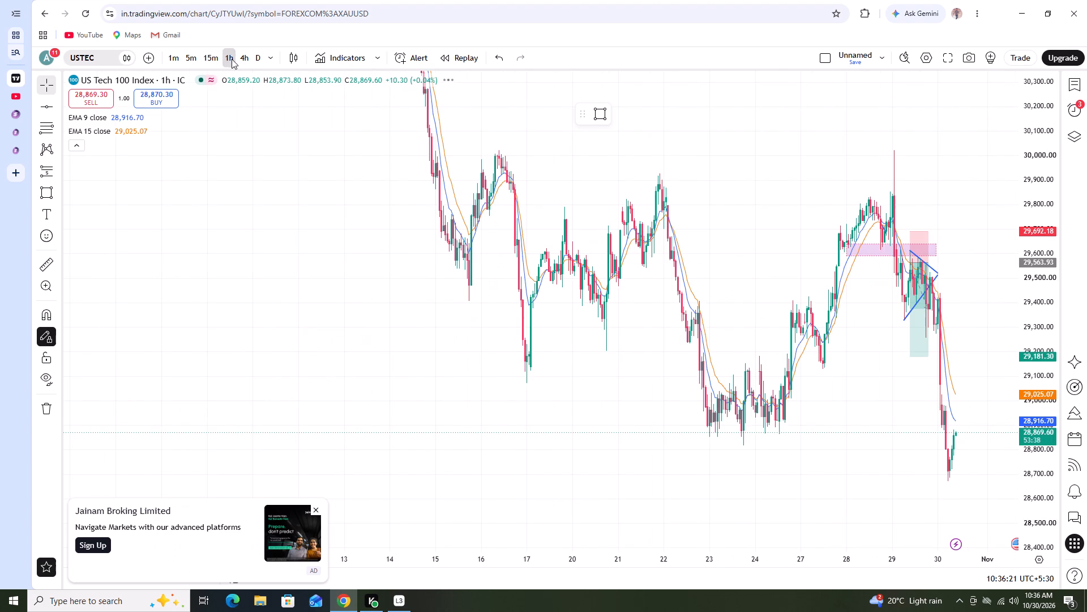
pyautogui.scroll(1, 874, 415)
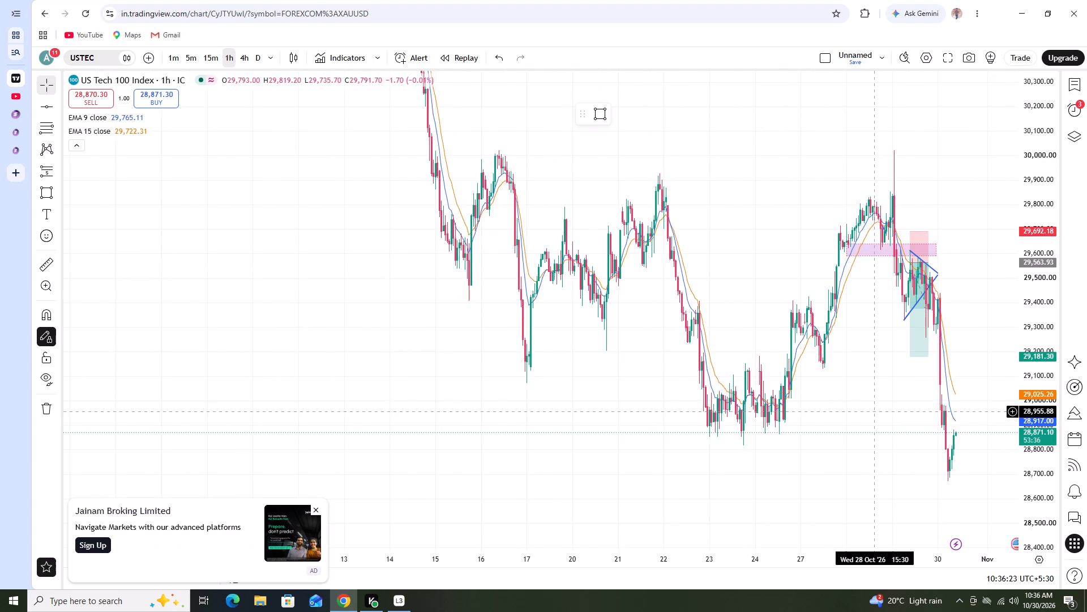
pyautogui.scroll(1, 874, 414)
pyautogui.scroll(-6, 1045, 348)
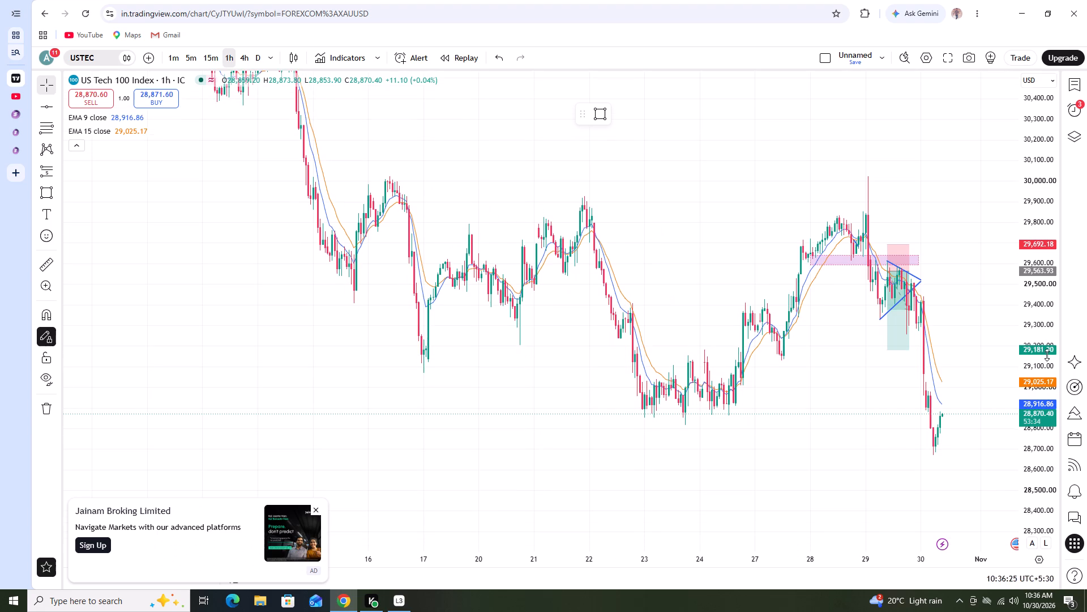
pyautogui.moveTo(692, 464); pyautogui.dragTo(678, 350)
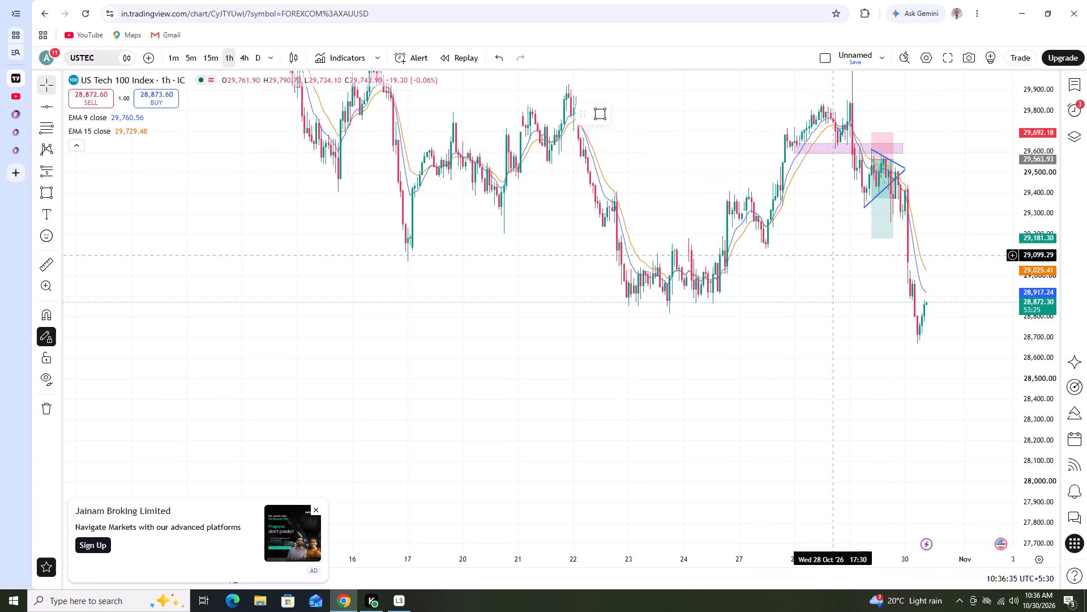
pyautogui.scroll(2, 742, 346)
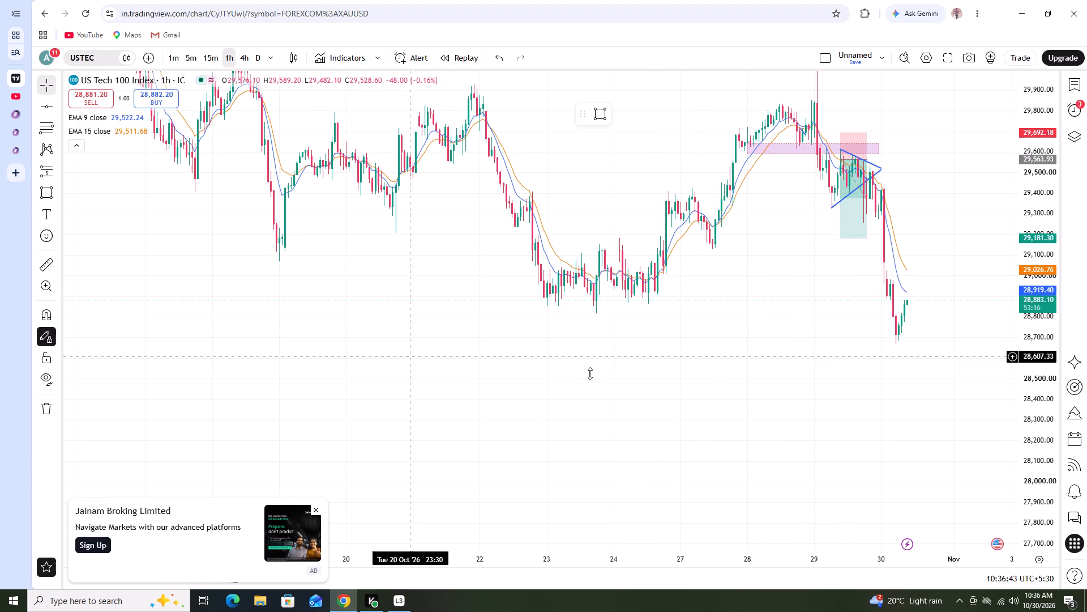
pyautogui.scroll(4, 1052, 319)
pyautogui.scroll(1, 960, 351)
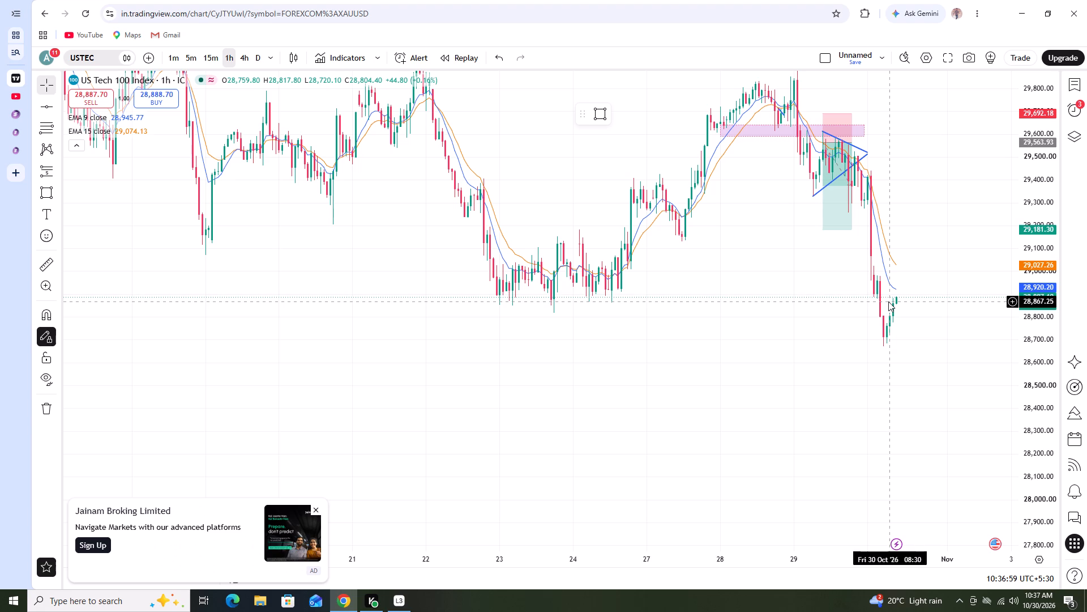
pyautogui.scroll(3, 1040, 294)
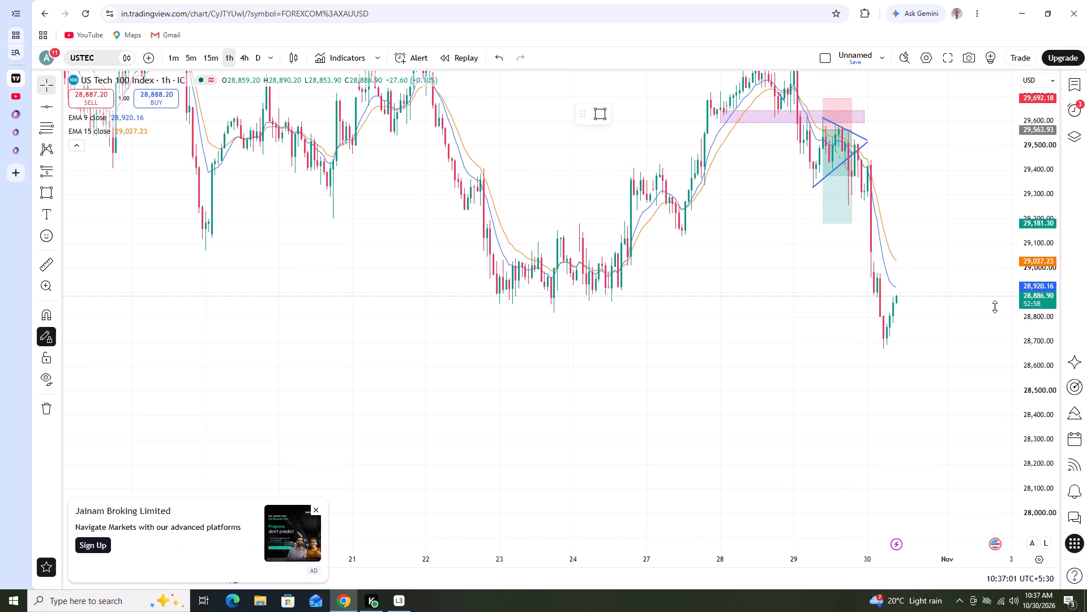
pyautogui.scroll(1, 832, 336)
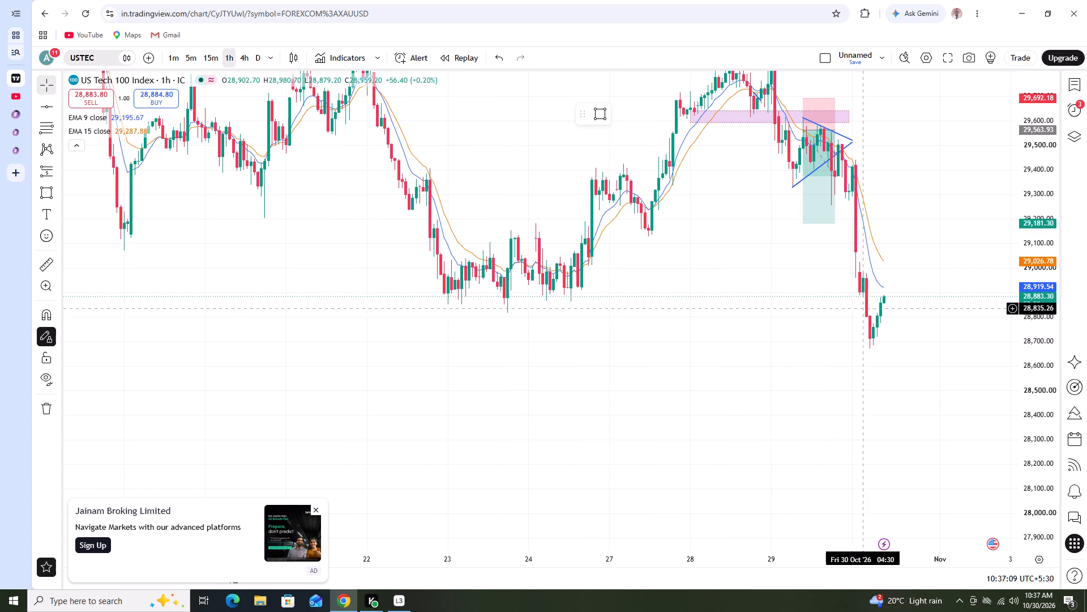
pyautogui.scroll(-1, 1066, 257)
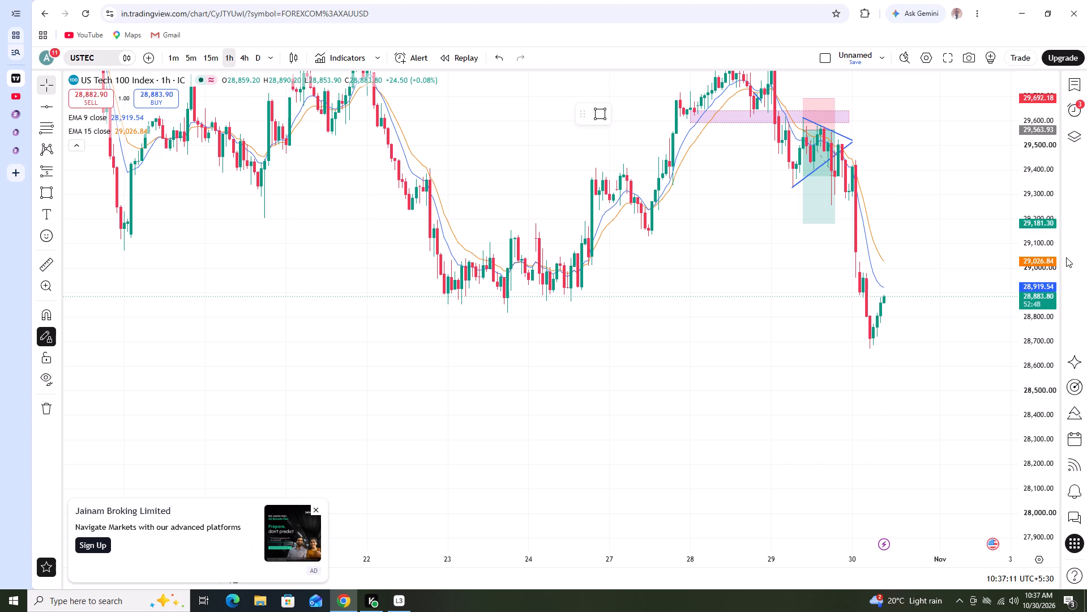
# Examine a wider stretch of USTEC's 1-hour price history leading into the latest low.
pyautogui.scroll(-1, 1055, 264)
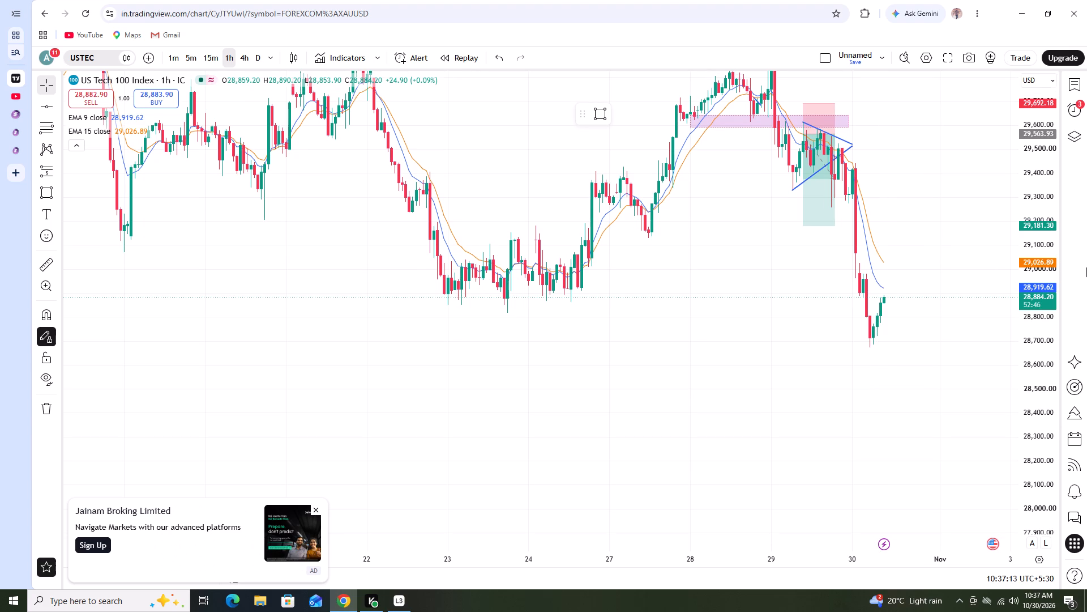
pyautogui.scroll(-2, 1086, 264)
pyautogui.scroll(-6, 696, 291)
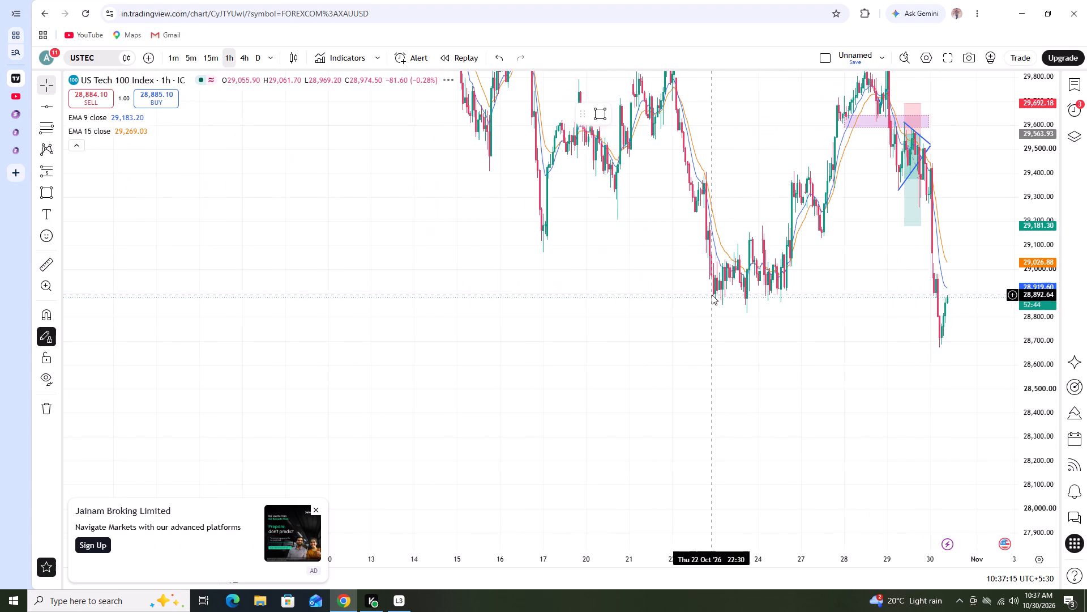
pyautogui.scroll(3, 713, 295)
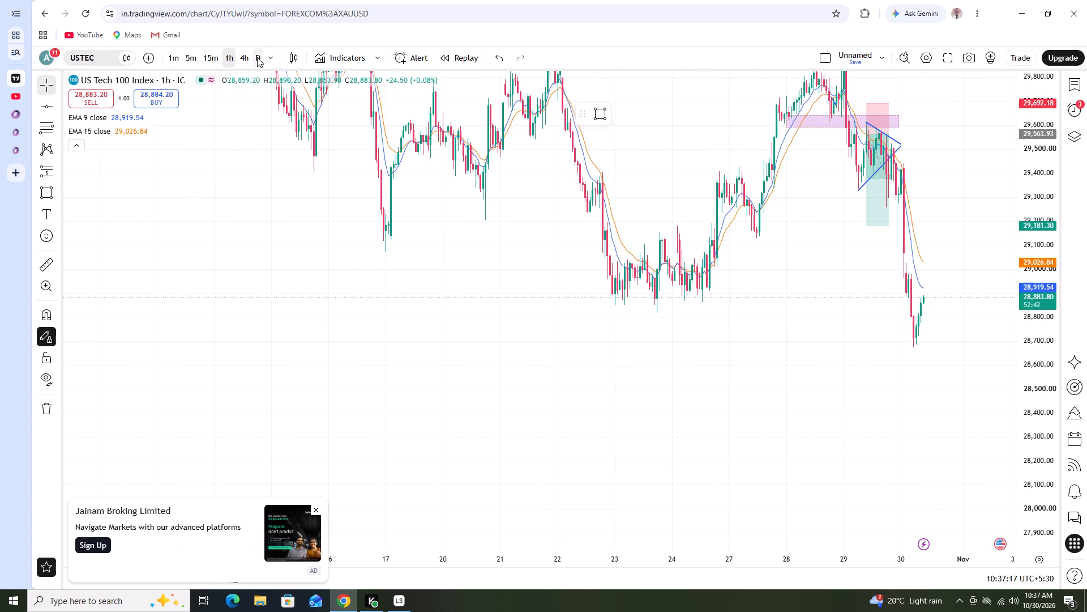
# Switch USTEC to the daily timeframe and examine the long-term trend, the major swing lows and the current pullback.
pyautogui.click(257, 57)
pyautogui.scroll(3, 681, 354)
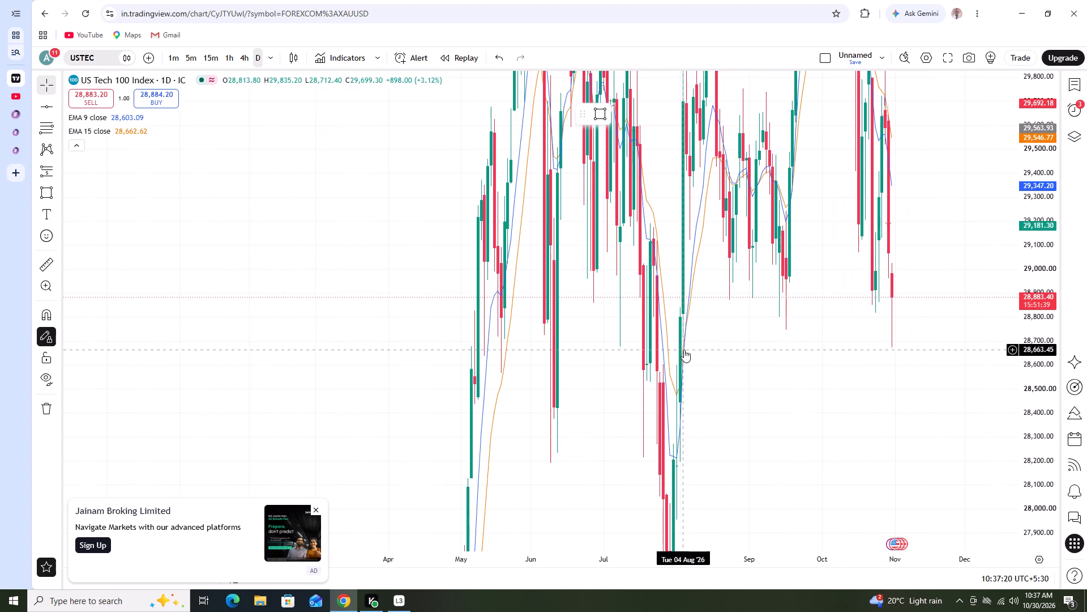
pyautogui.click(594, 532)
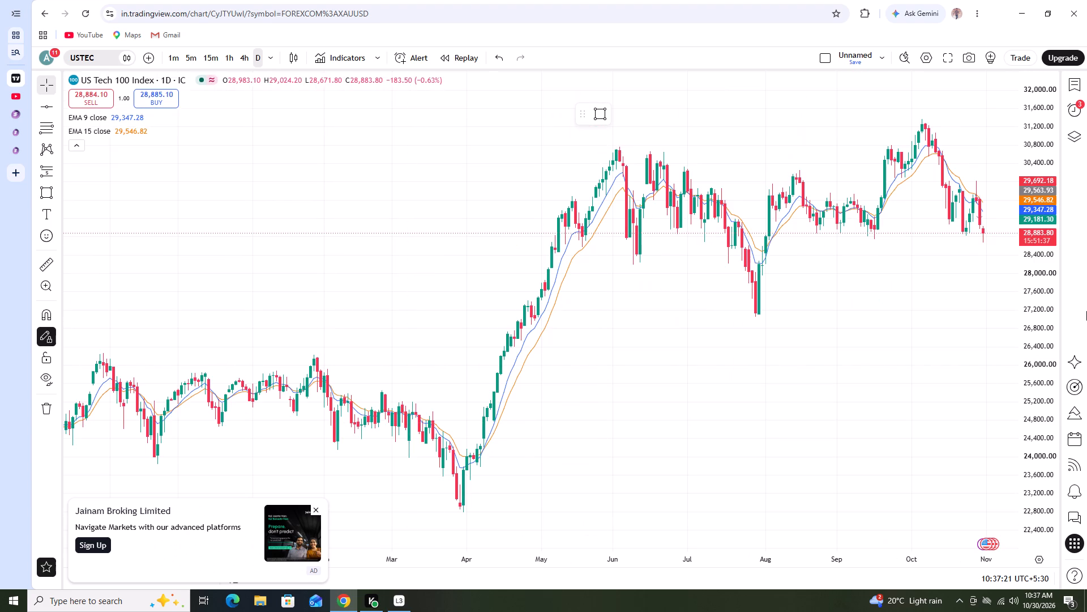
pyautogui.scroll(2, 955, 297)
pyautogui.moveTo(922, 297); pyautogui.dragTo(823, 315)
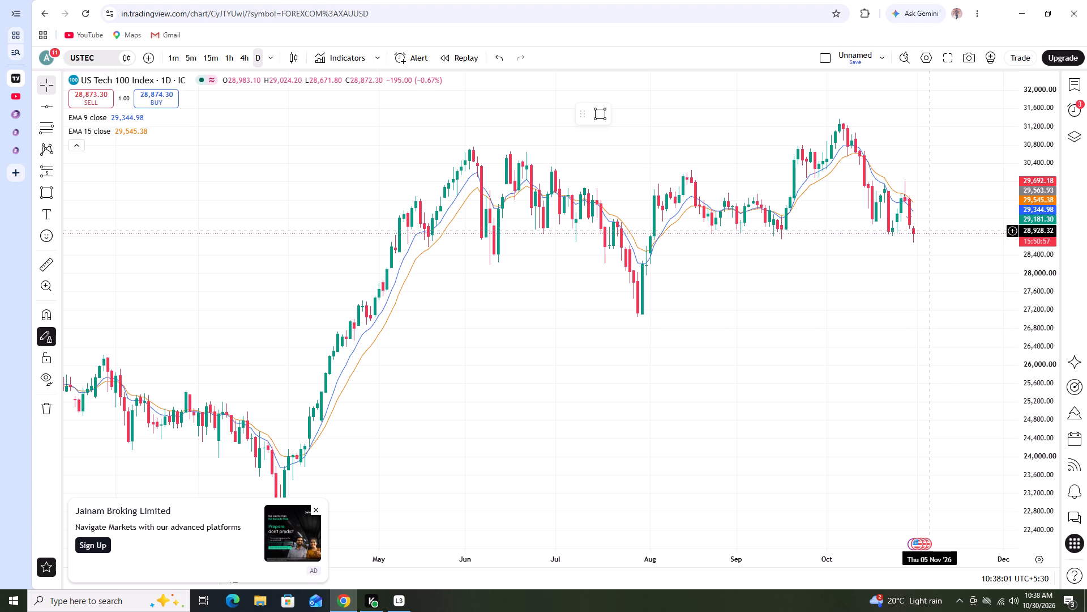
pyautogui.scroll(-9, 871, 235)
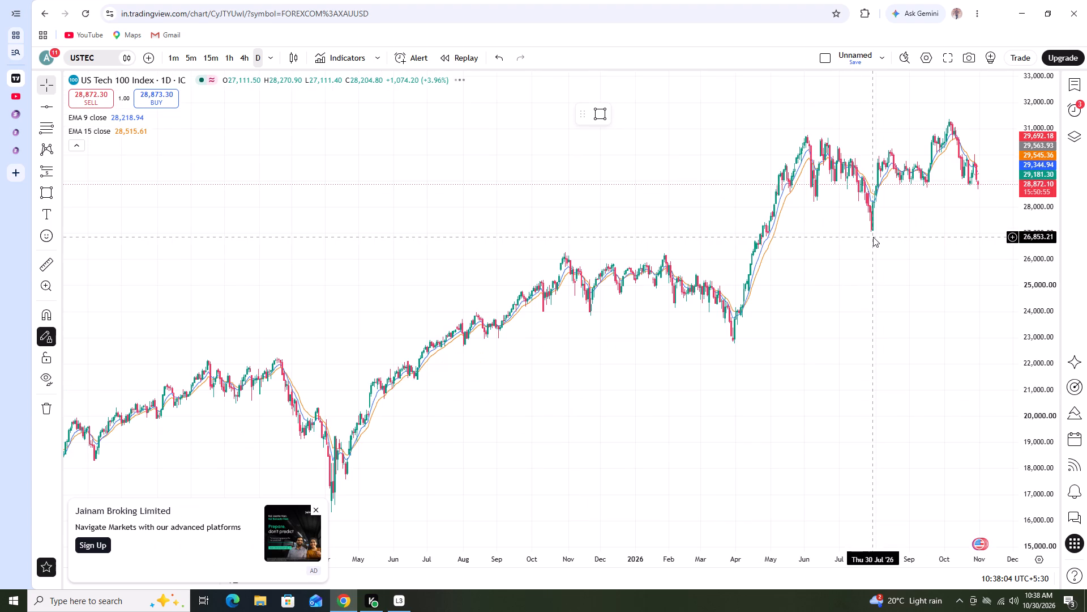
pyautogui.scroll(-2, 885, 237)
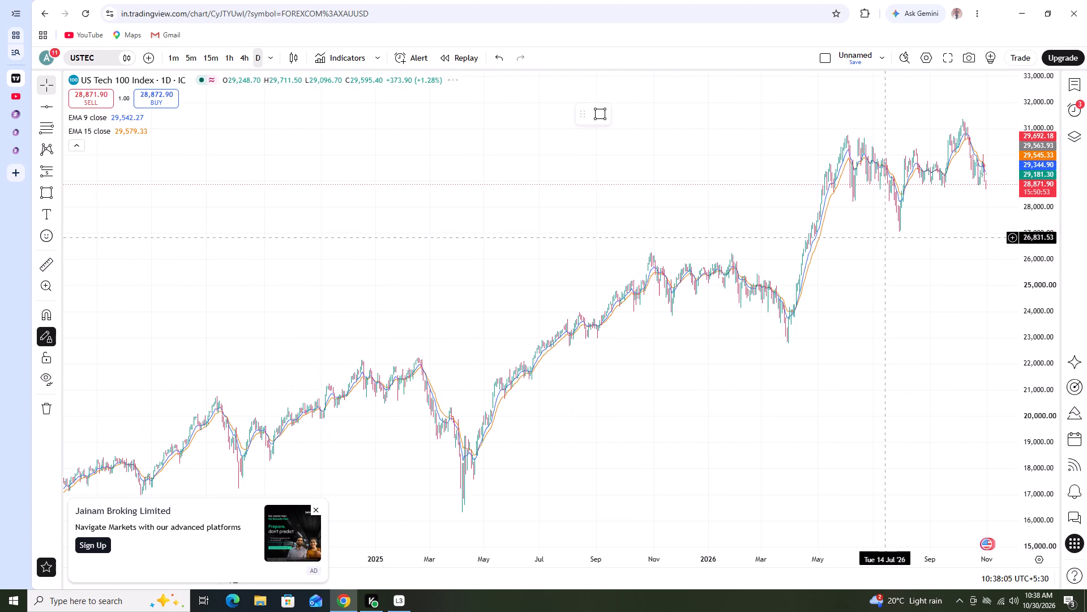
pyautogui.scroll(3, 885, 237)
pyautogui.moveTo(869, 245); pyautogui.dragTo(703, 246)
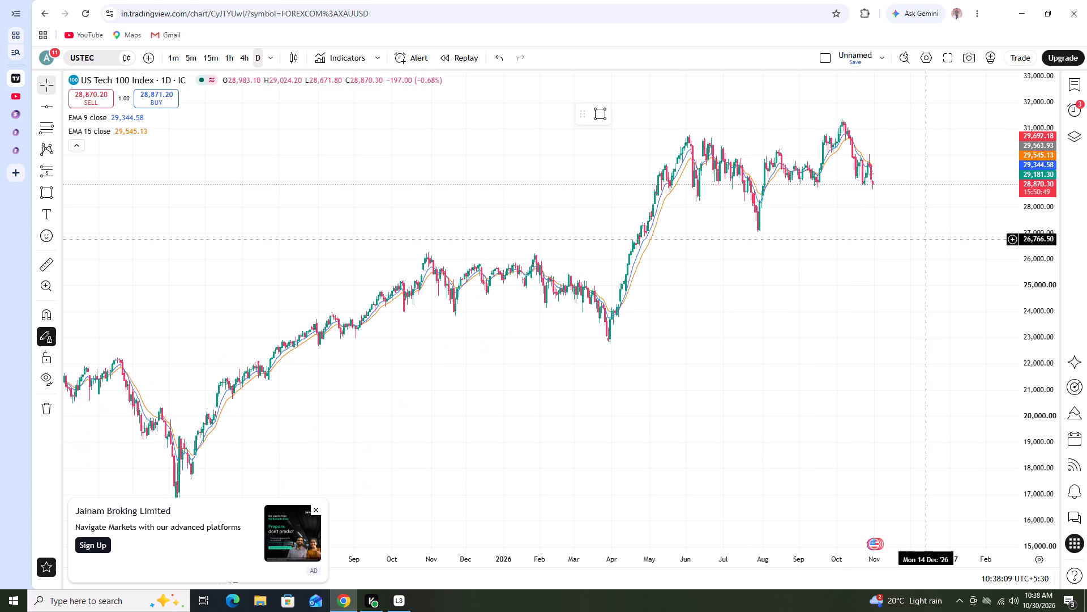
pyautogui.scroll(2, 976, 243)
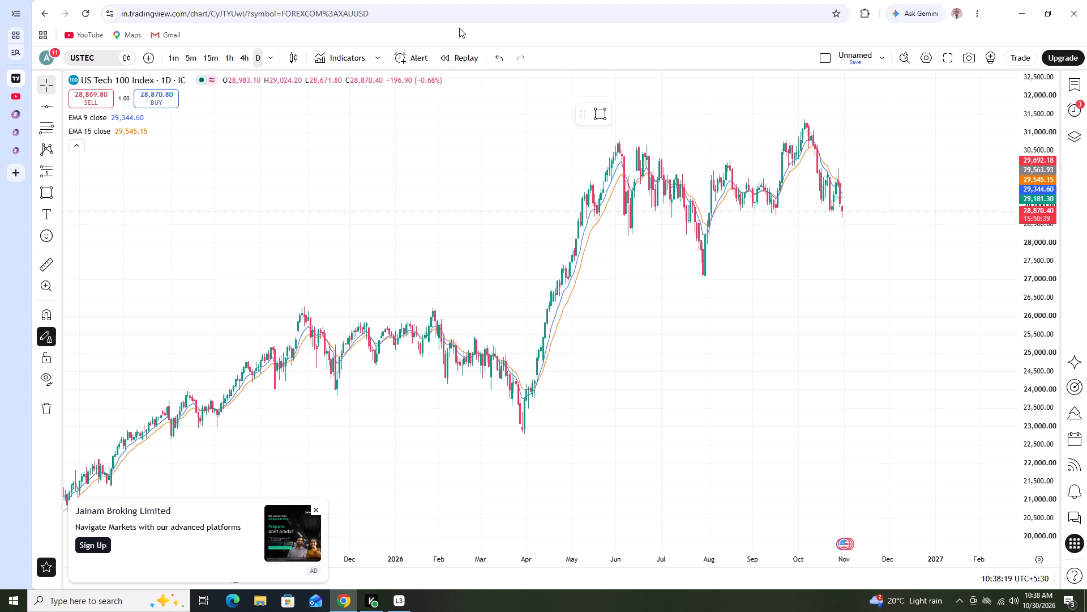
# Switch USTEC to the 4-hour timeframe and examine the decline from the October high against the earlier lows.
pyautogui.click(245, 55)
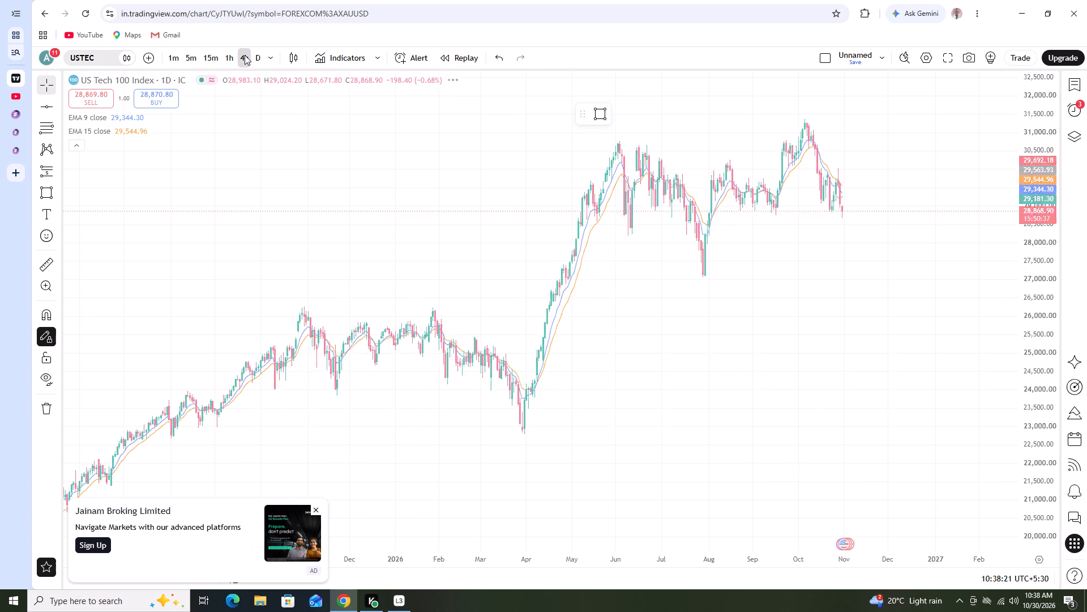
pyautogui.scroll(1, 626, 339)
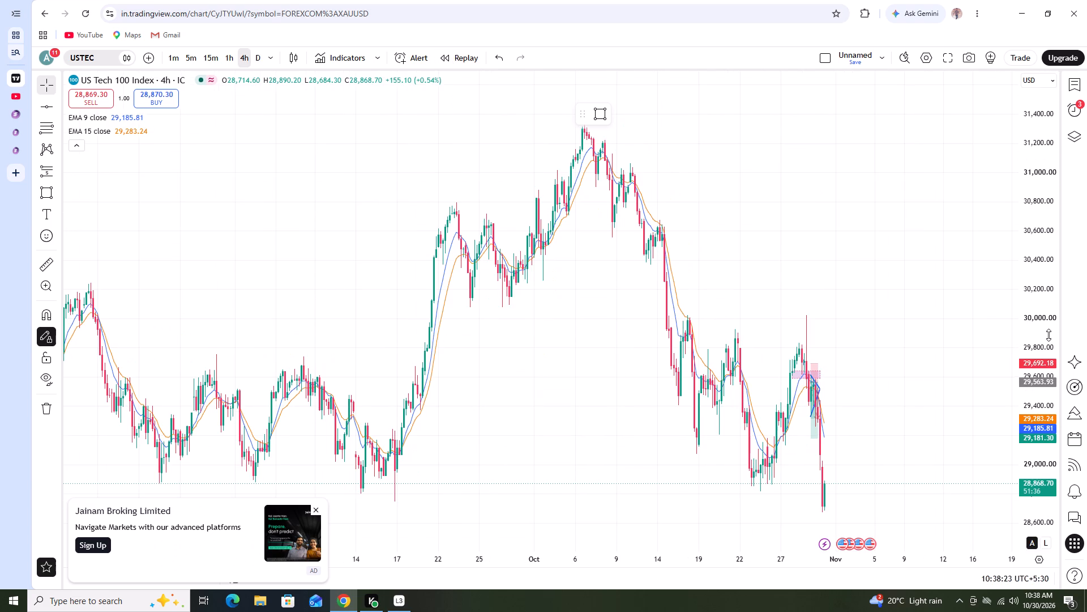
pyautogui.scroll(-13, 1049, 335)
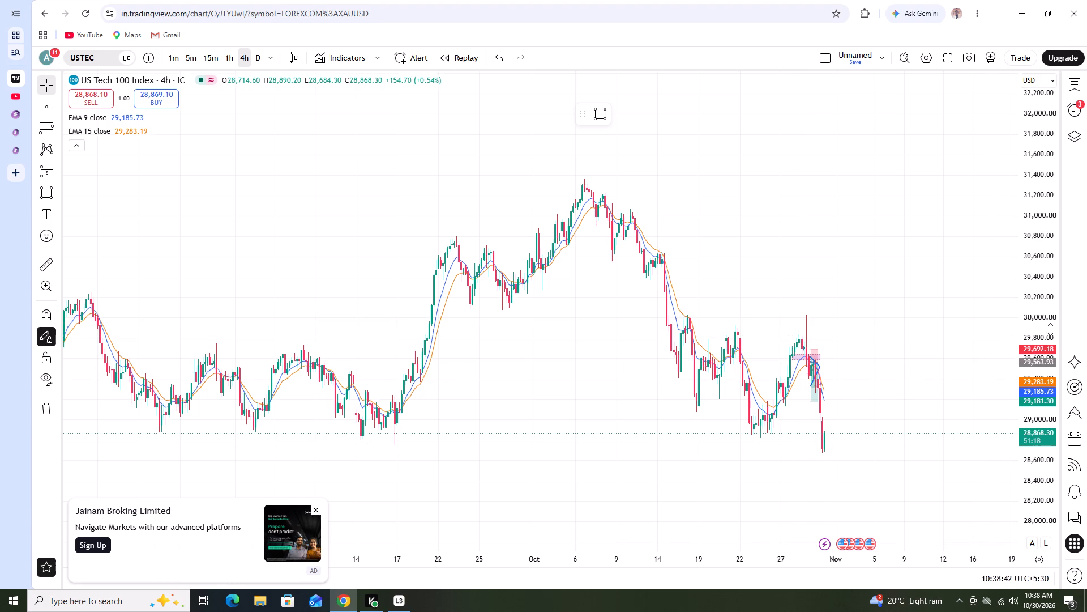
pyautogui.scroll(-3, 1050, 329)
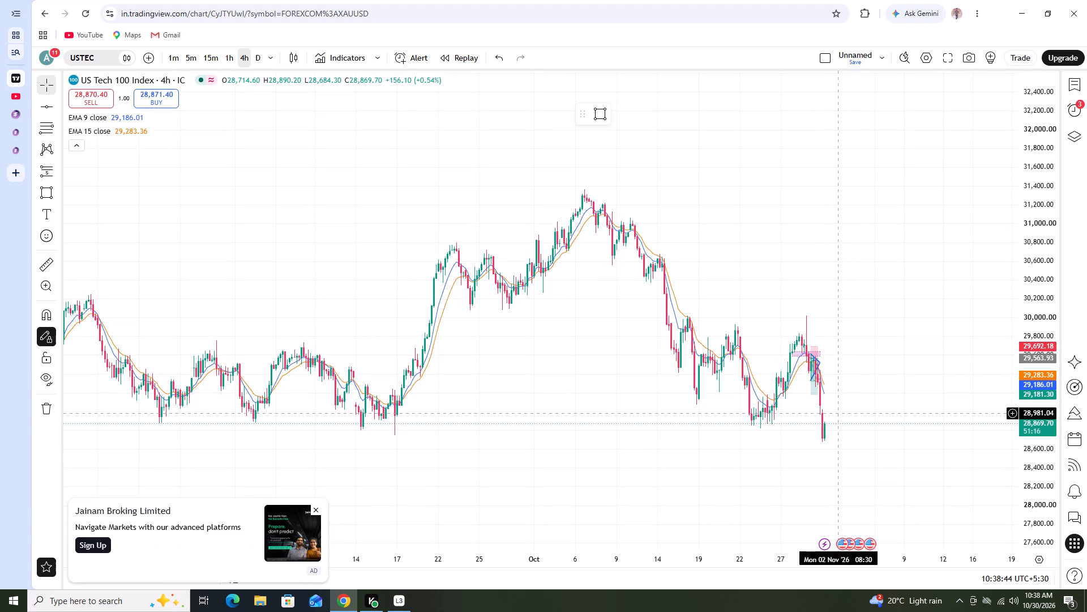
# Switch USTEC to the 1-hour timeframe and examine the drop below the triangle and the rebound towards the two EMAs.
pyautogui.click(228, 50)
pyautogui.scroll(2, 746, 422)
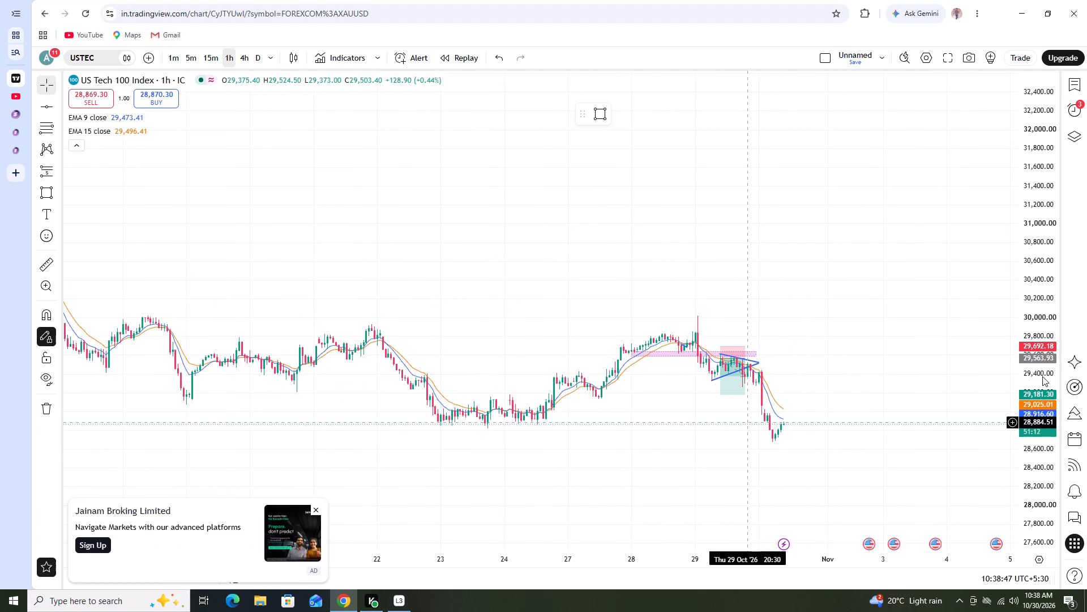
pyautogui.scroll(8, 1057, 367)
pyautogui.moveTo(953, 382); pyautogui.dragTo(937, 273)
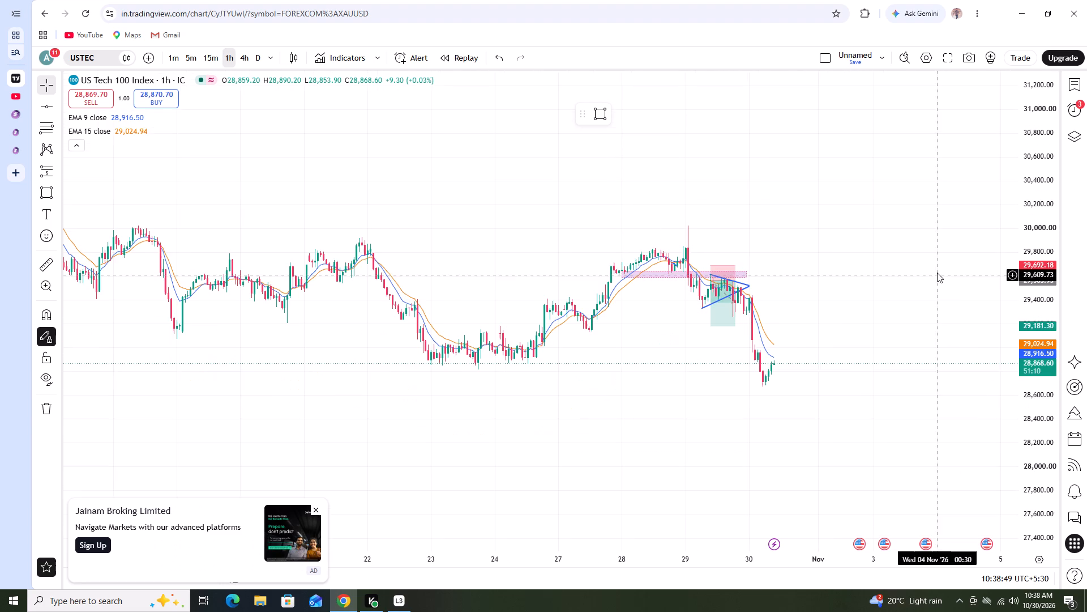
pyautogui.scroll(9, 1047, 318)
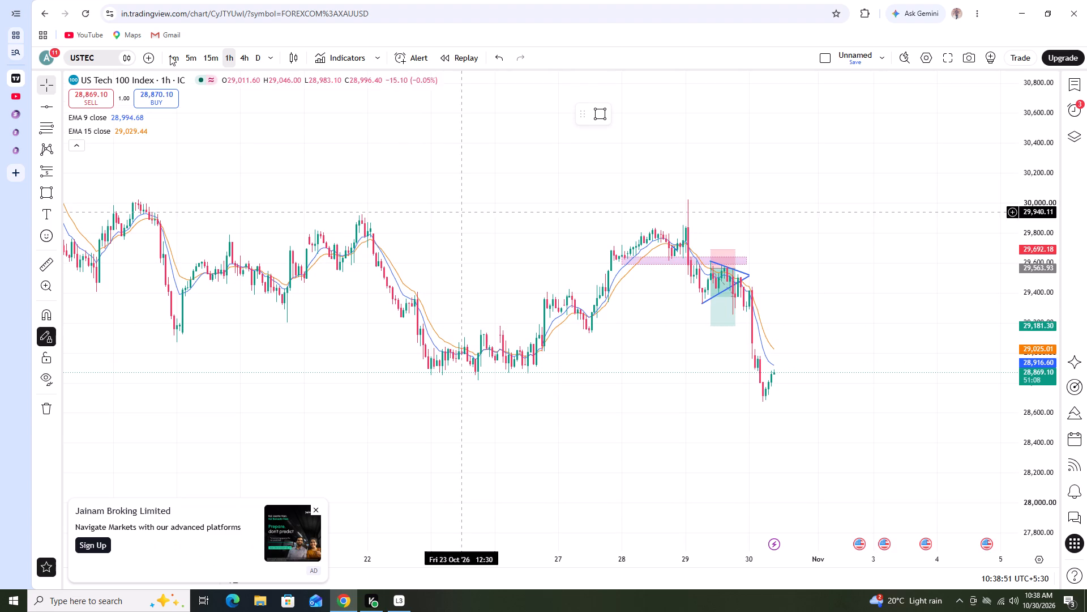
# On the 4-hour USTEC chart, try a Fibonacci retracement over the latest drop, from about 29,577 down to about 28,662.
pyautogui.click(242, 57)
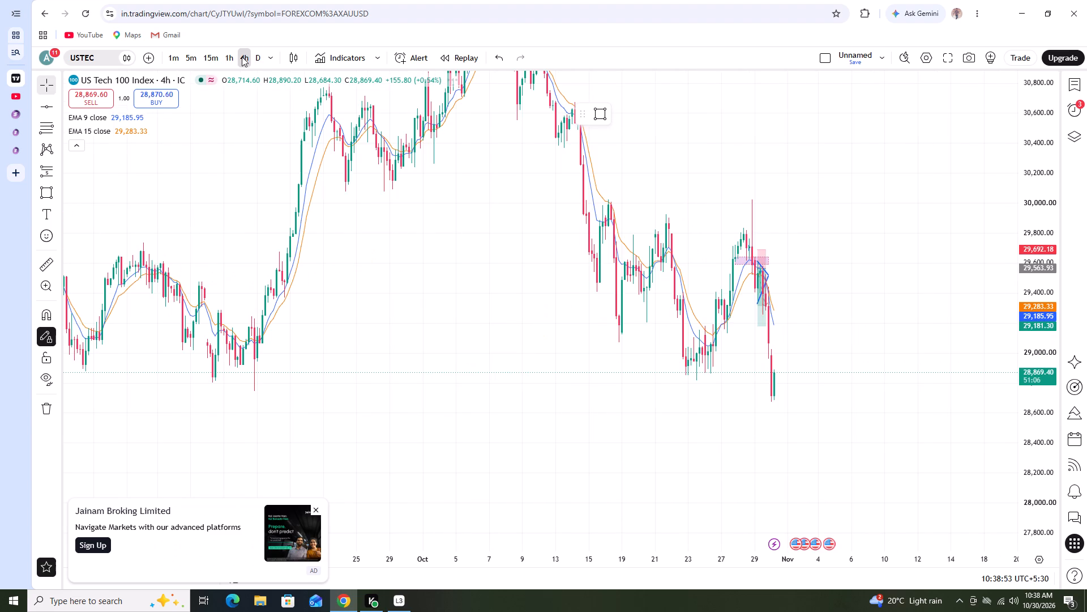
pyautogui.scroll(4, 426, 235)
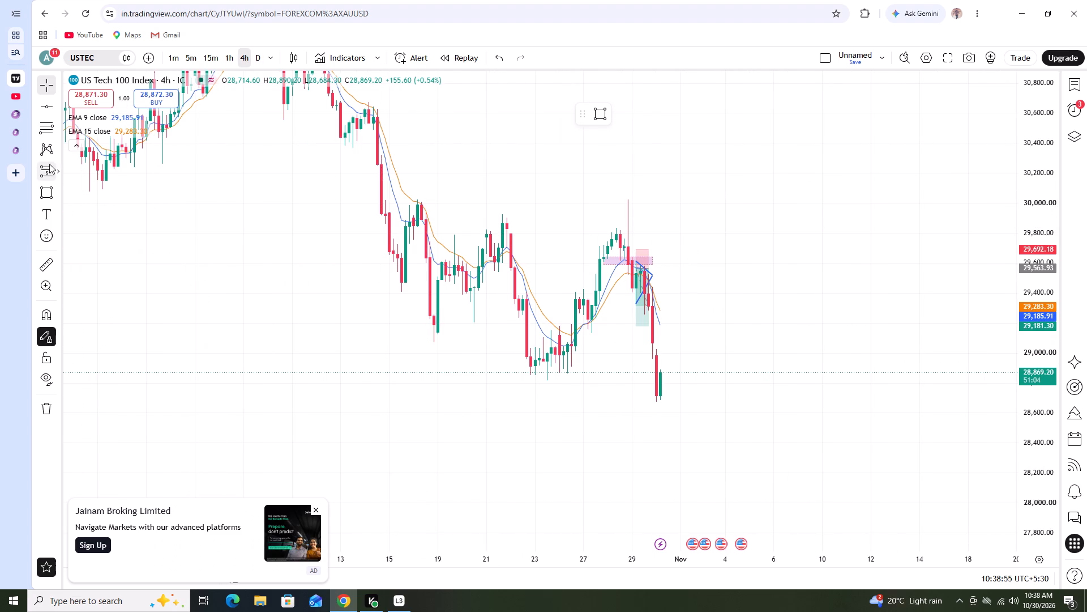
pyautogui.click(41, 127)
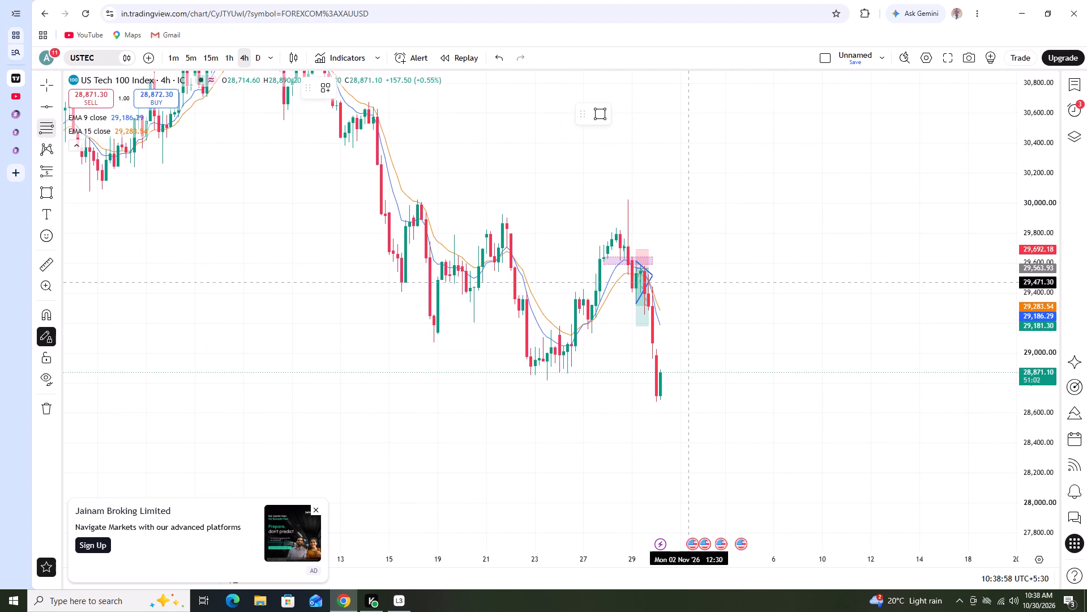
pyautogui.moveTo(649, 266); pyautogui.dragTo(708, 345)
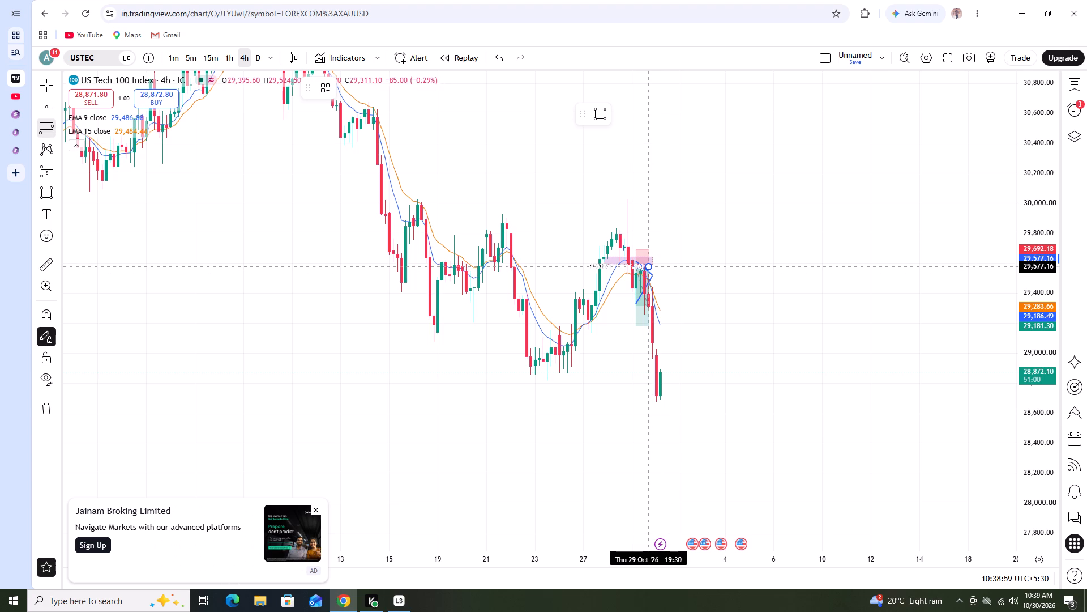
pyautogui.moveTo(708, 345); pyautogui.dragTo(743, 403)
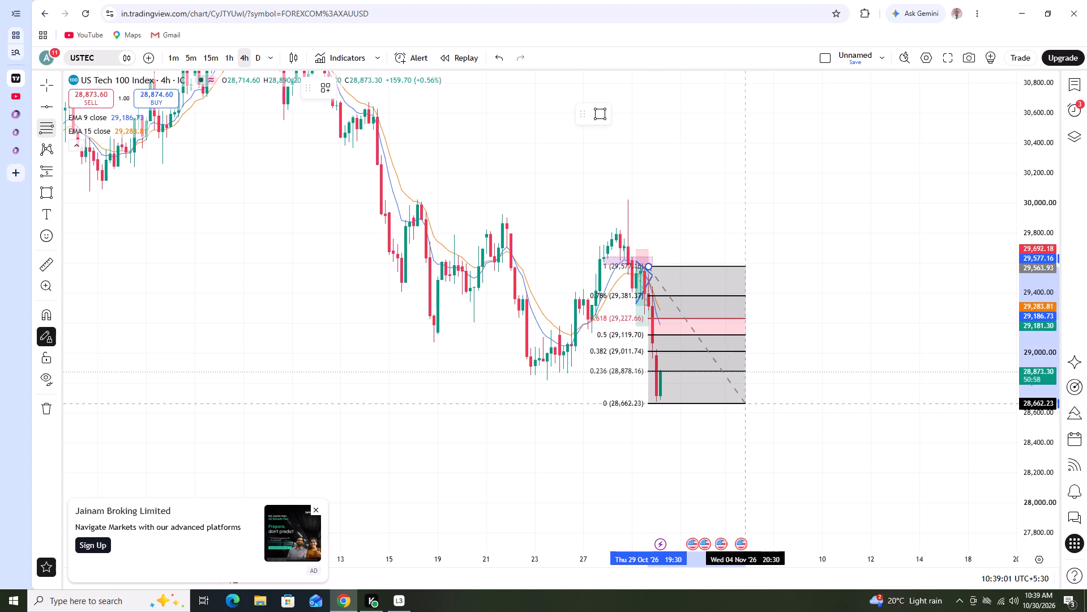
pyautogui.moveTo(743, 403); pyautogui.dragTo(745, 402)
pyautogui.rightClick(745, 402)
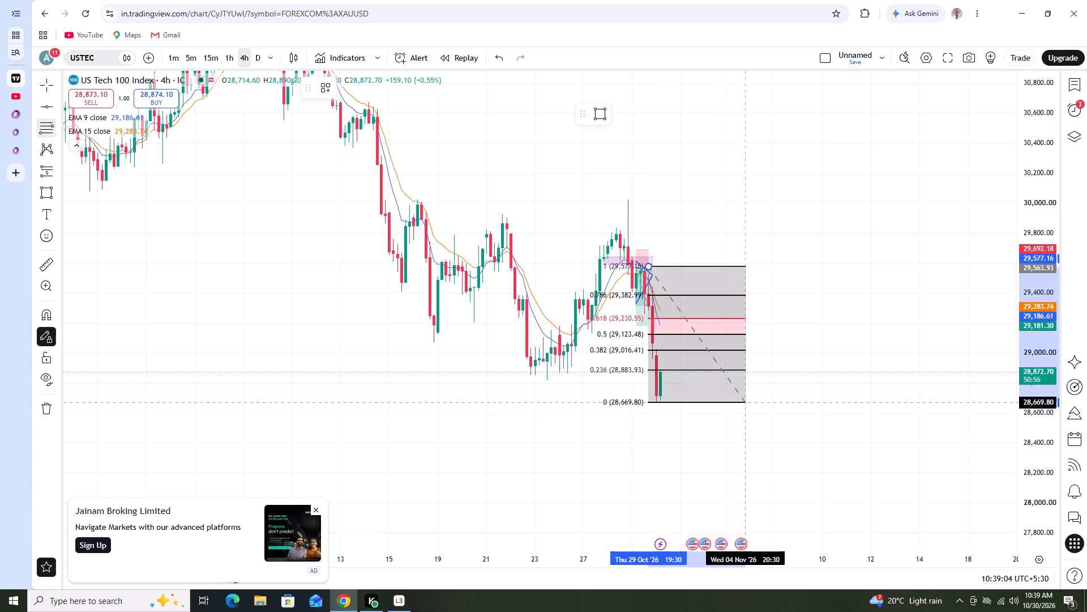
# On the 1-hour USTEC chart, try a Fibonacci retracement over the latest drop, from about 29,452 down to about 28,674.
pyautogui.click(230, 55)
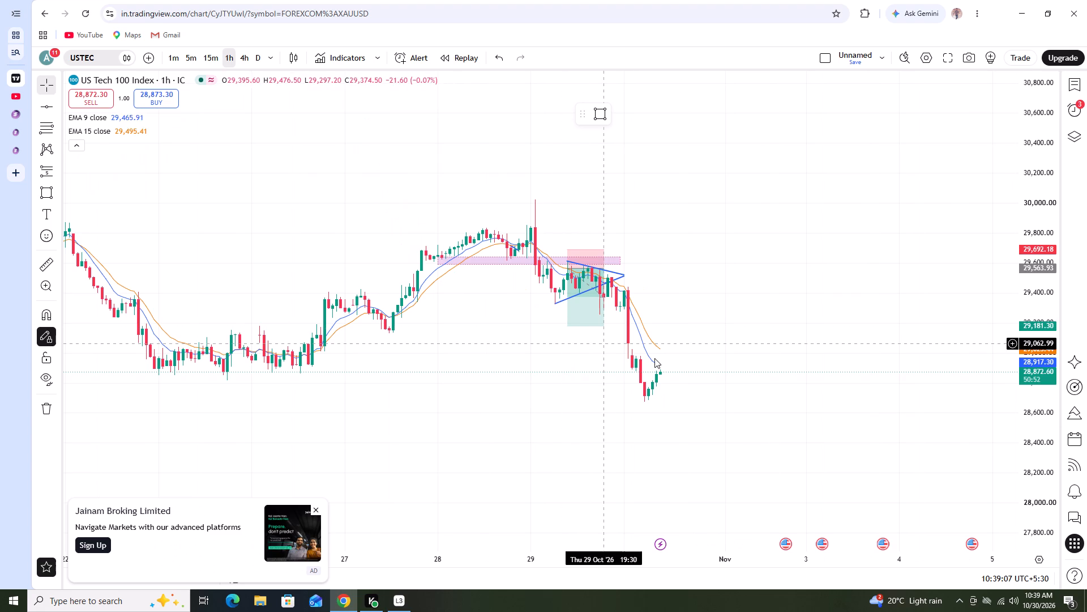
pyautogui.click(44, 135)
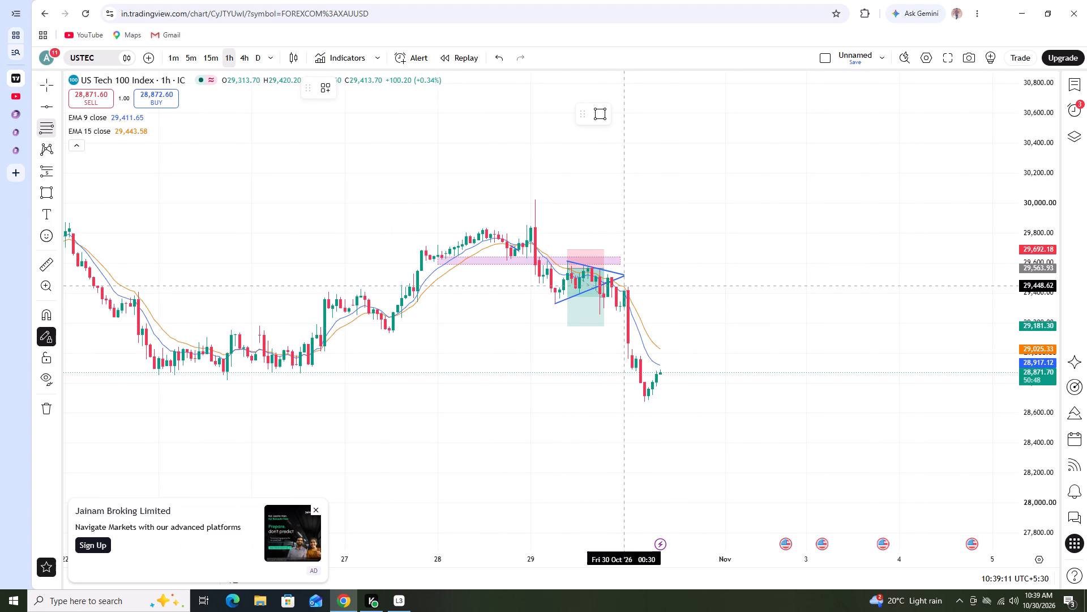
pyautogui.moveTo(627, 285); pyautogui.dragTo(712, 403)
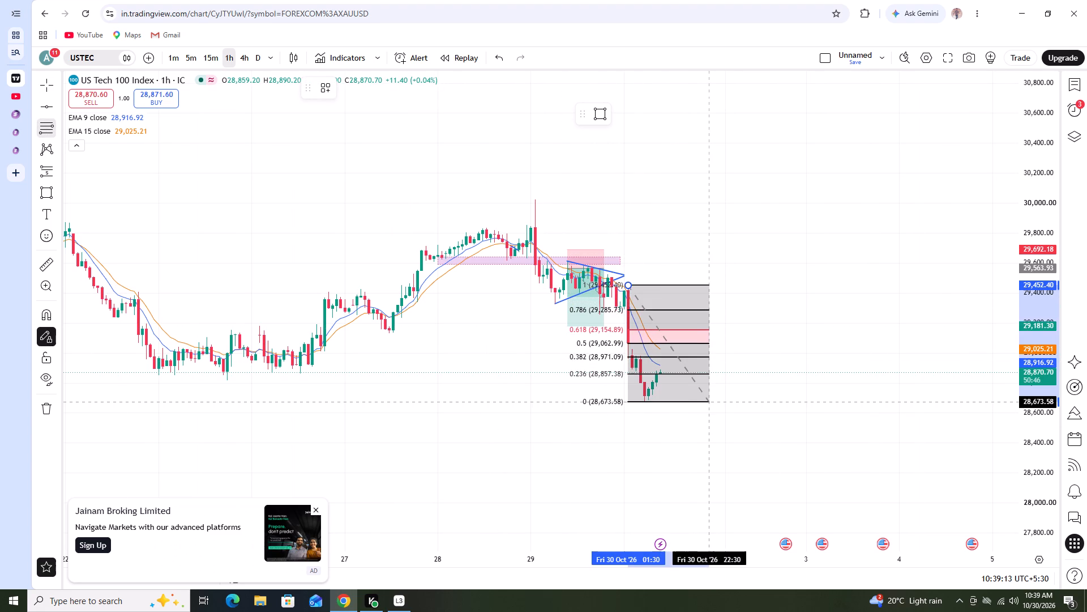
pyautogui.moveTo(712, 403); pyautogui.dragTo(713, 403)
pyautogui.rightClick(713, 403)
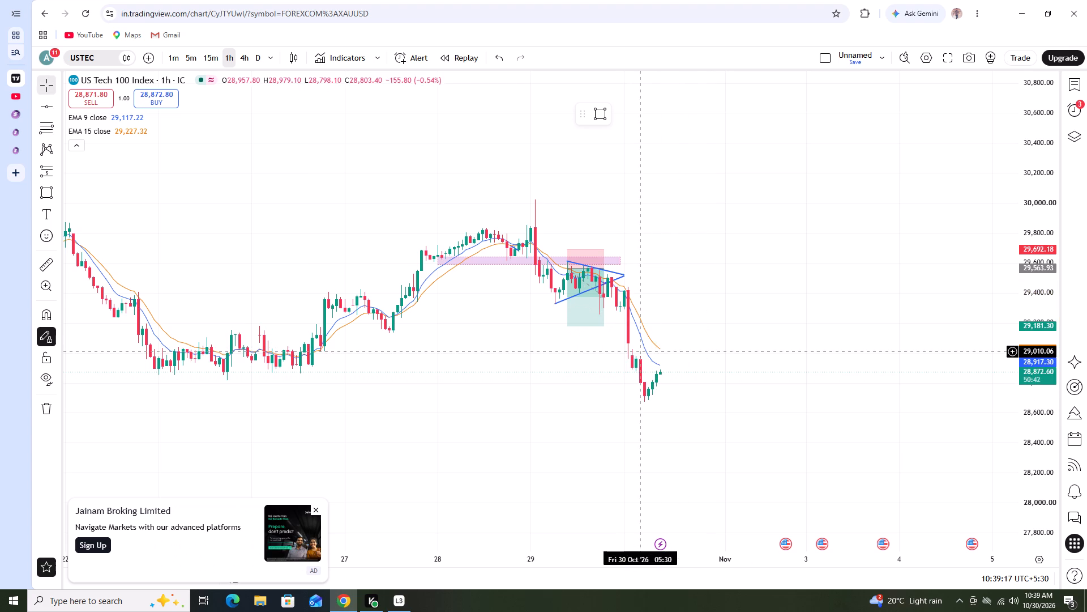
# Change the chart symbol to XAUUSD, Gold / U.S. Dollar.
pyautogui.click(89, 52)
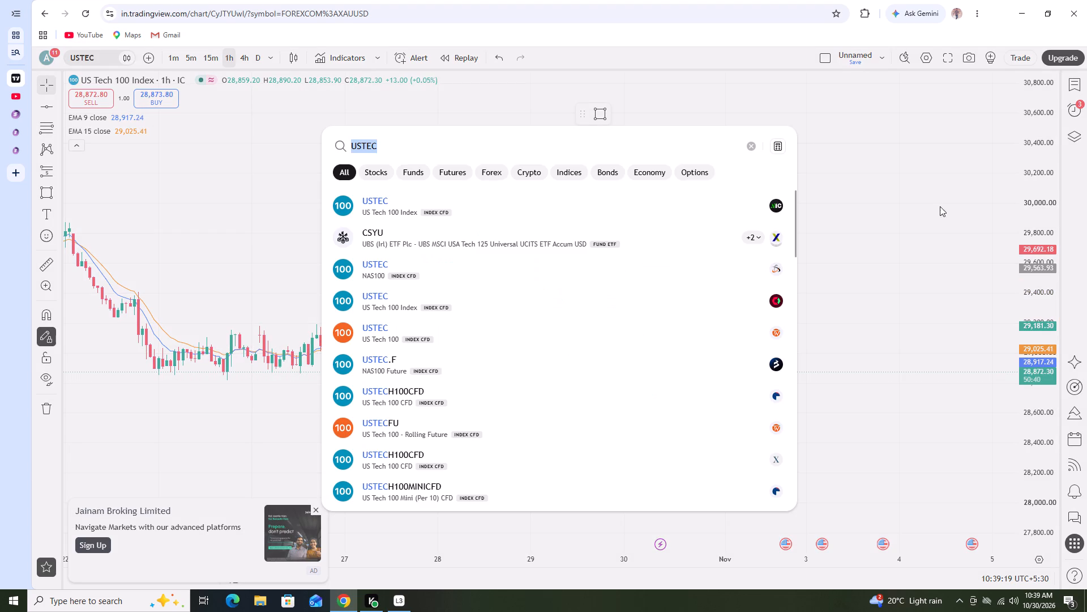
pyautogui.click(755, 147)
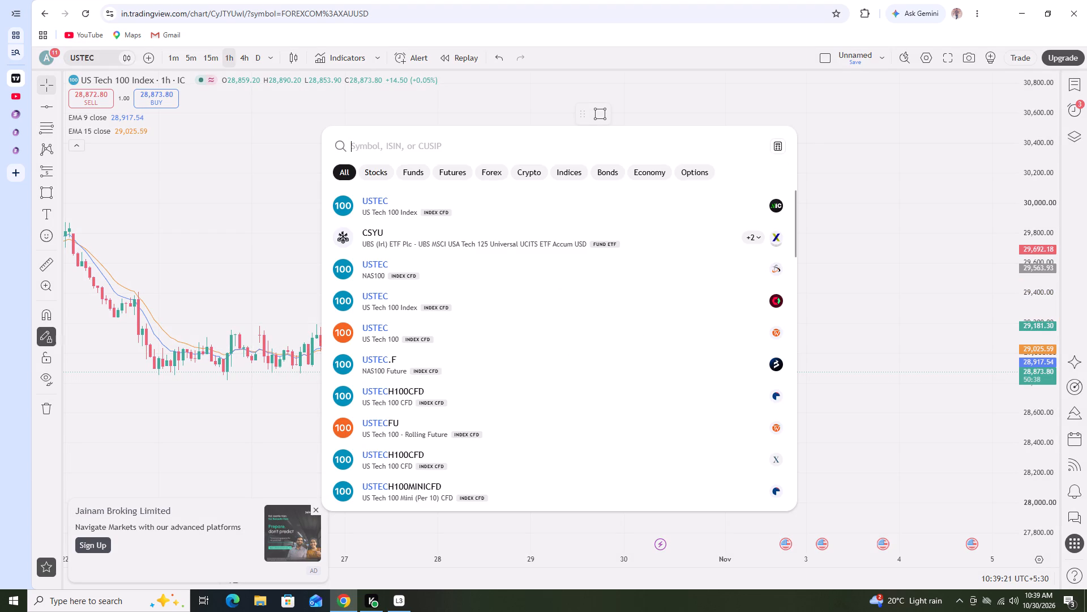
pyautogui.click(104, 63)
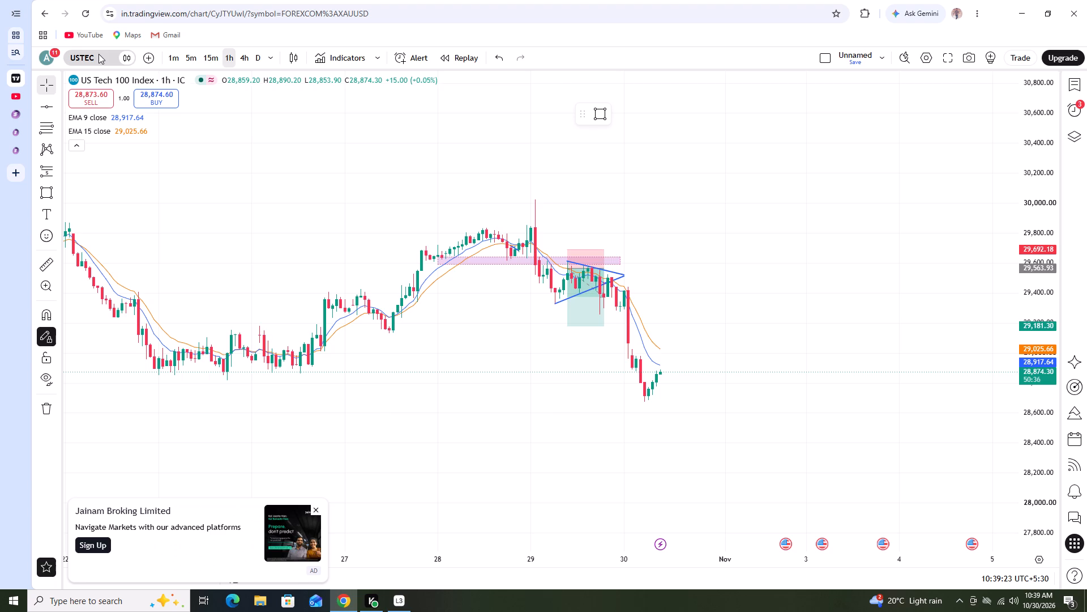
pyautogui.click(99, 54)
pyautogui.click(756, 146)
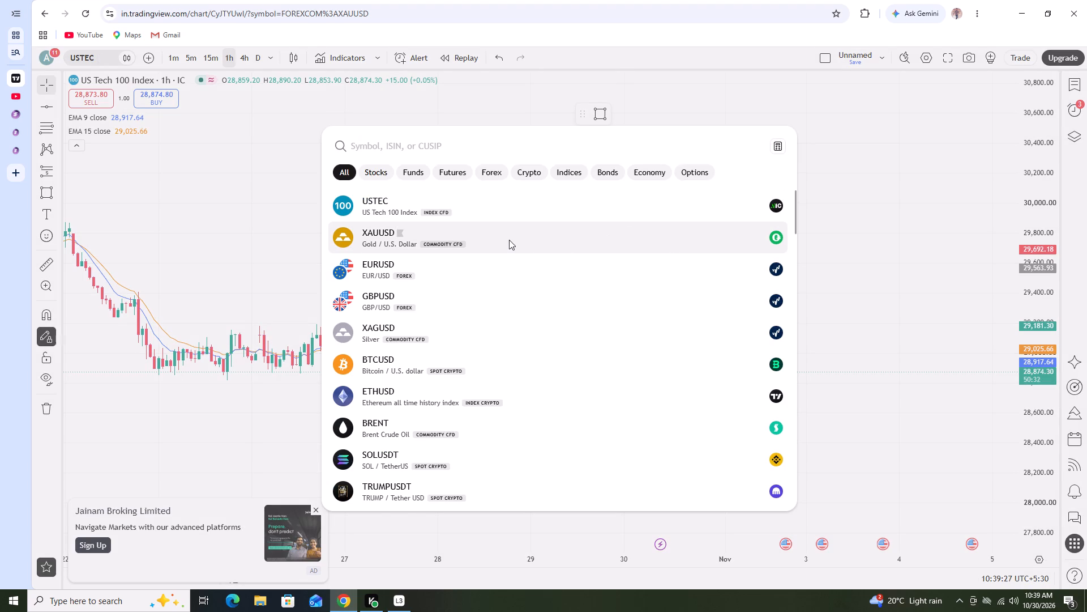
pyautogui.click(509, 240)
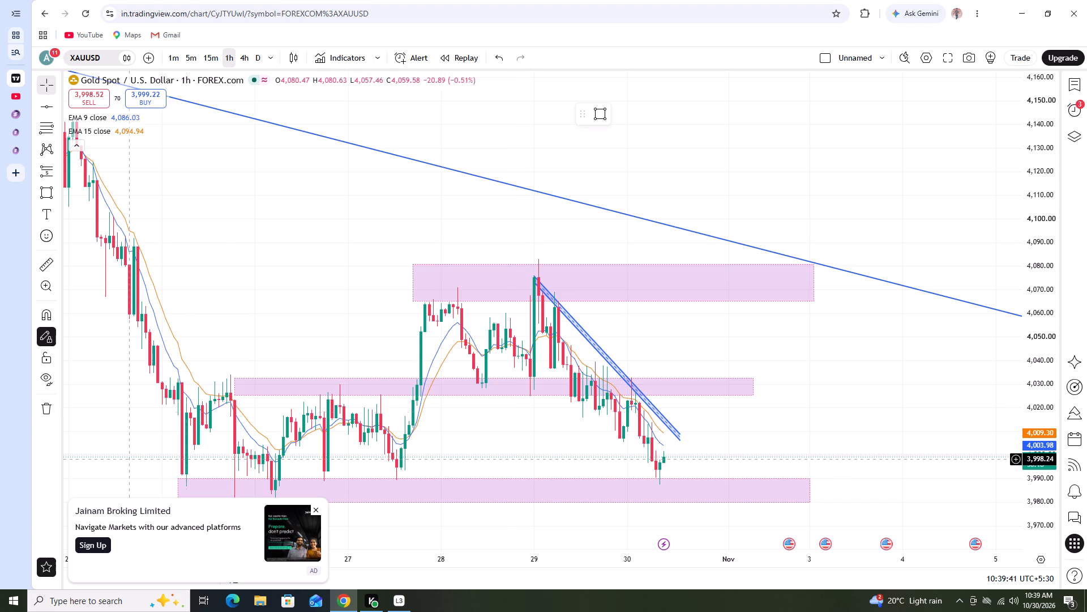
# Switch XAUUSD to the 15-minute timeframe and examine price between the descending channel and the lowest purple zone.
pyautogui.click(212, 53)
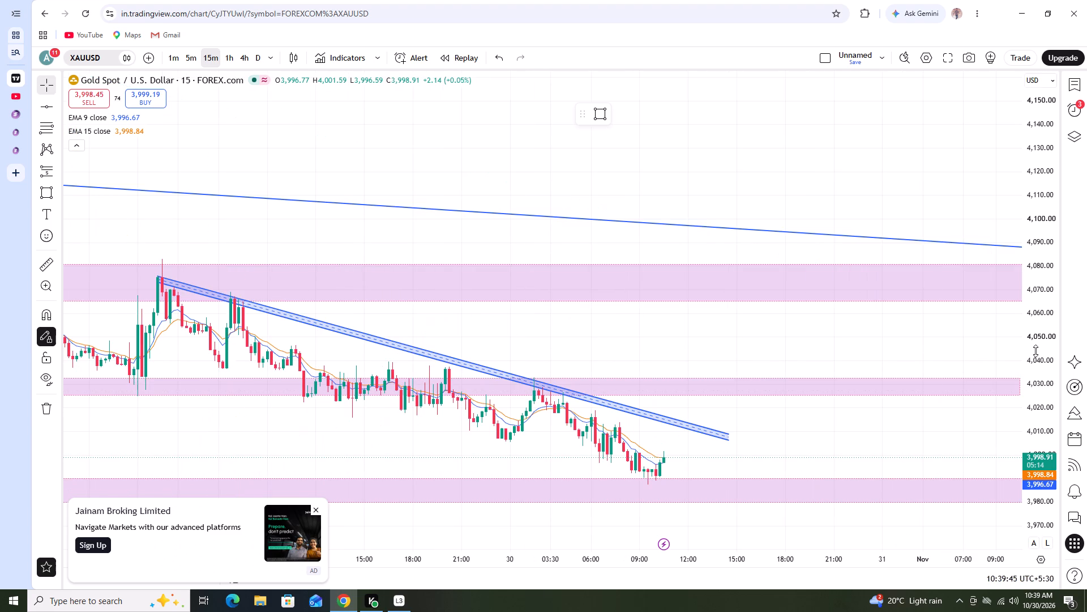
pyautogui.scroll(-2, 1035, 351)
pyautogui.scroll(-3, 818, 399)
pyautogui.moveTo(859, 417); pyautogui.dragTo(810, 315)
pyautogui.scroll(2, 743, 356)
pyautogui.scroll(9, 1047, 341)
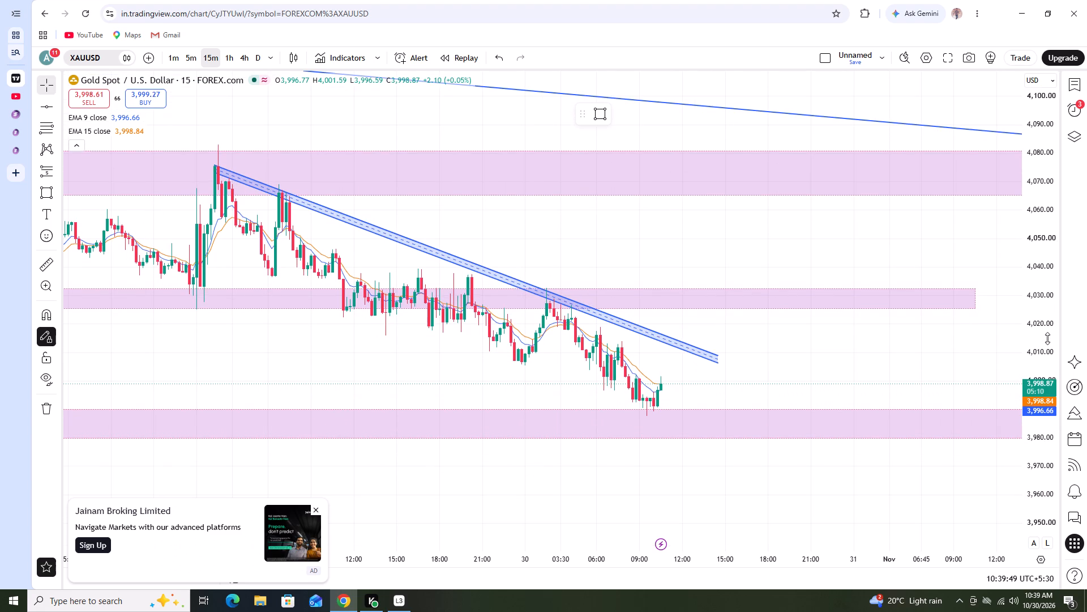
pyautogui.moveTo(901, 384); pyautogui.dragTo(909, 332)
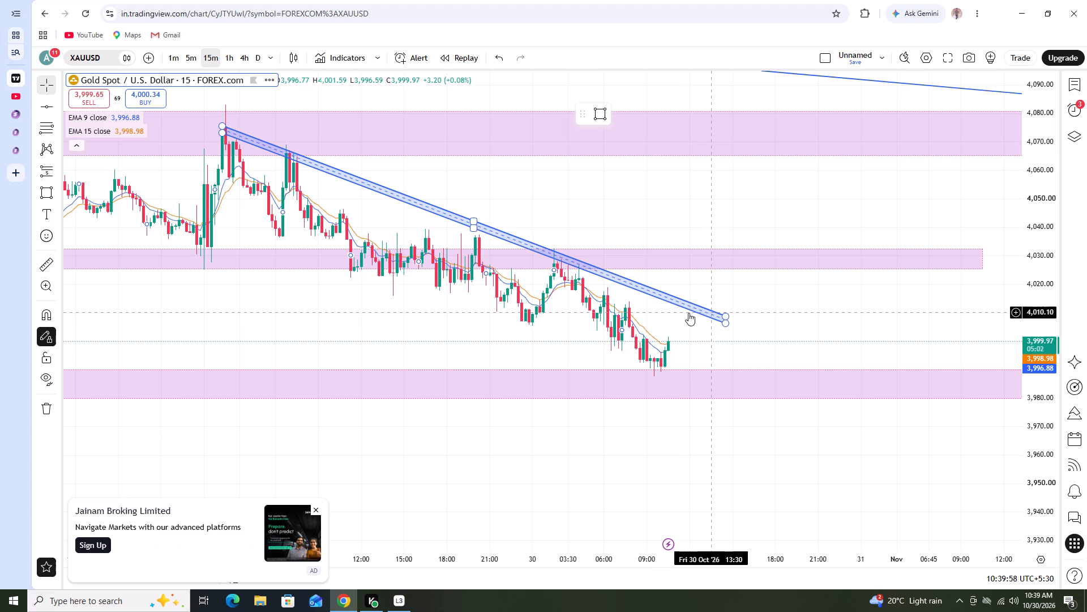
# Switch to the Zuperior terminal and examine the recent drop and rebound on the 5-minute XAUUSDm chart.
pyautogui.scroll(-1, 1049, 288)
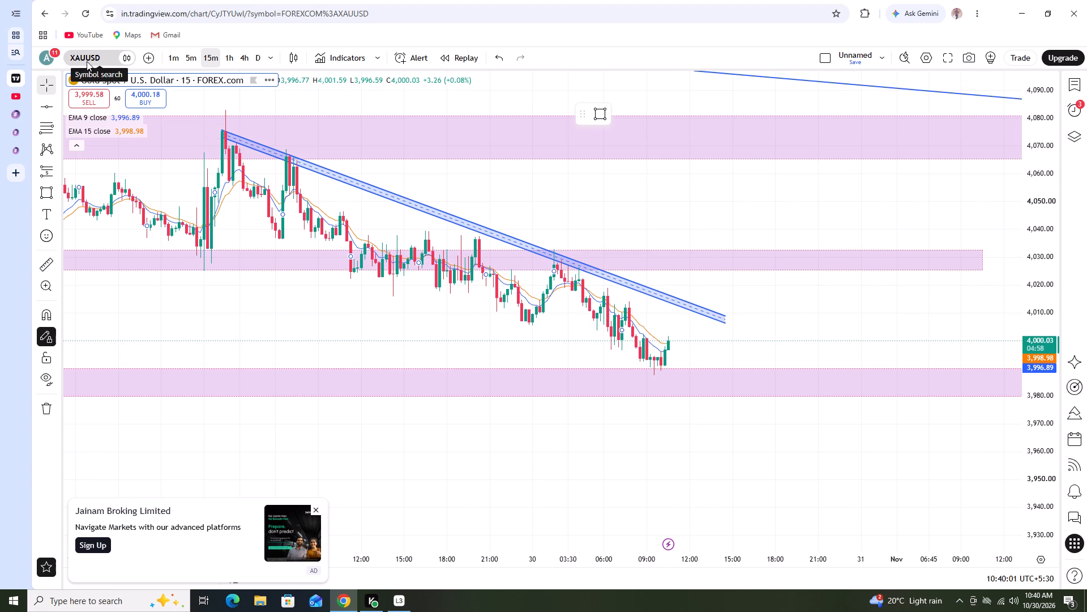
pyautogui.click(27, 136)
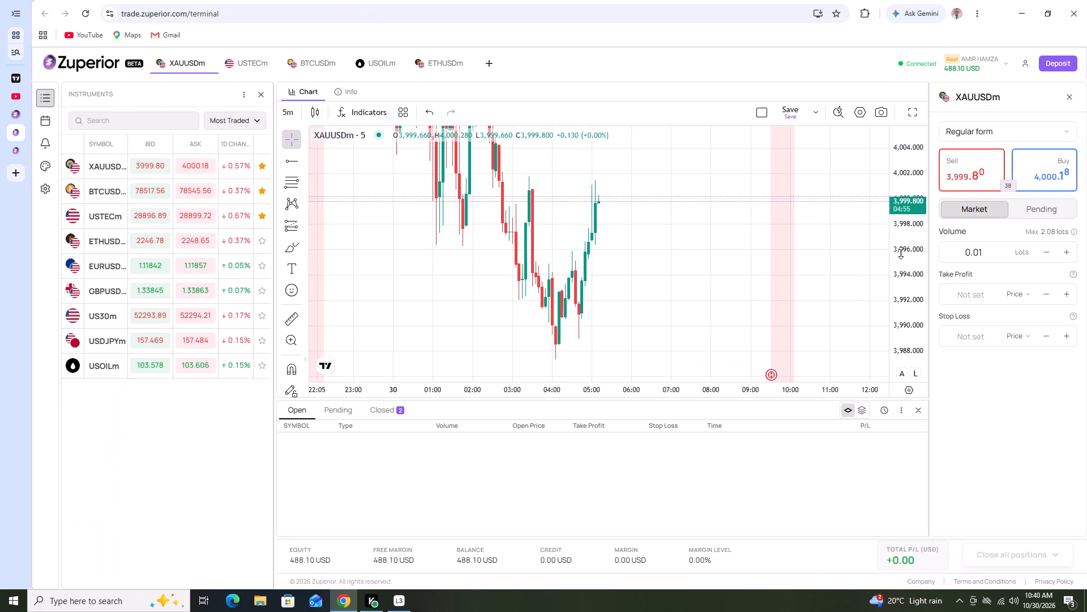
pyautogui.scroll(-8, 901, 253)
pyautogui.moveTo(747, 269); pyautogui.dragTo(771, 283)
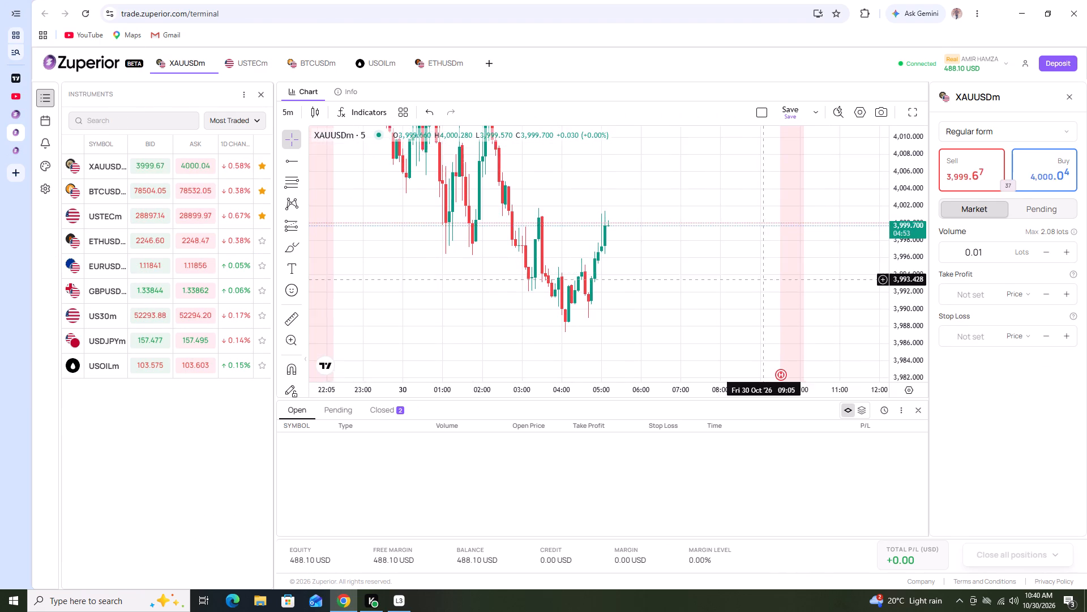
pyautogui.moveTo(771, 283); pyautogui.dragTo(791, 314)
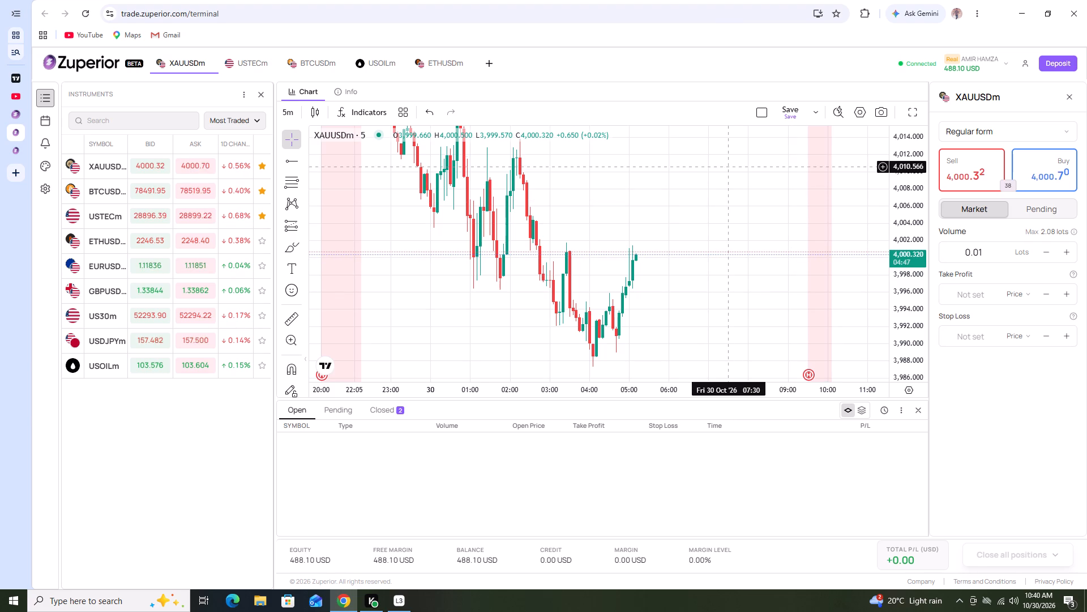
pyautogui.scroll(-6, 925, 173)
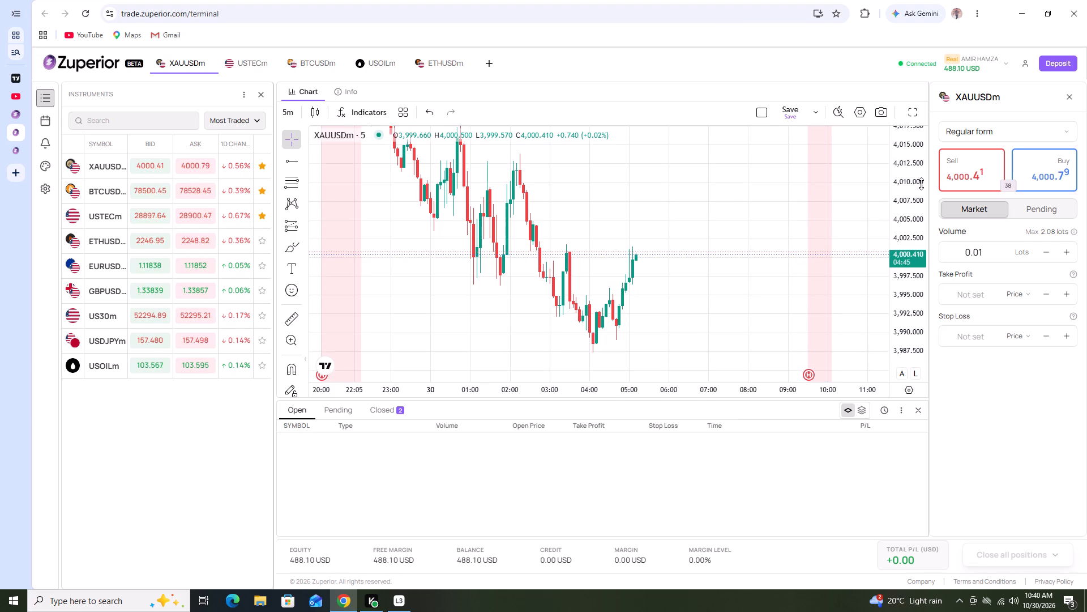
pyautogui.scroll(-1, 921, 184)
pyautogui.moveTo(801, 194); pyautogui.dragTo(837, 277)
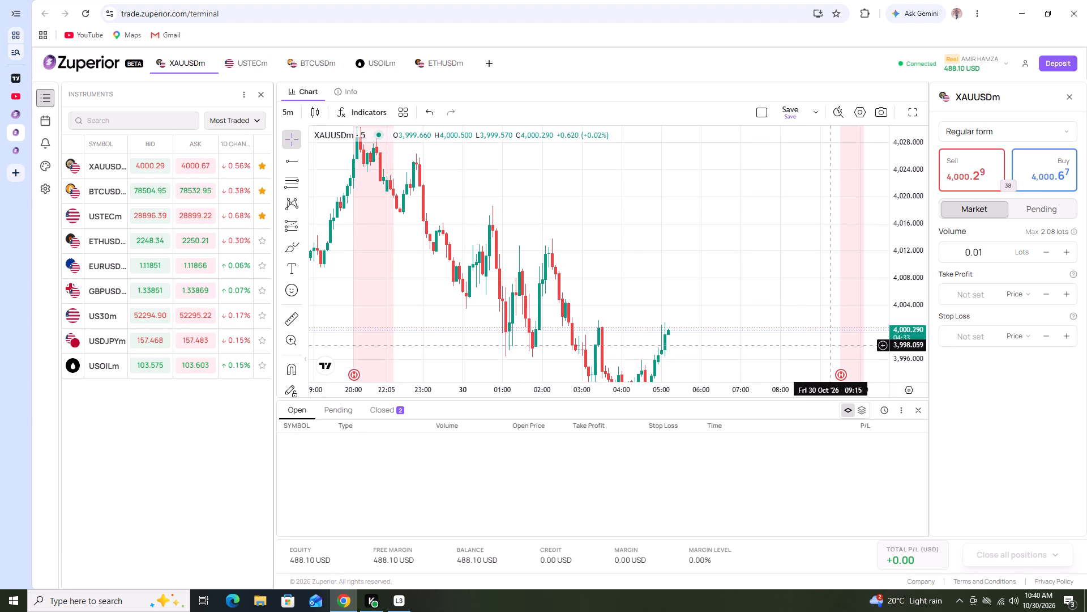
pyautogui.scroll(1, 831, 345)
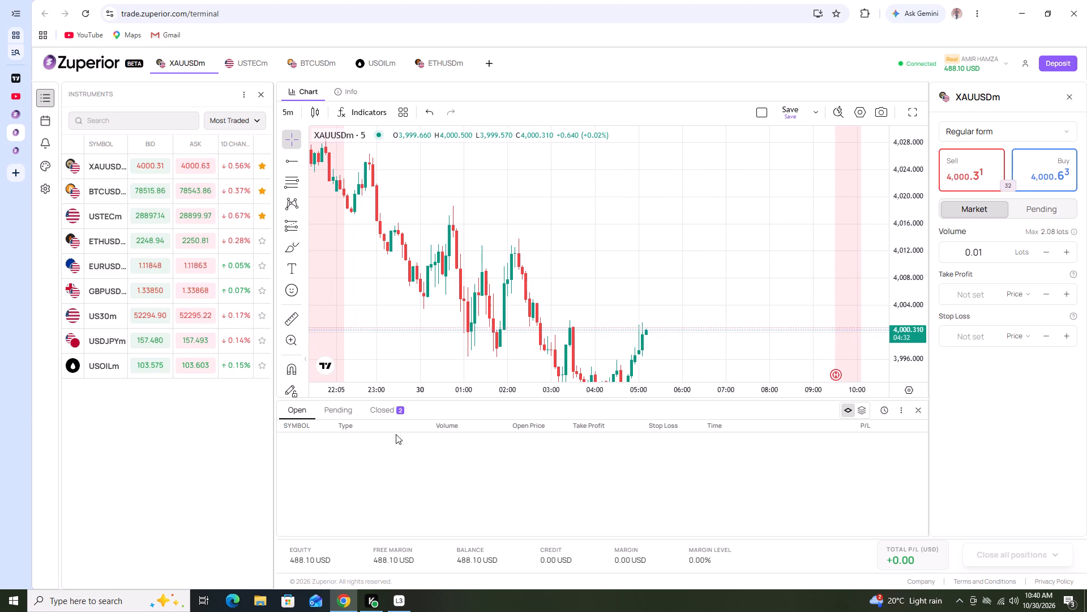
# Review the closed XAUUSDm sell positions in Zuperior, and return to the open positions list.
pyautogui.click(394, 410)
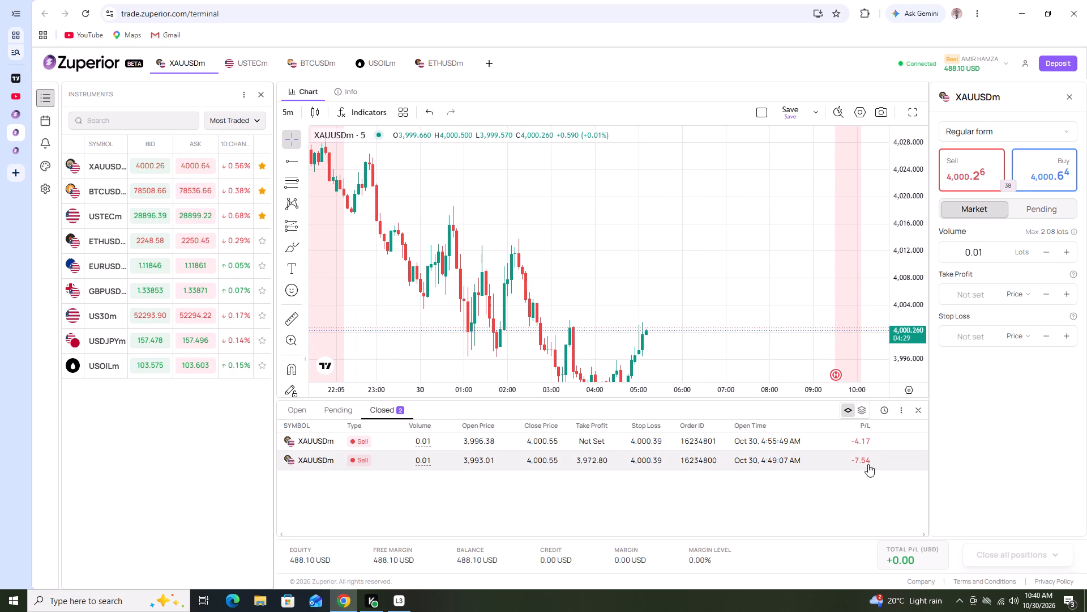
pyautogui.click(290, 410)
pyautogui.moveTo(789, 322); pyautogui.dragTo(783, 266)
# Open the USTECm chart in Zuperior and examine its 5-minute rebound from the latest low.
pyautogui.click(246, 57)
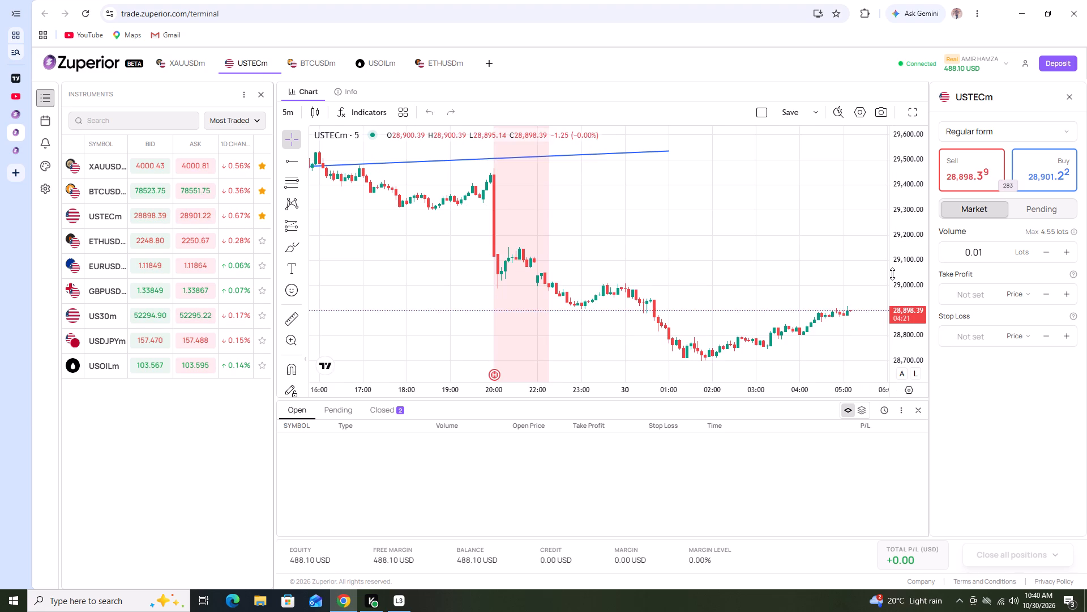
pyautogui.scroll(5, 895, 273)
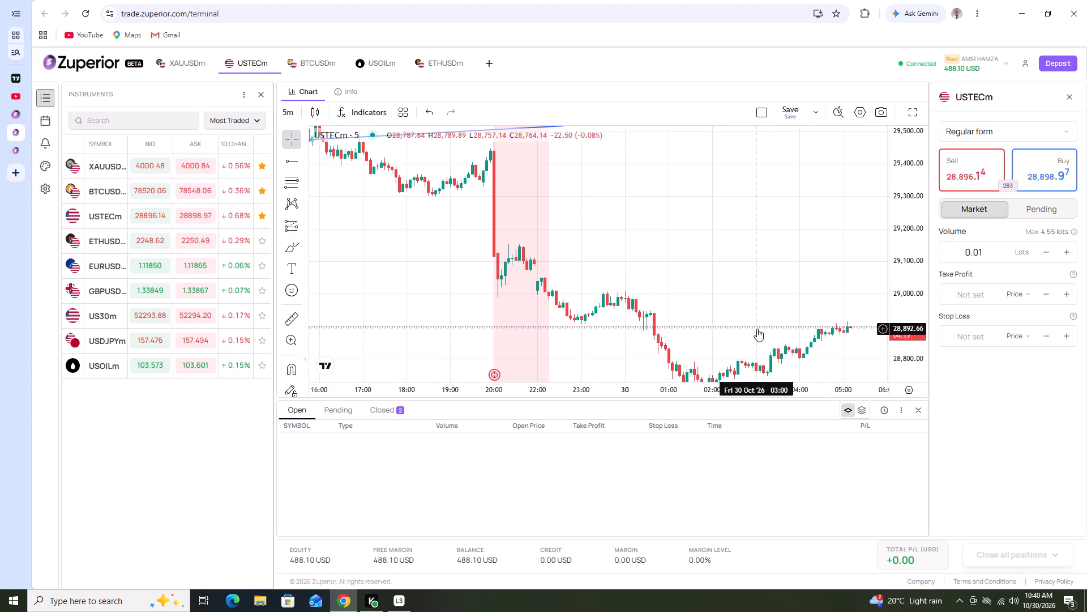
pyautogui.scroll(-1, 757, 329)
pyautogui.moveTo(799, 293); pyautogui.dragTo(749, 294)
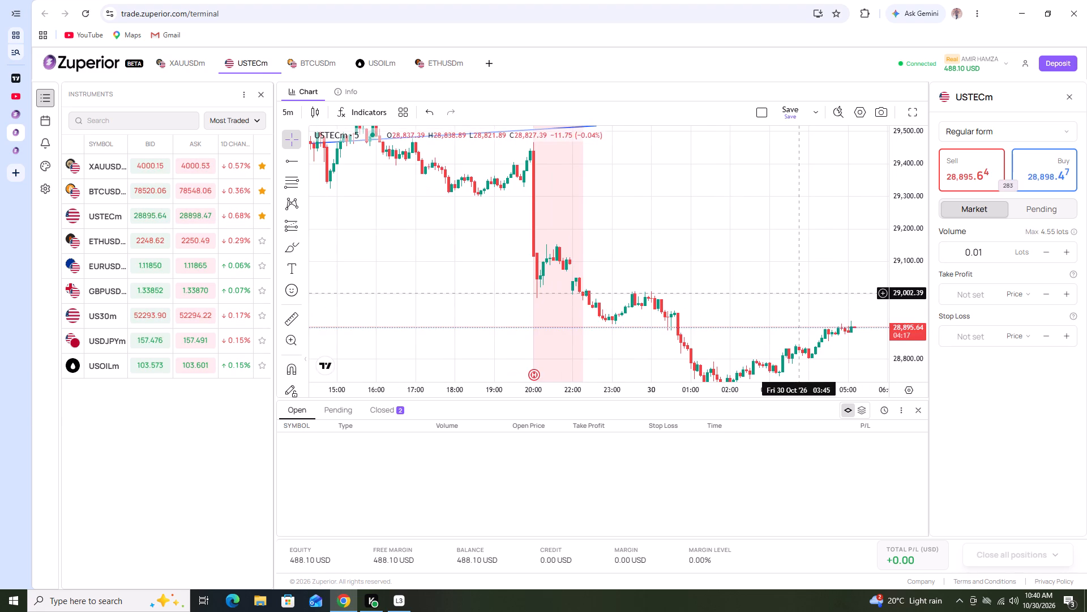
pyautogui.moveTo(749, 294); pyautogui.dragTo(722, 252)
pyautogui.scroll(9, 889, 274)
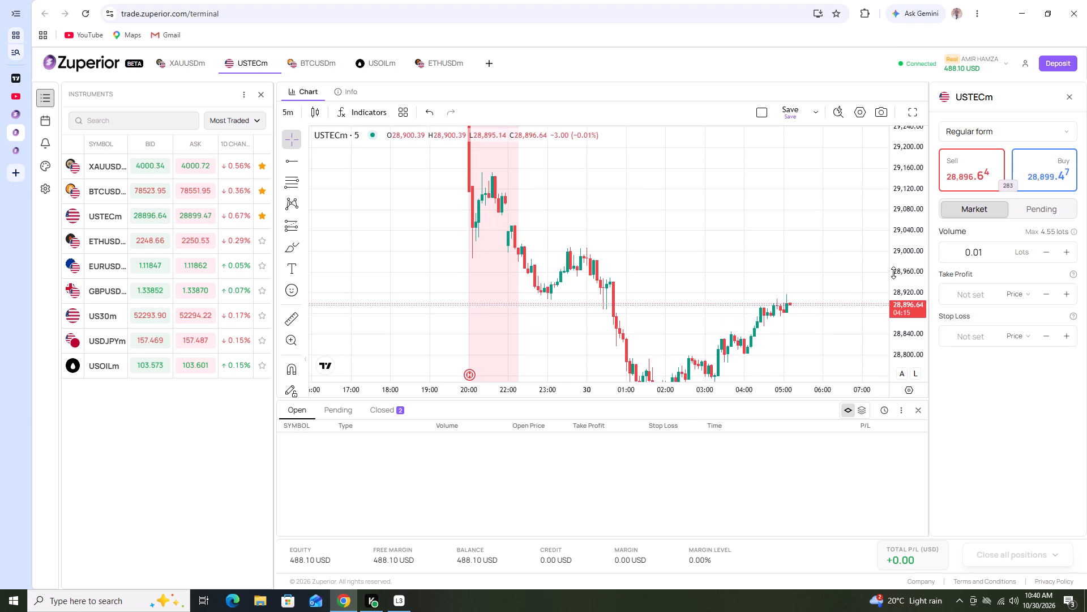
pyautogui.scroll(6, 893, 273)
pyautogui.moveTo(867, 291); pyautogui.dragTo(853, 239)
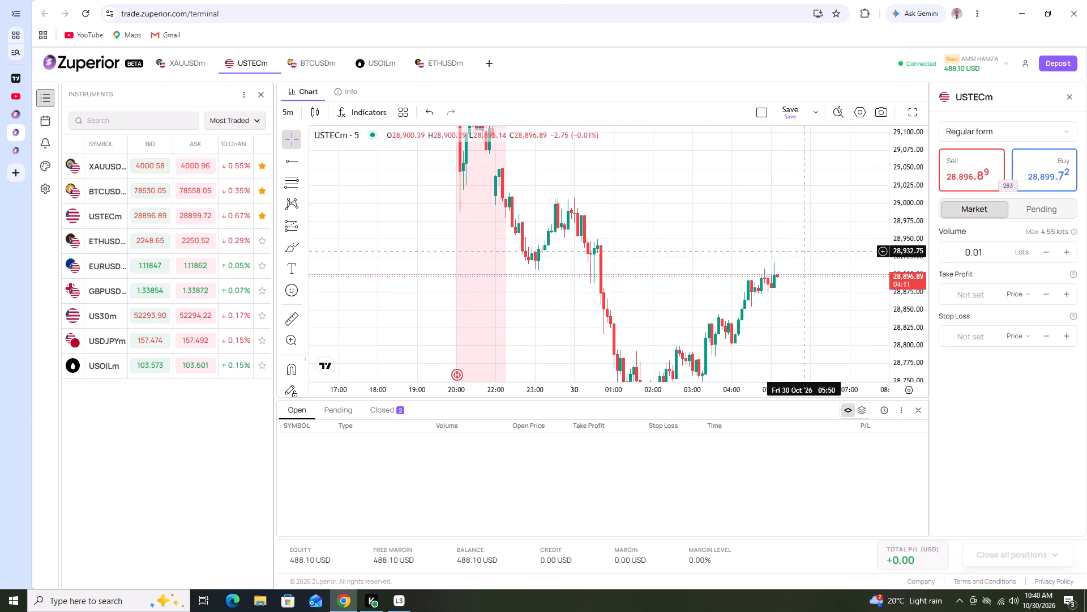
pyautogui.scroll(-3, 895, 273)
pyautogui.moveTo(838, 316); pyautogui.dragTo(829, 297)
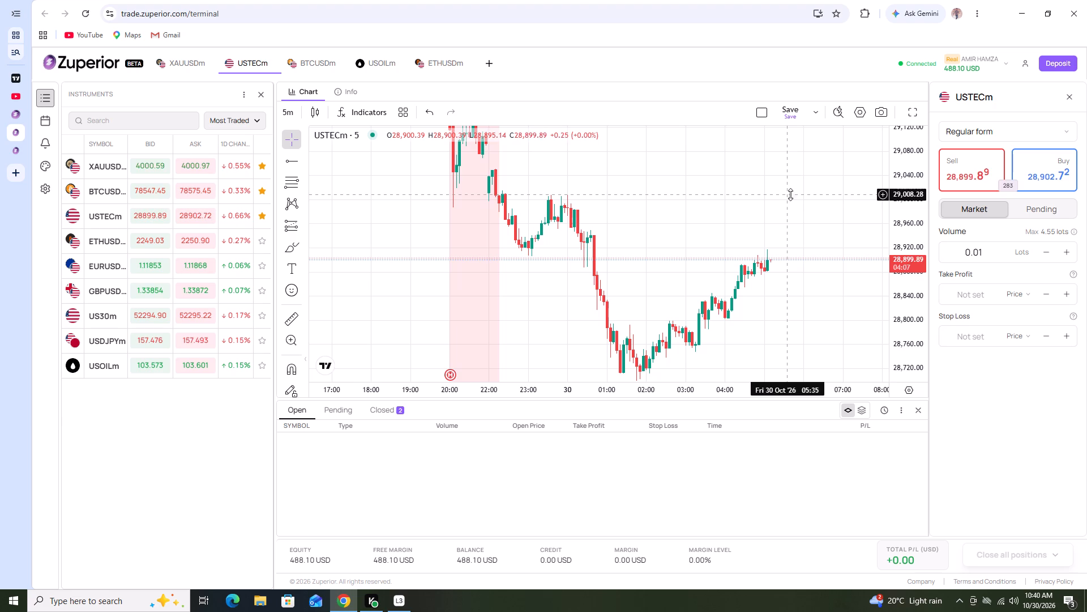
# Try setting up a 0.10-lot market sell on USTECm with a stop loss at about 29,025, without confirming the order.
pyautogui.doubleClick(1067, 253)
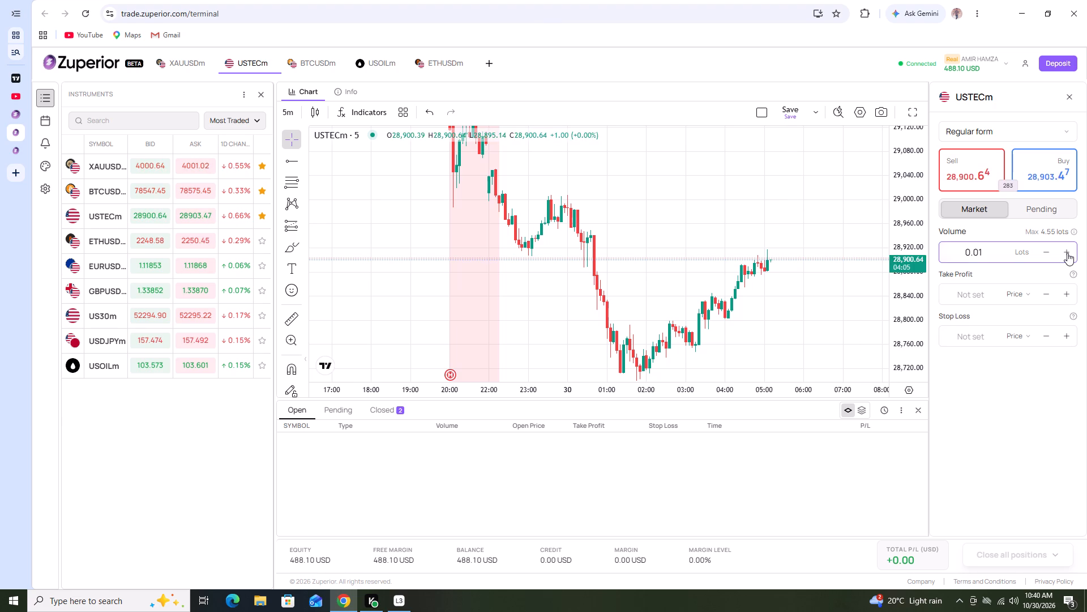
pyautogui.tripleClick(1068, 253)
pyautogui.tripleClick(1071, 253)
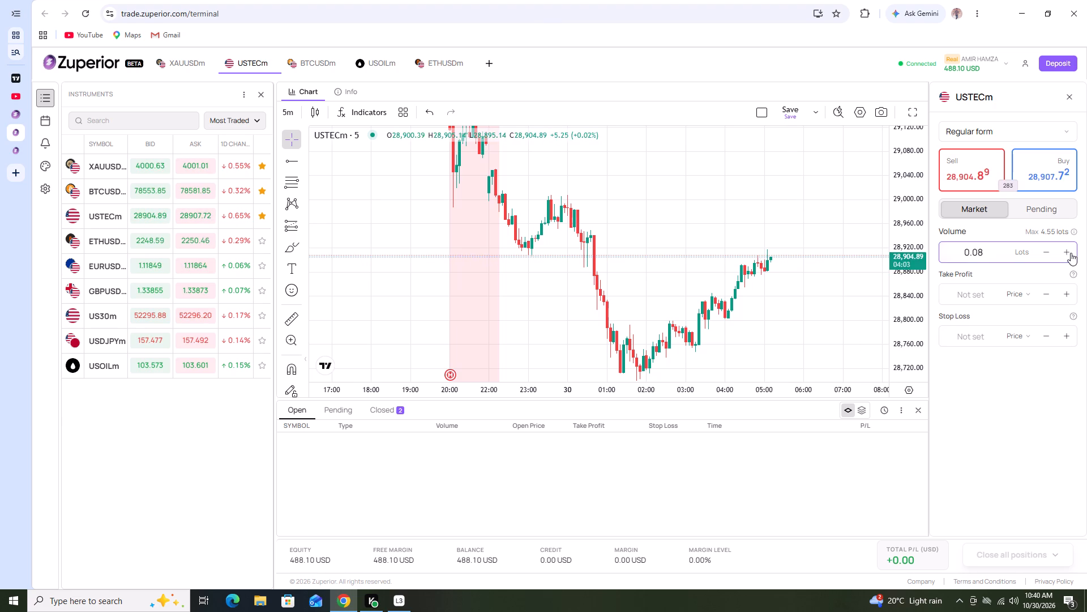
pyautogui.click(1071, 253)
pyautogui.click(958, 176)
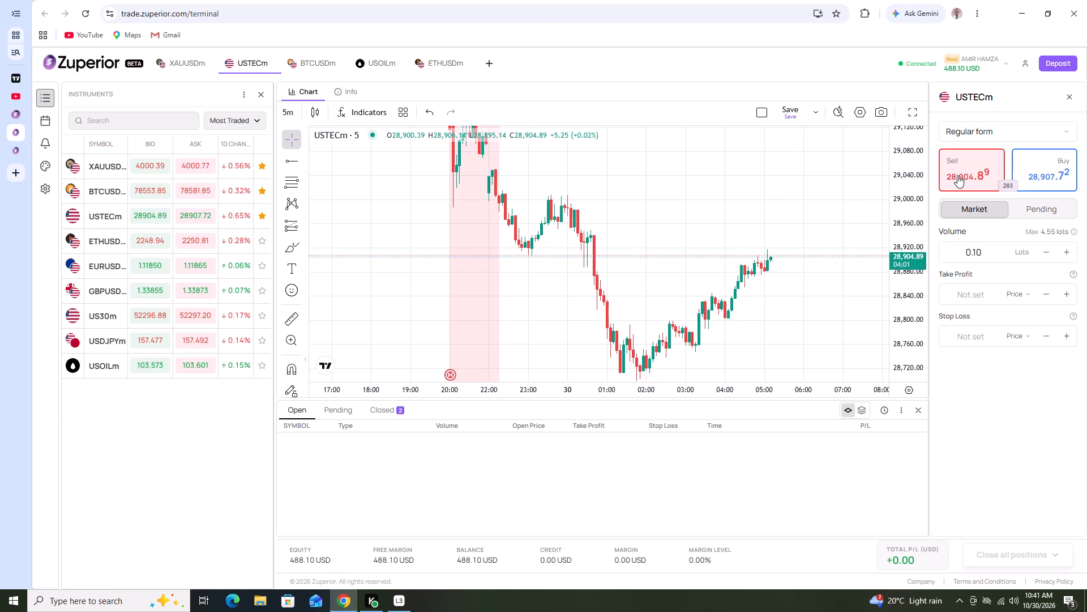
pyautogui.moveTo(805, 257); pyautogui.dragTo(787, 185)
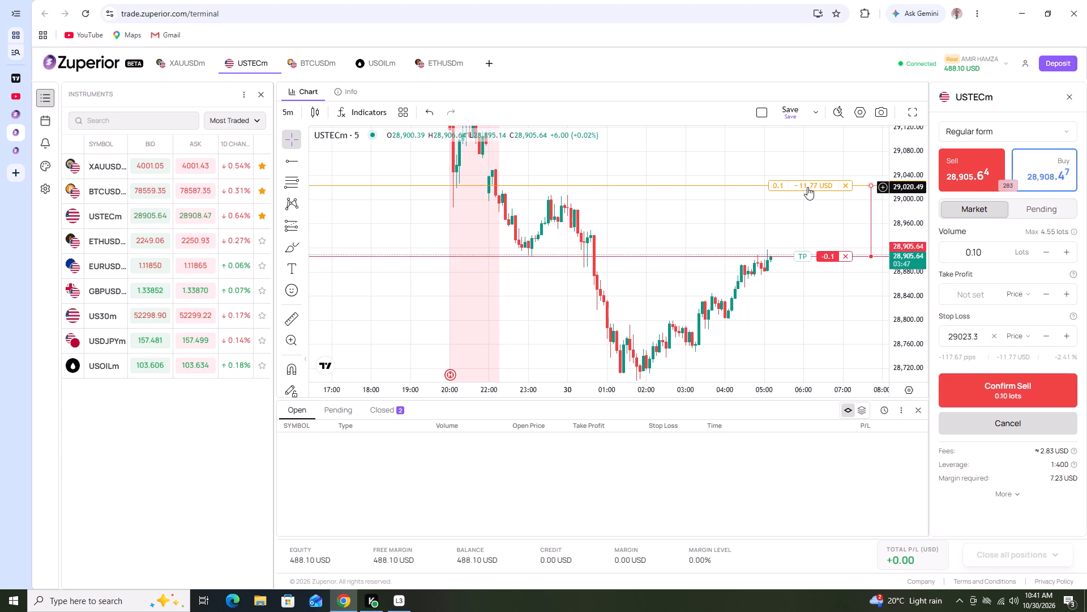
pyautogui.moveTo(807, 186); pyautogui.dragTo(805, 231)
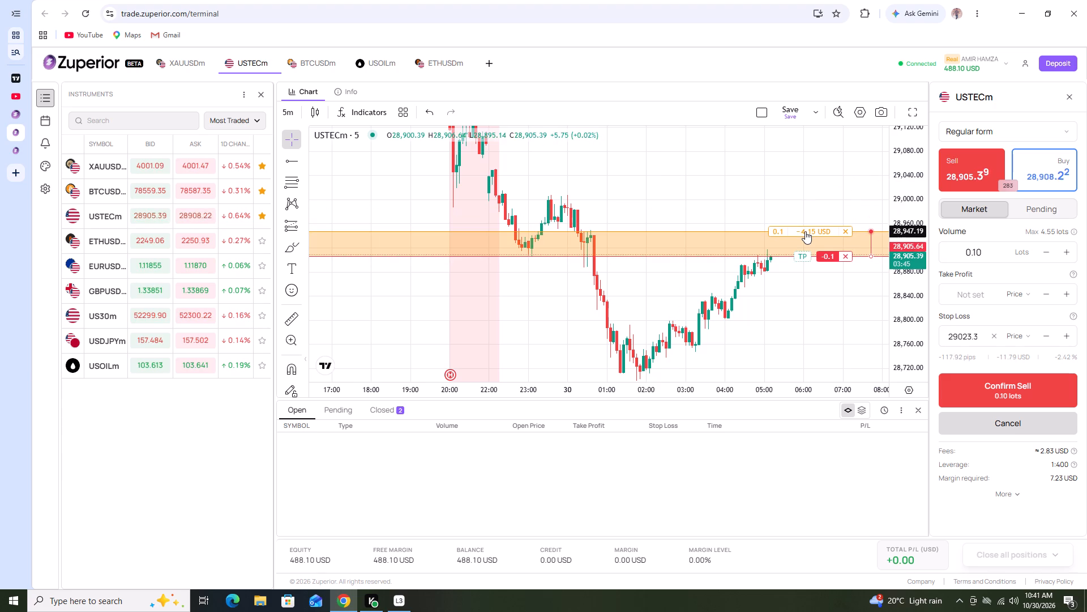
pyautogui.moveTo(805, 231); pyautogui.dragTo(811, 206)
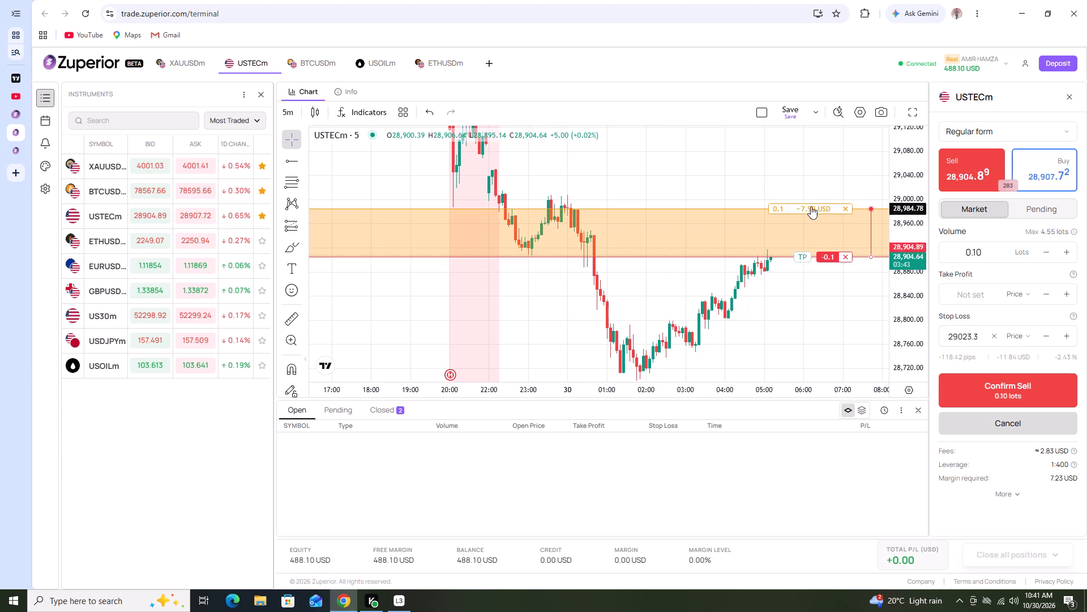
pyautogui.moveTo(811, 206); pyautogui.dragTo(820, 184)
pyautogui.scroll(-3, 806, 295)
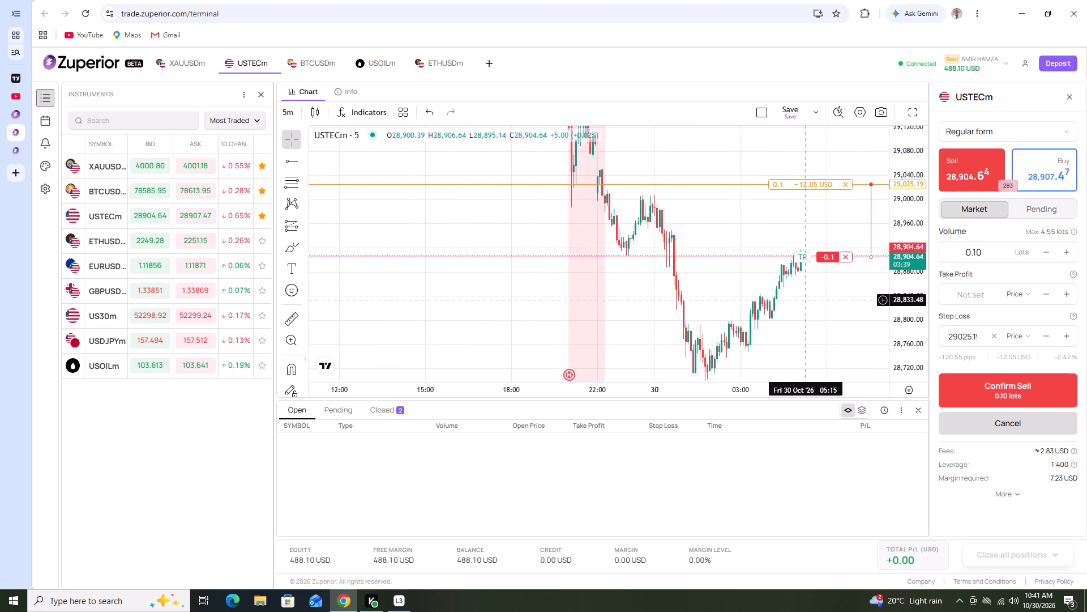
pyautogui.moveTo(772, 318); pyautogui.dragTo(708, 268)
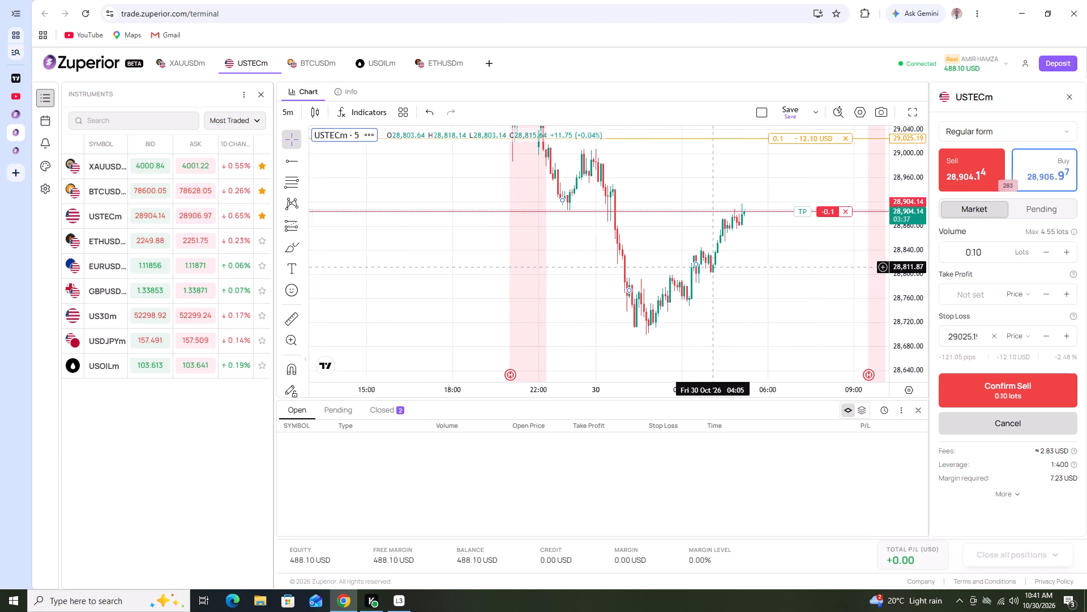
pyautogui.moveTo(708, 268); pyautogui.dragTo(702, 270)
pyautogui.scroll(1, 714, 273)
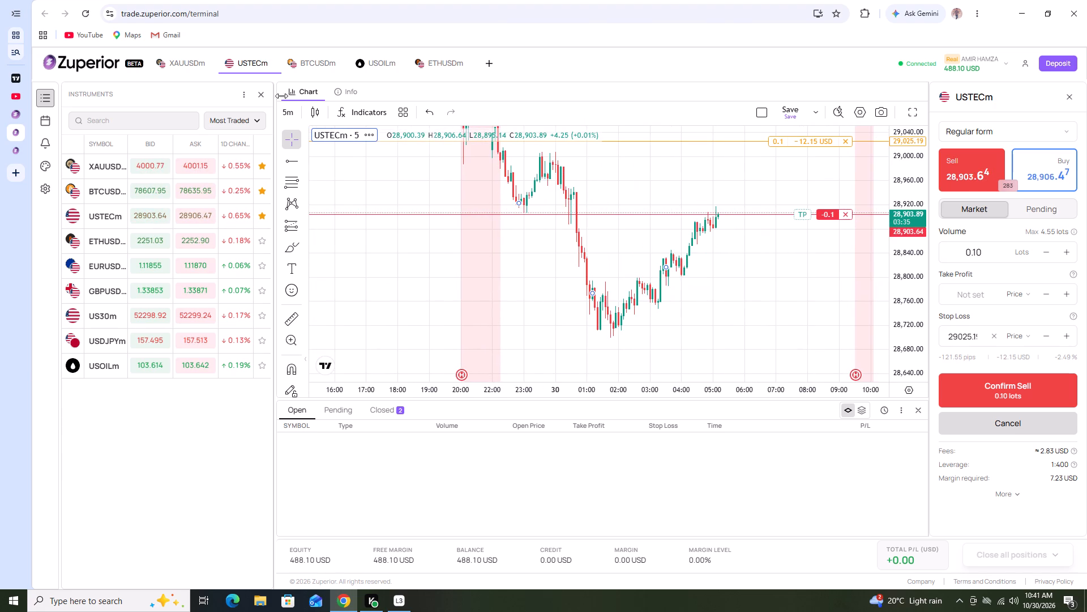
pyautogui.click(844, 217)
# Return to XAUUSDm in Zuperior and examine the wider 5-minute downtrend.
pyautogui.click(197, 62)
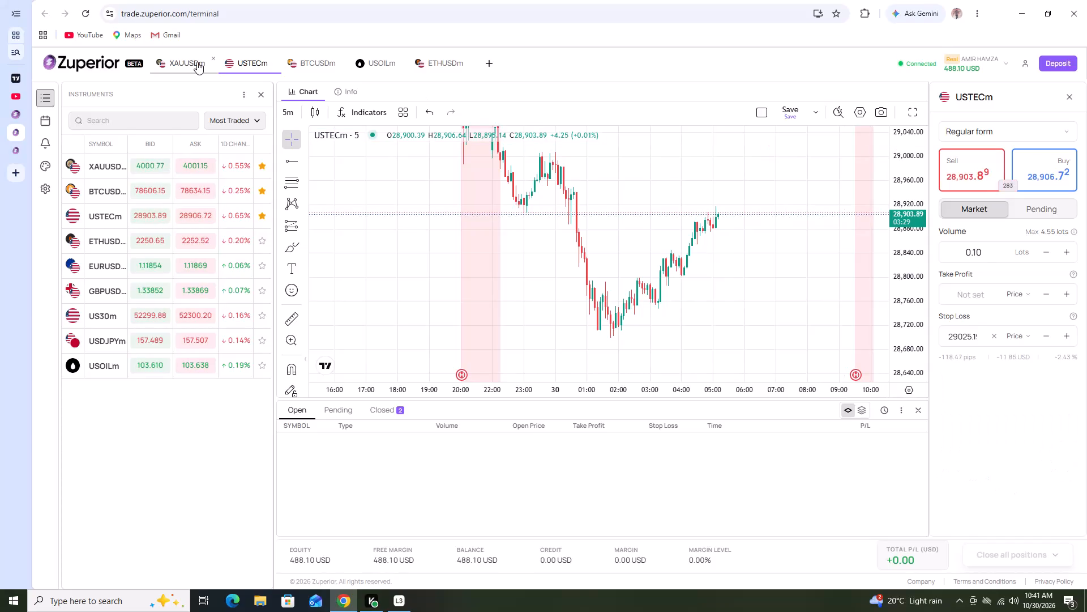
pyautogui.scroll(1, 751, 312)
pyautogui.scroll(3, 913, 308)
pyautogui.moveTo(828, 291); pyautogui.dragTo(818, 280)
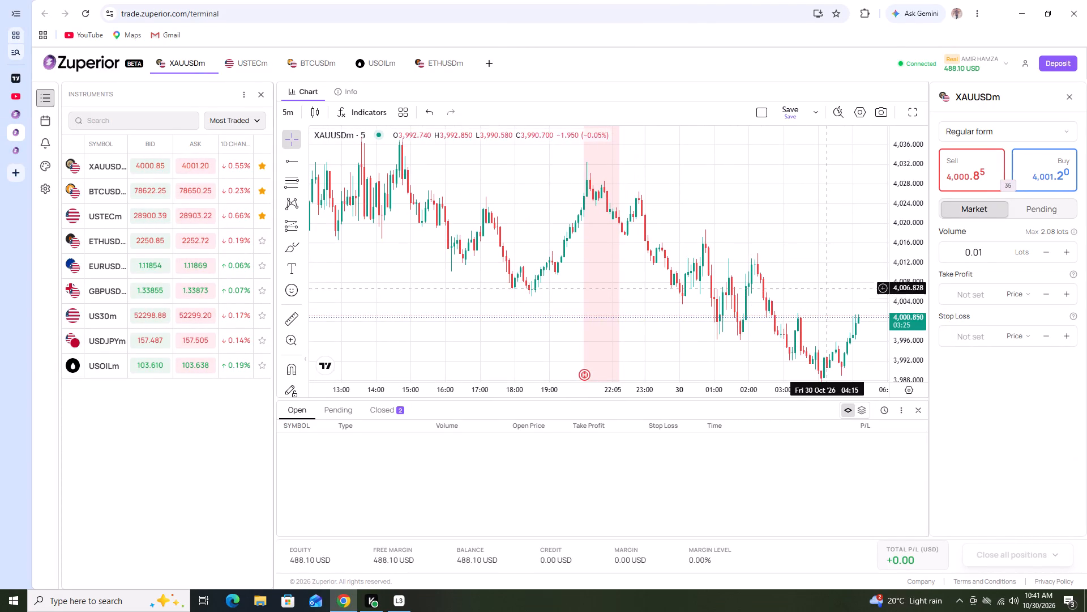
pyautogui.moveTo(818, 280); pyautogui.dragTo(762, 243)
# Switch to TradingView and examine XAUUSD on the 1-hour timeframe against the purple zones and descending channel.
pyautogui.click(26, 76)
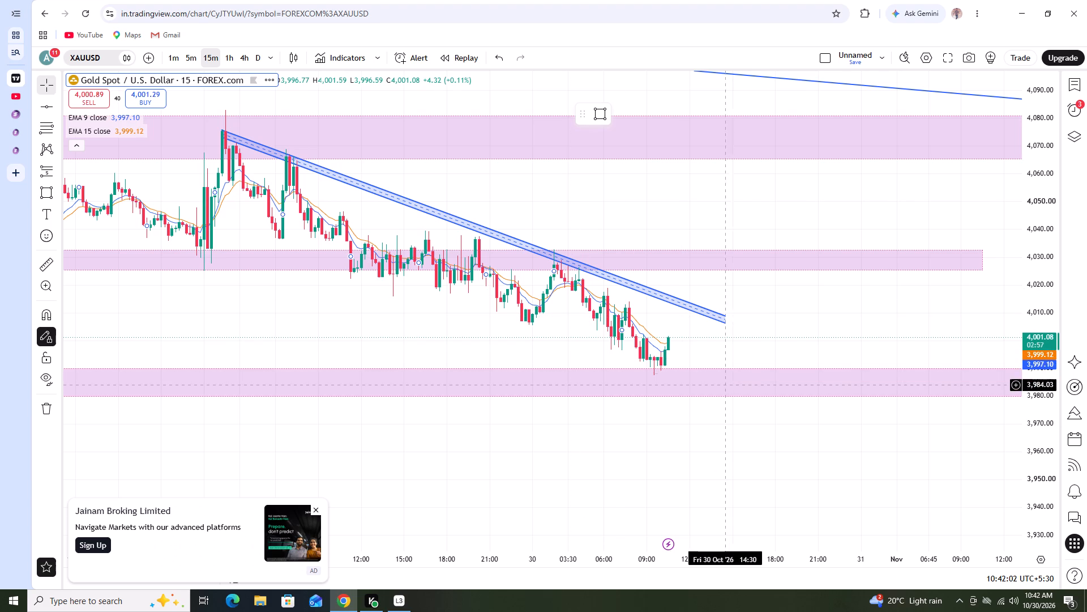
pyautogui.scroll(1, 726, 386)
pyautogui.click(232, 58)
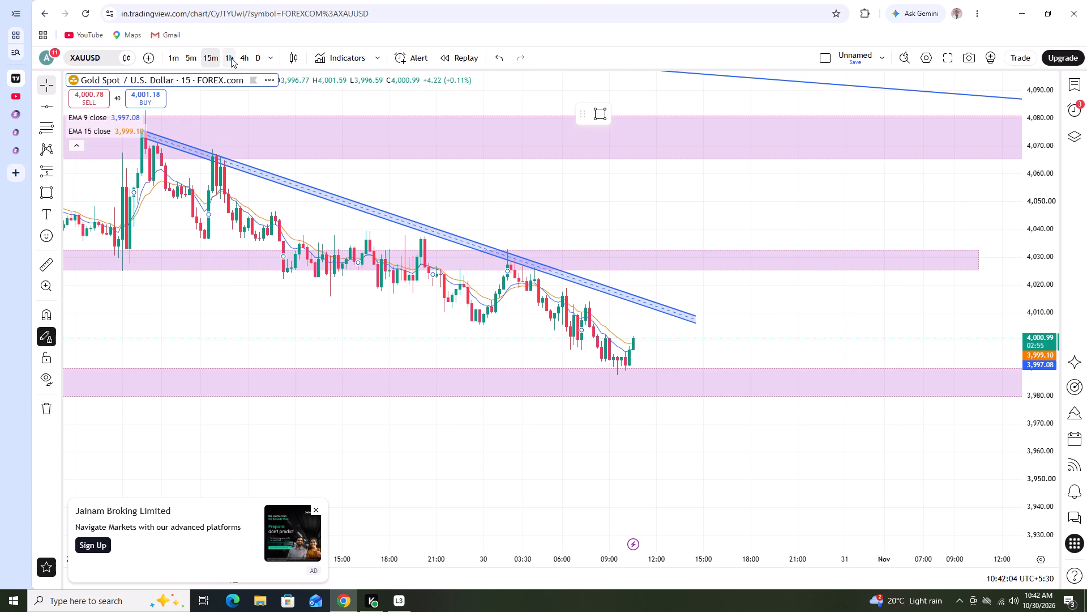
pyautogui.scroll(1, 519, 363)
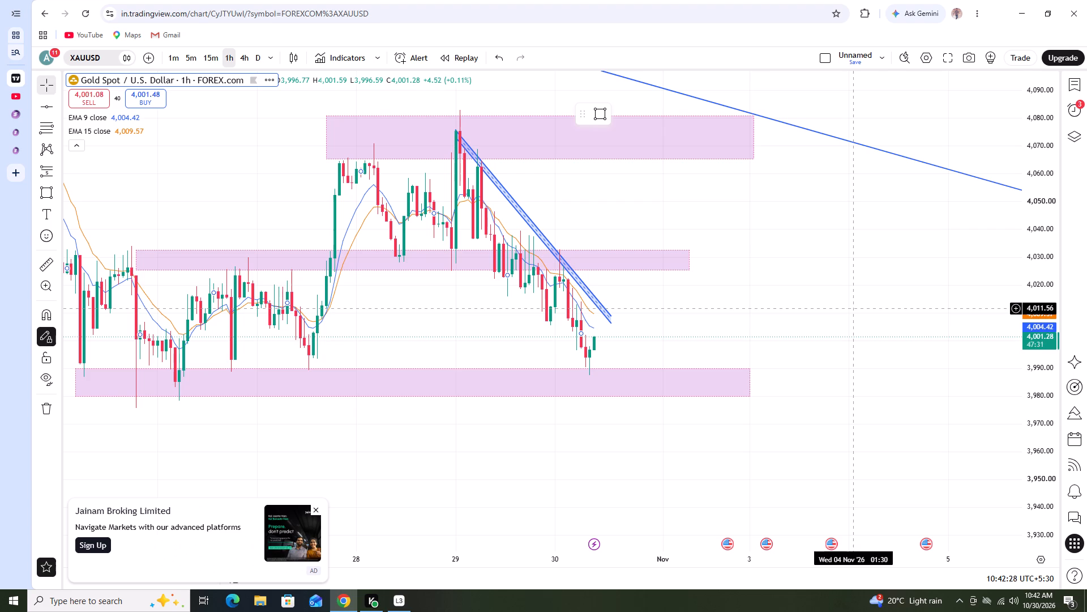
# Switch XAUUSD to the 15-minute timeframe and examine the rebound from the lowest purple zone beneath the descending channel.
pyautogui.click(208, 58)
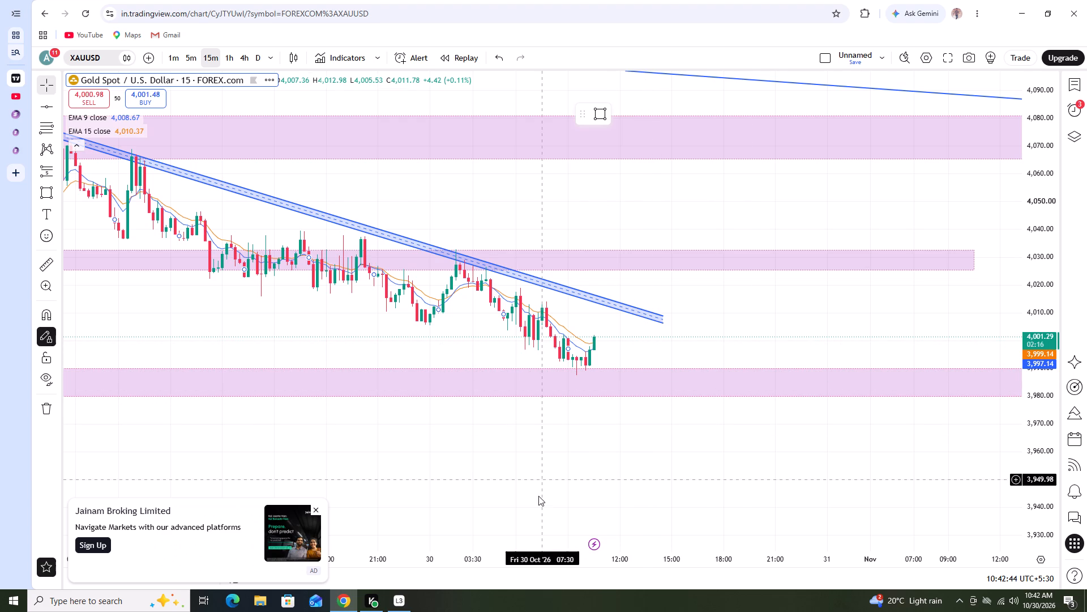
pyautogui.click(587, 526)
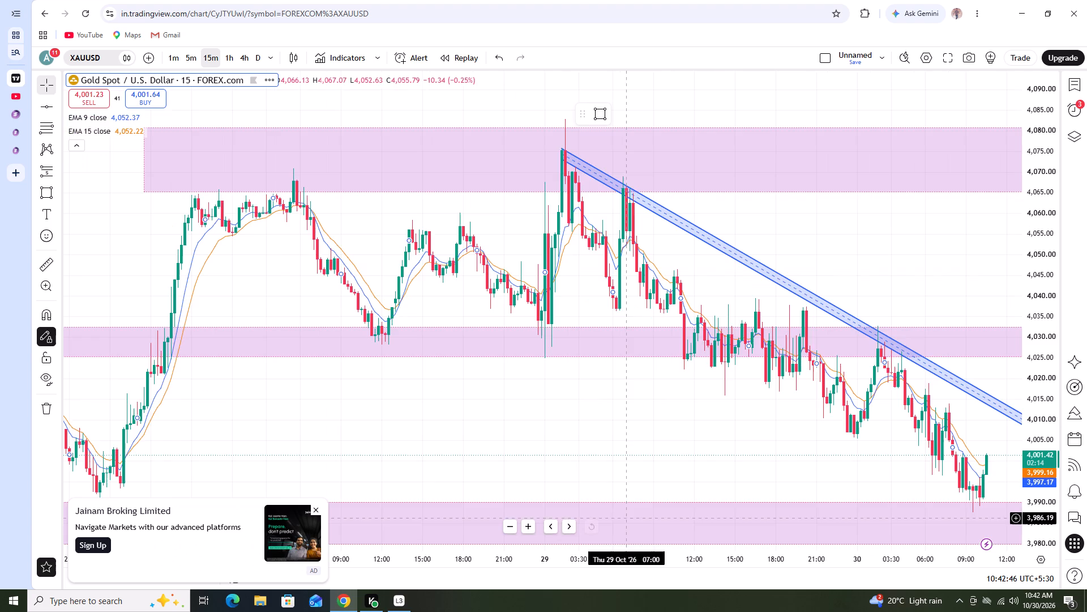
pyautogui.scroll(-1, 771, 476)
pyautogui.moveTo(777, 448); pyautogui.dragTo(642, 438)
pyautogui.scroll(2, 639, 437)
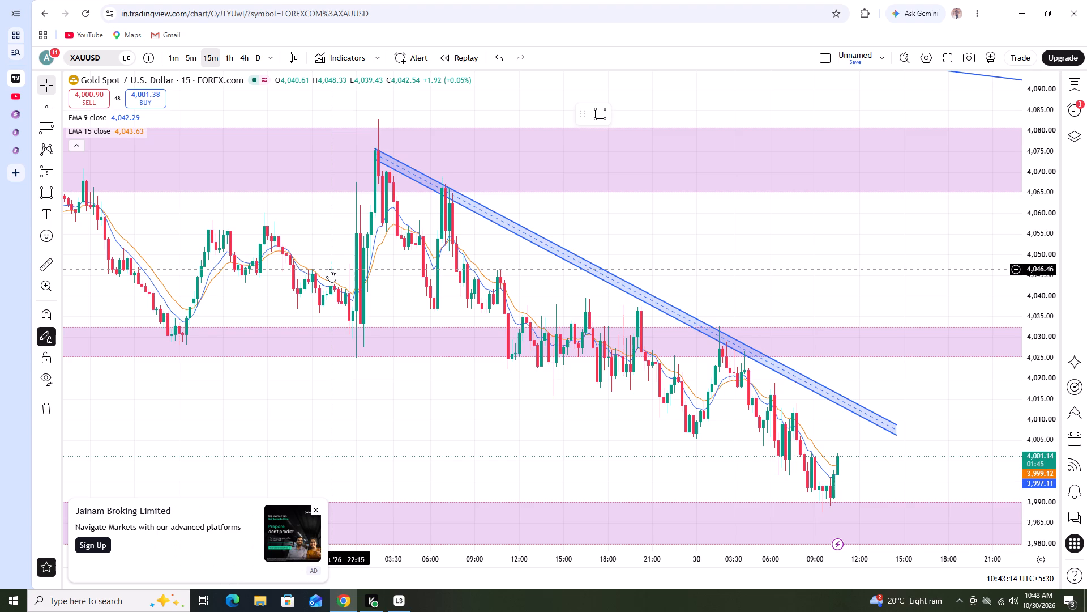
pyautogui.scroll(1, 684, 429)
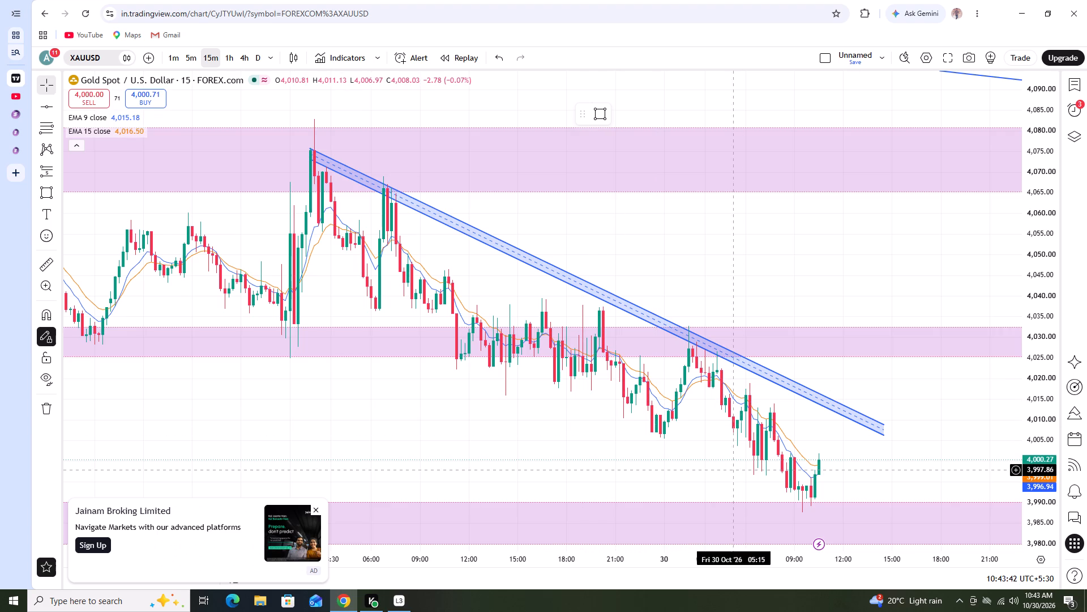
pyautogui.scroll(2, 730, 470)
pyautogui.scroll(-4, 729, 468)
pyautogui.moveTo(739, 463); pyautogui.dragTo(745, 439)
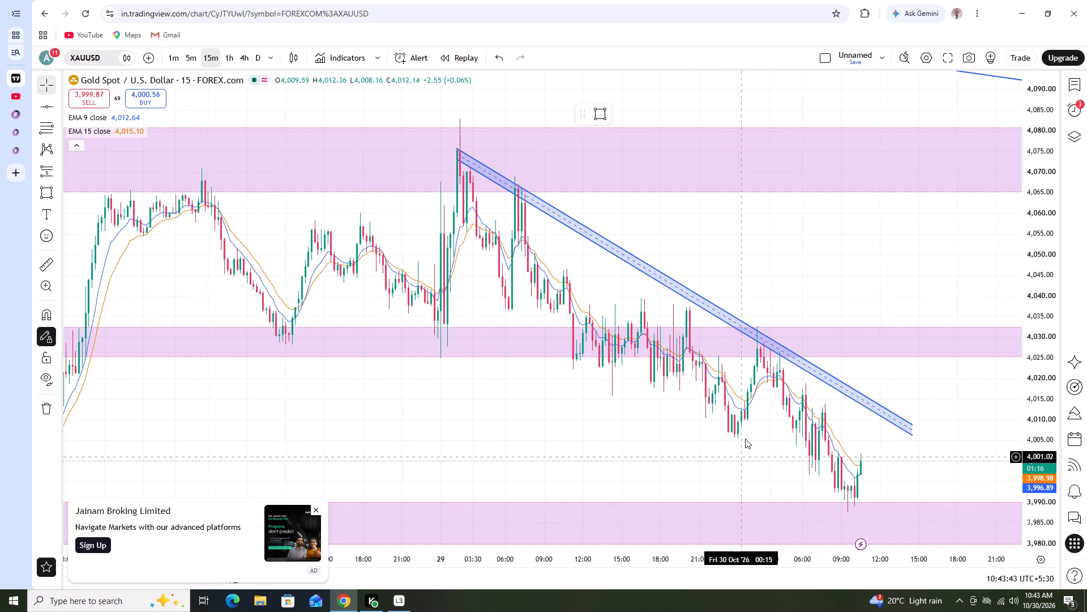
pyautogui.moveTo(745, 439); pyautogui.dragTo(740, 405)
pyautogui.scroll(-3, 1042, 416)
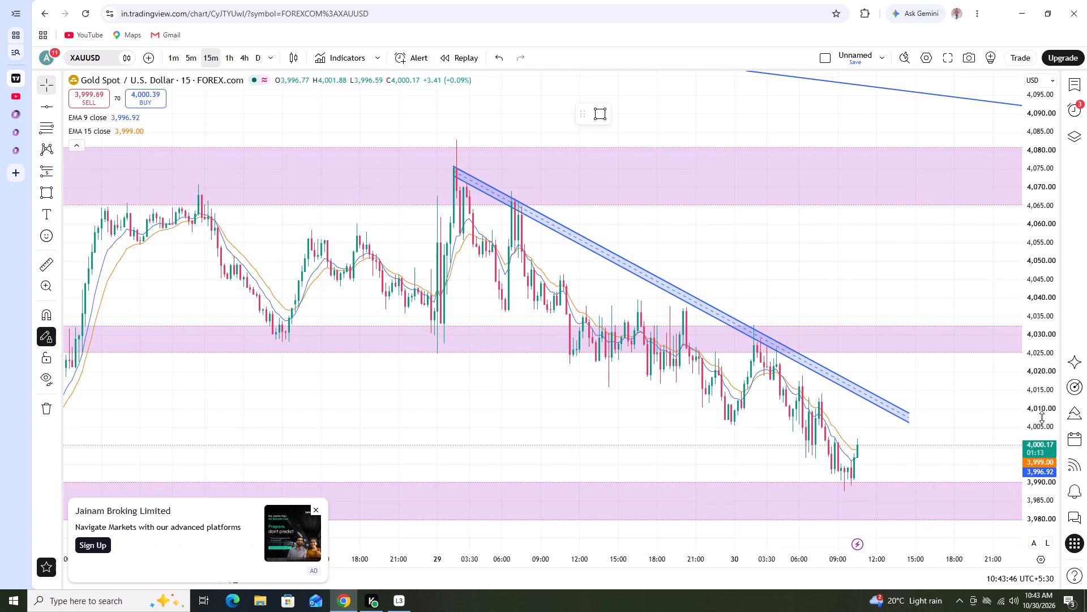
pyautogui.moveTo(985, 424); pyautogui.dragTo(974, 386)
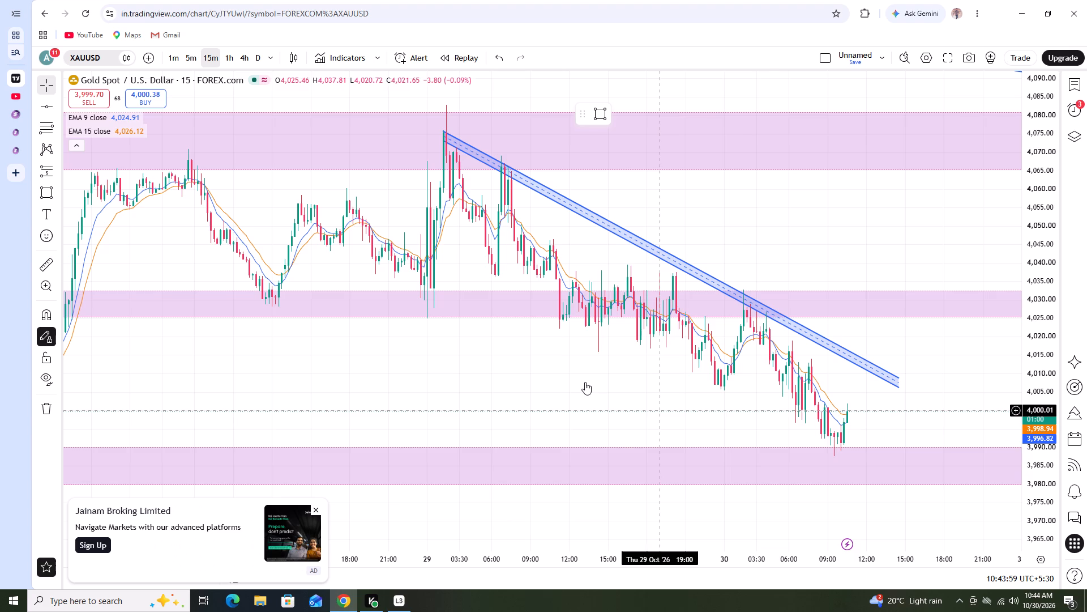
# Switch XAUUSD to the 1-hour timeframe and examine price around the lowest purple zone.
pyautogui.click(225, 53)
pyautogui.scroll(2, 684, 432)
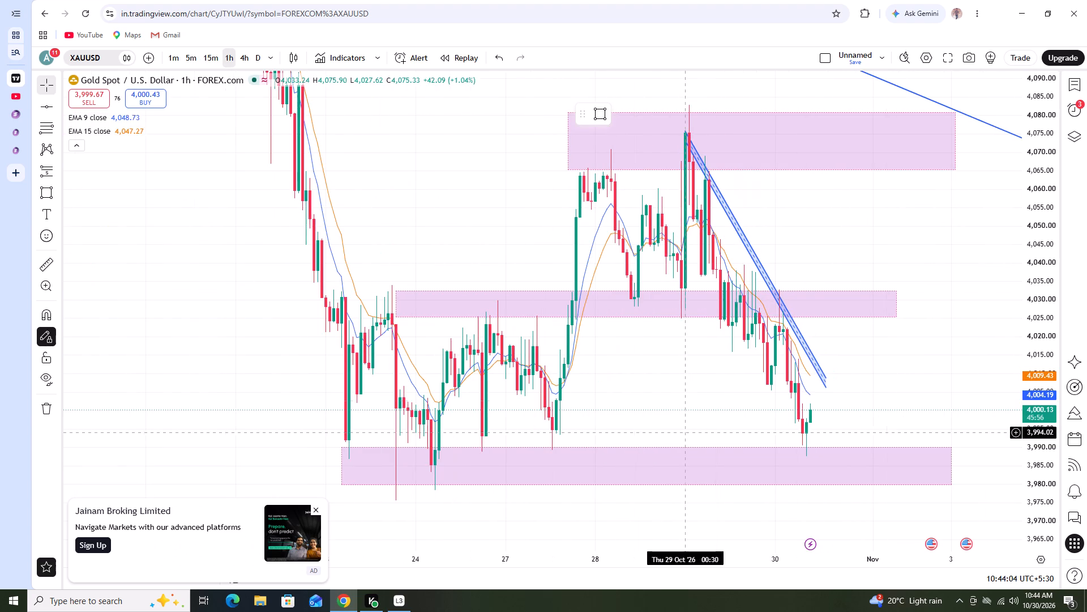
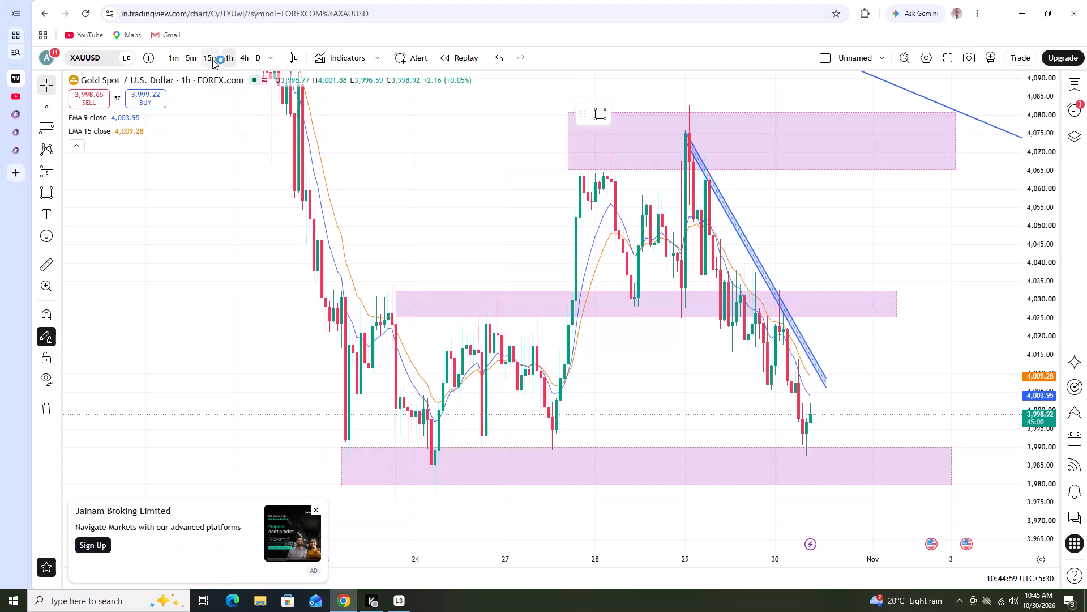
# Switch XAUUSD through 15 minutes to the 5-minute timeframe and examine recent price between the descending channel and the lowest purple zone.
pyautogui.click(212, 60)
pyautogui.click(185, 60)
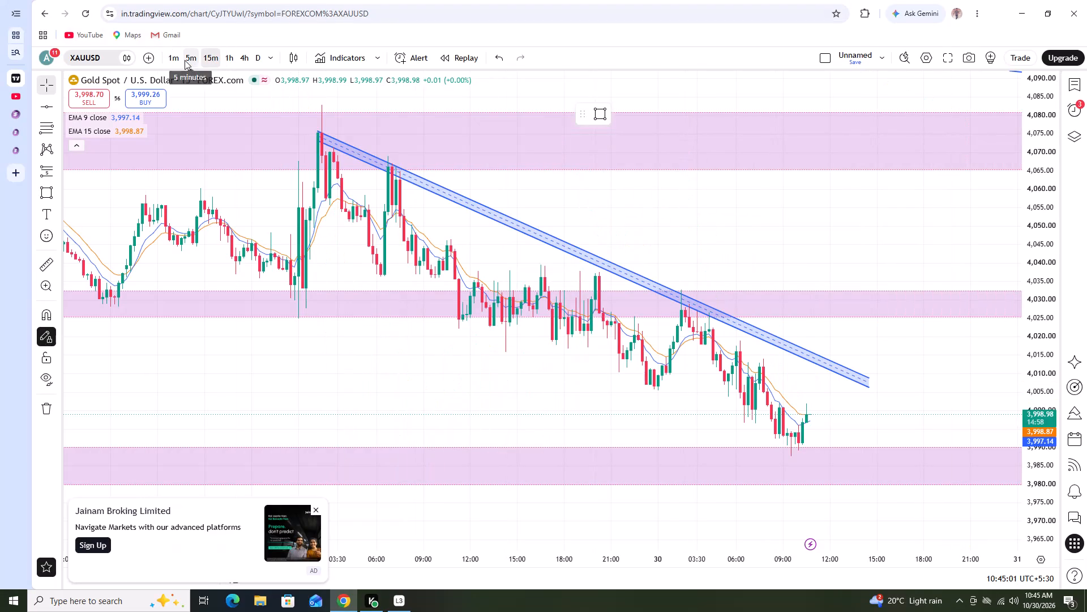
pyautogui.scroll(9, 1032, 384)
pyautogui.moveTo(935, 453); pyautogui.dragTo(902, 342)
pyautogui.scroll(5, 1063, 332)
pyautogui.scroll(-3, 865, 358)
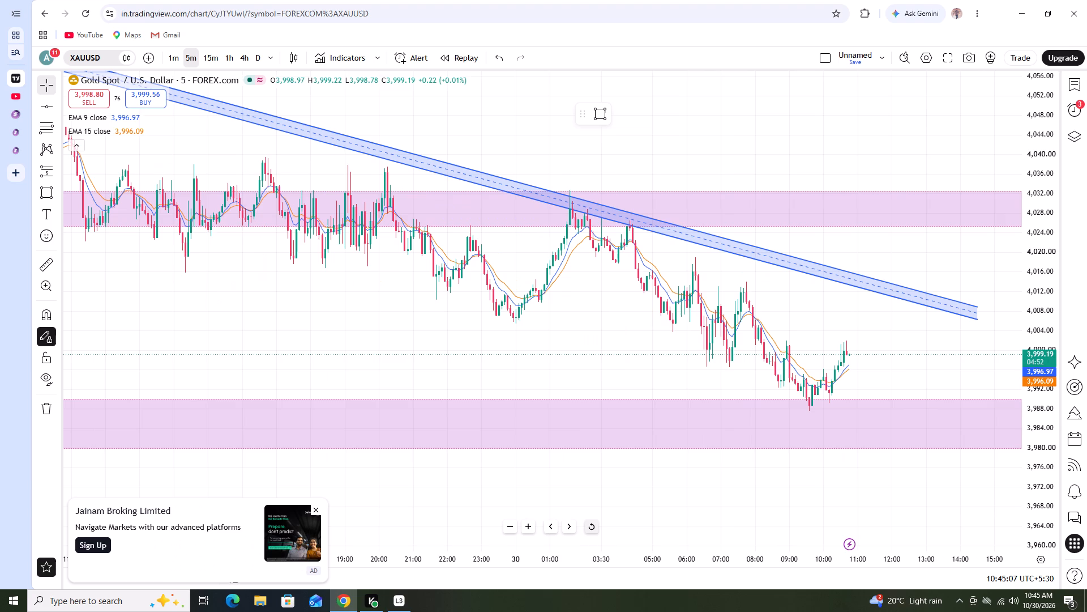
pyautogui.click(593, 526)
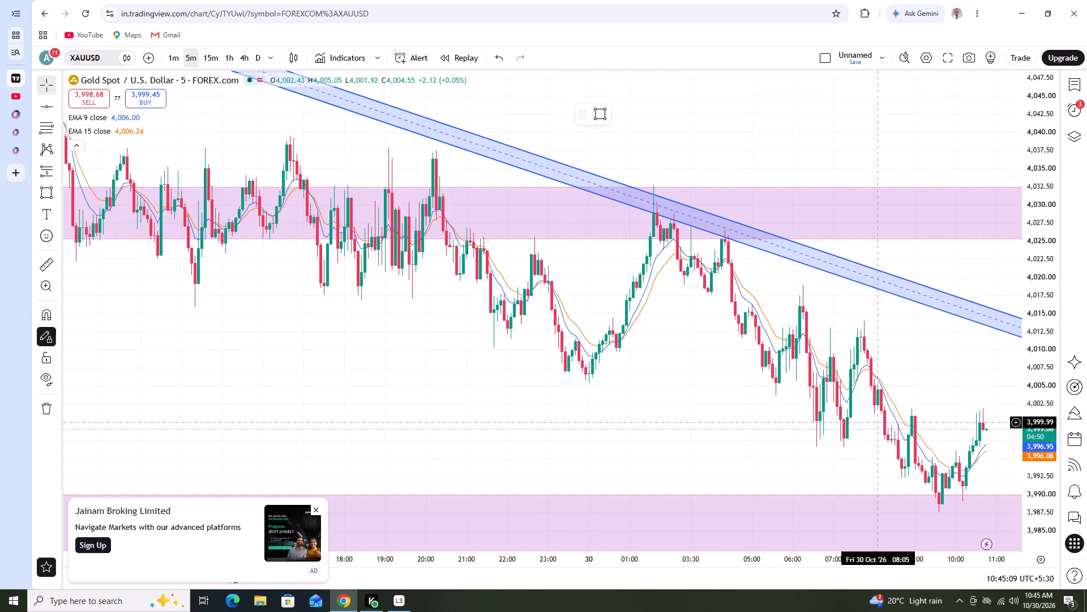
pyautogui.moveTo(666, 452); pyautogui.dragTo(497, 406)
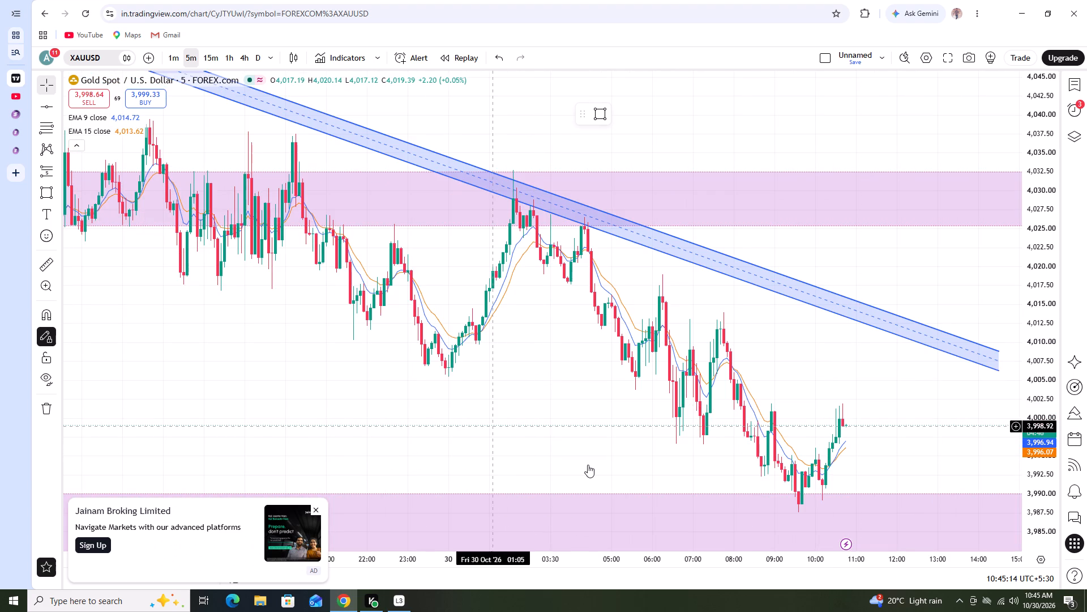
pyautogui.scroll(1, 918, 423)
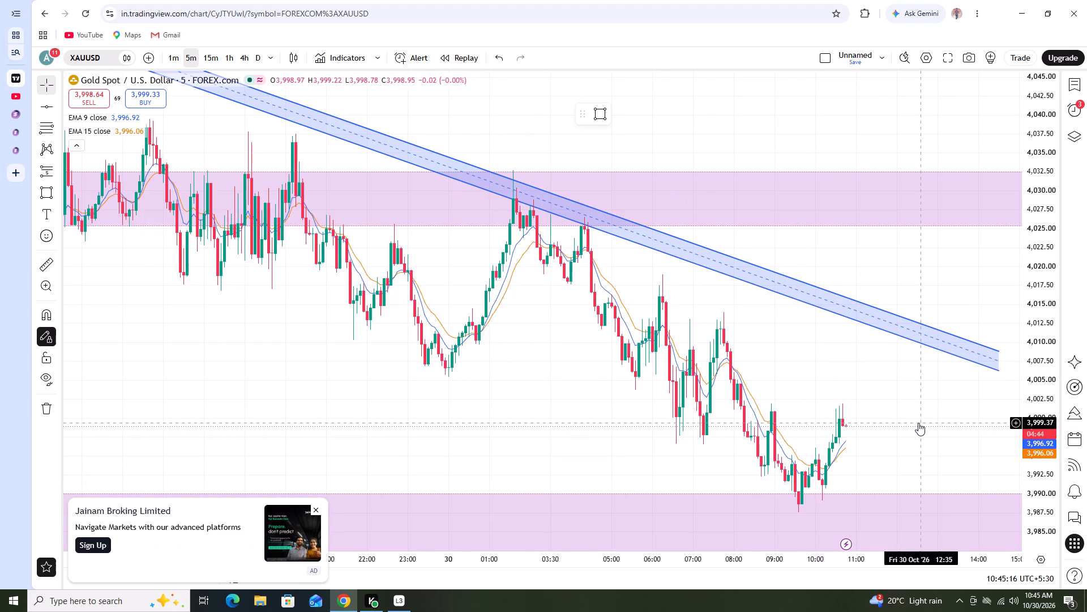
pyautogui.scroll(3, 1026, 393)
pyautogui.moveTo(938, 409); pyautogui.dragTo(915, 339)
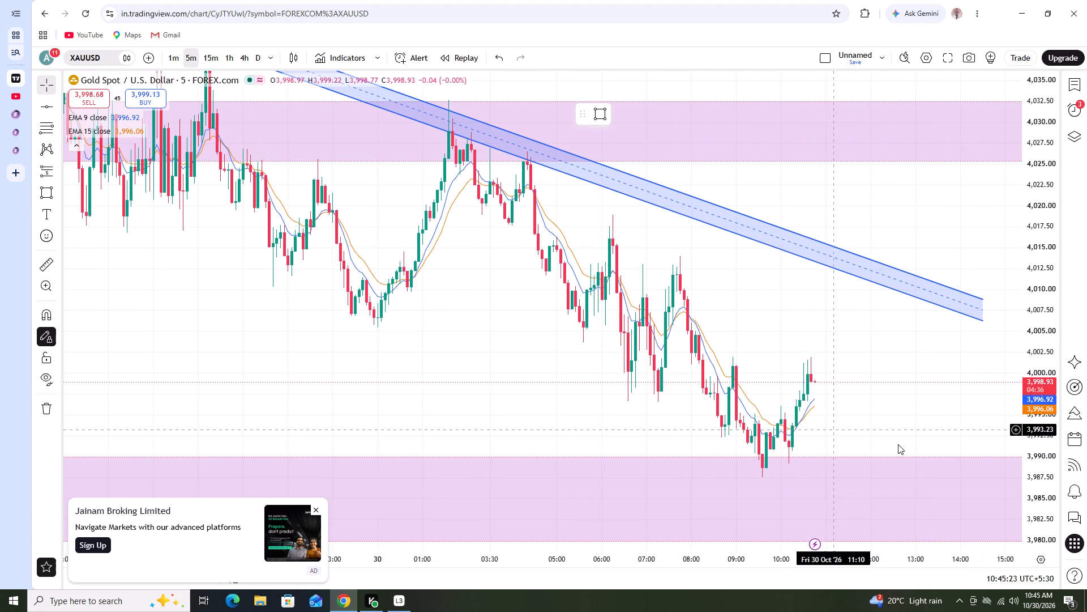
pyautogui.scroll(1, 1034, 416)
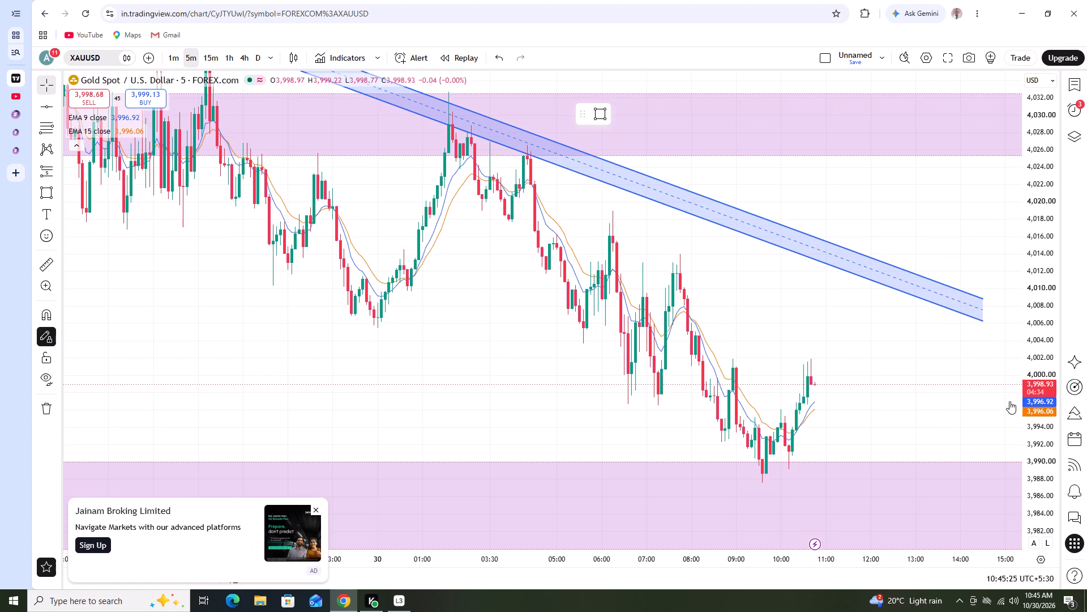
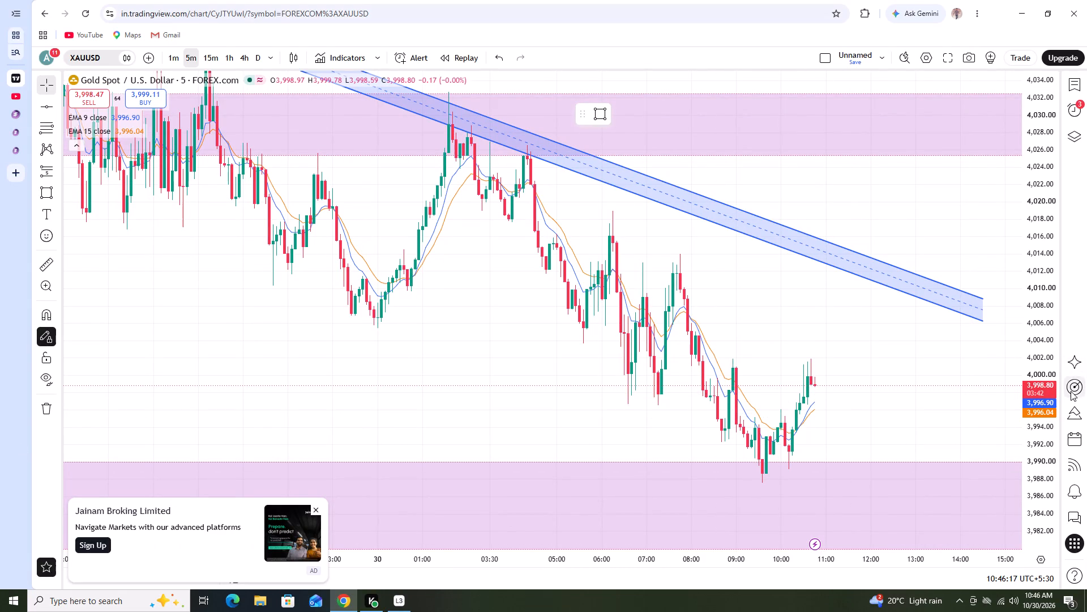
# Switch XAUUSD from 5 minutes to the 1-minute timeframe and examine recent price above the lowest purple zone.
pyautogui.scroll(-5, 1057, 398)
pyautogui.moveTo(946, 415); pyautogui.dragTo(949, 390)
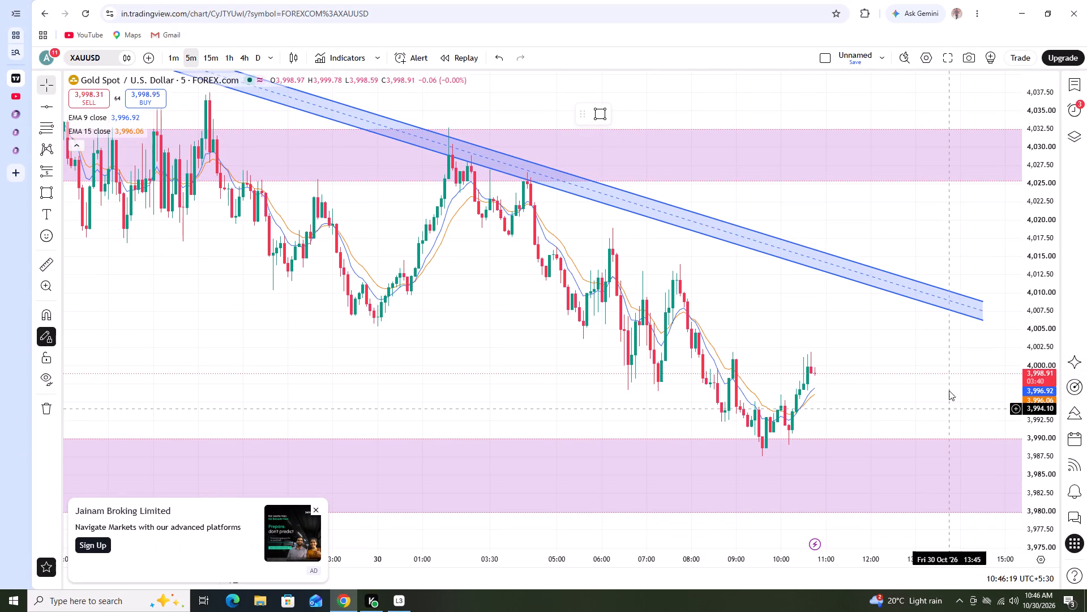
pyautogui.moveTo(949, 390); pyautogui.dragTo(934, 337)
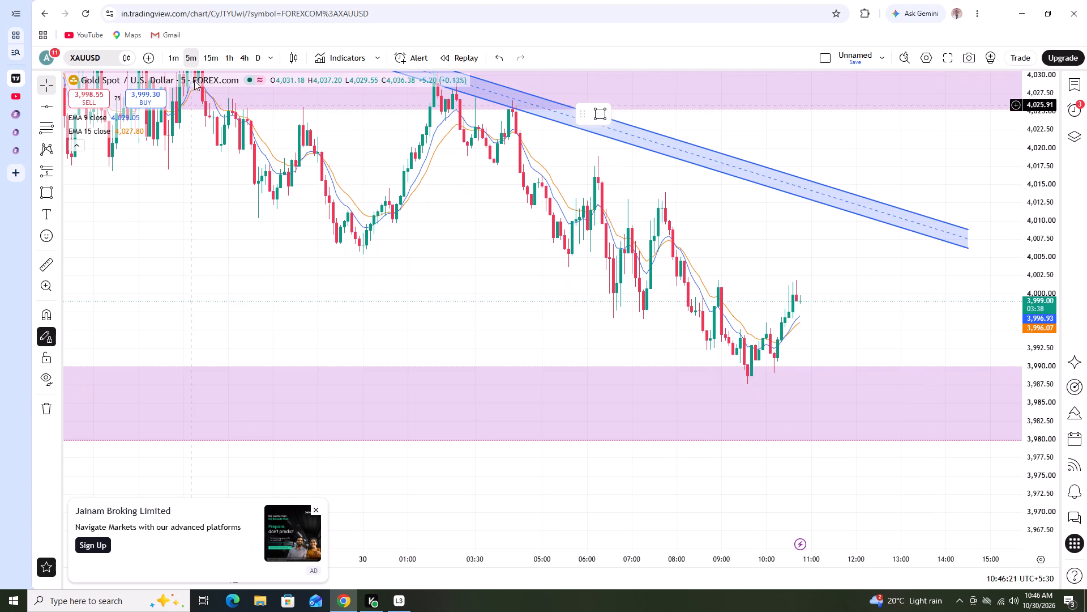
pyautogui.click(173, 57)
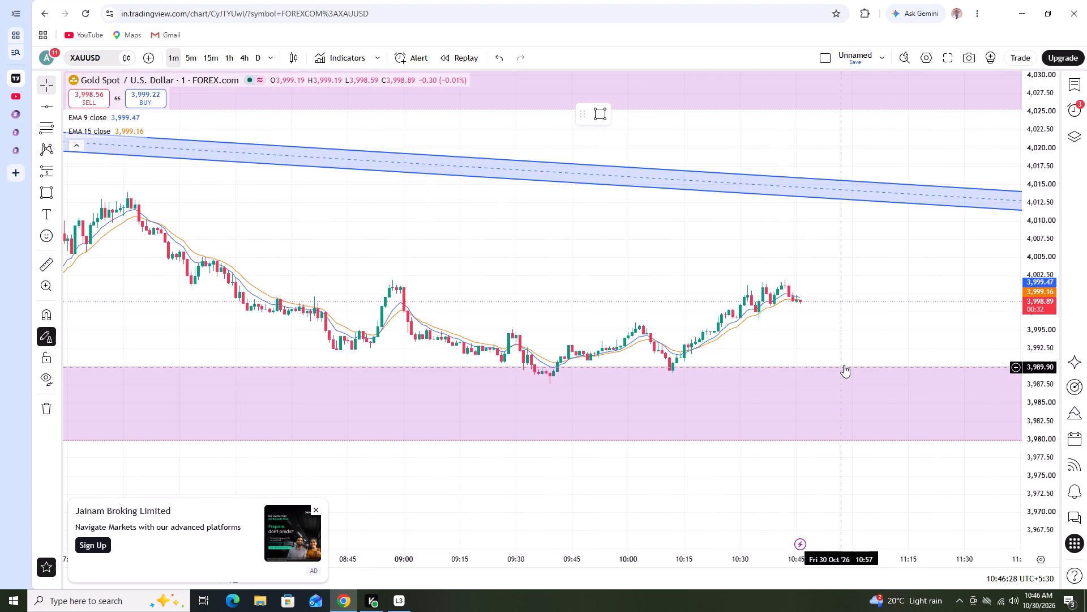
pyautogui.scroll(7, 1074, 314)
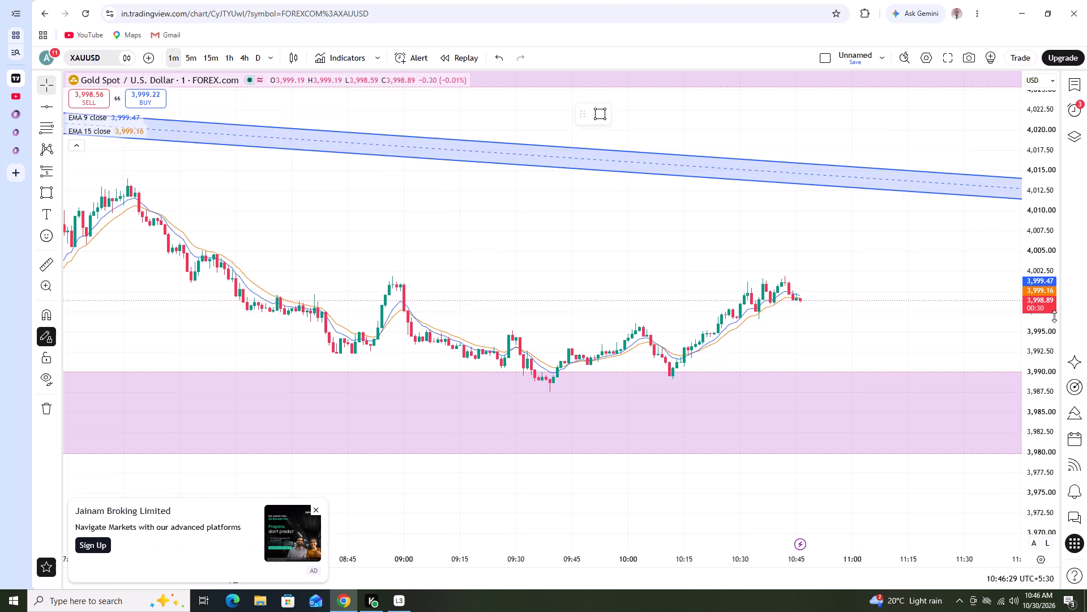
pyautogui.scroll(11, 1054, 316)
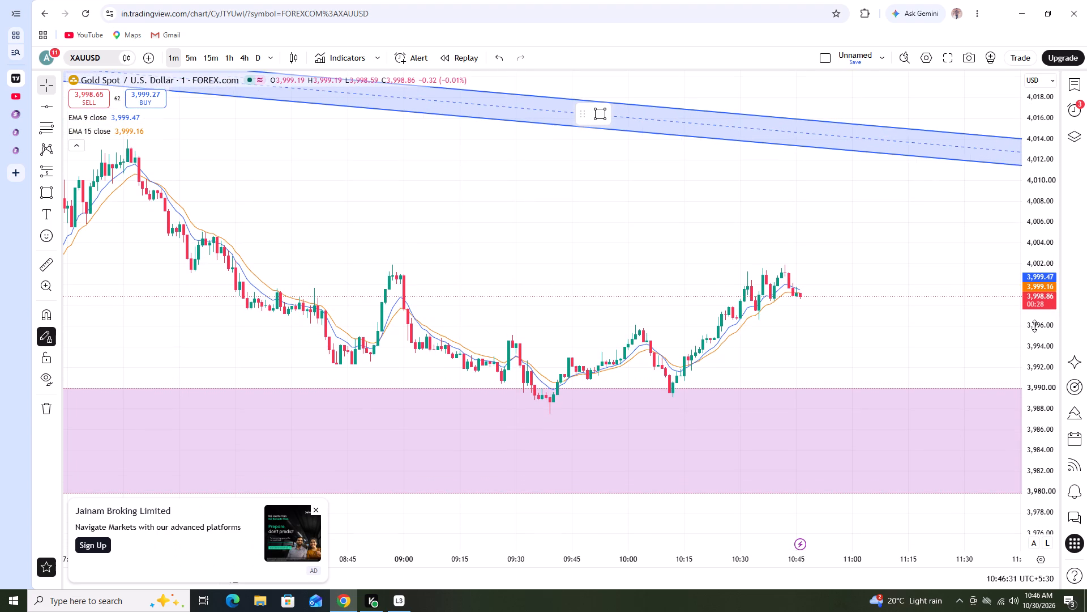
pyautogui.scroll(18, 1034, 326)
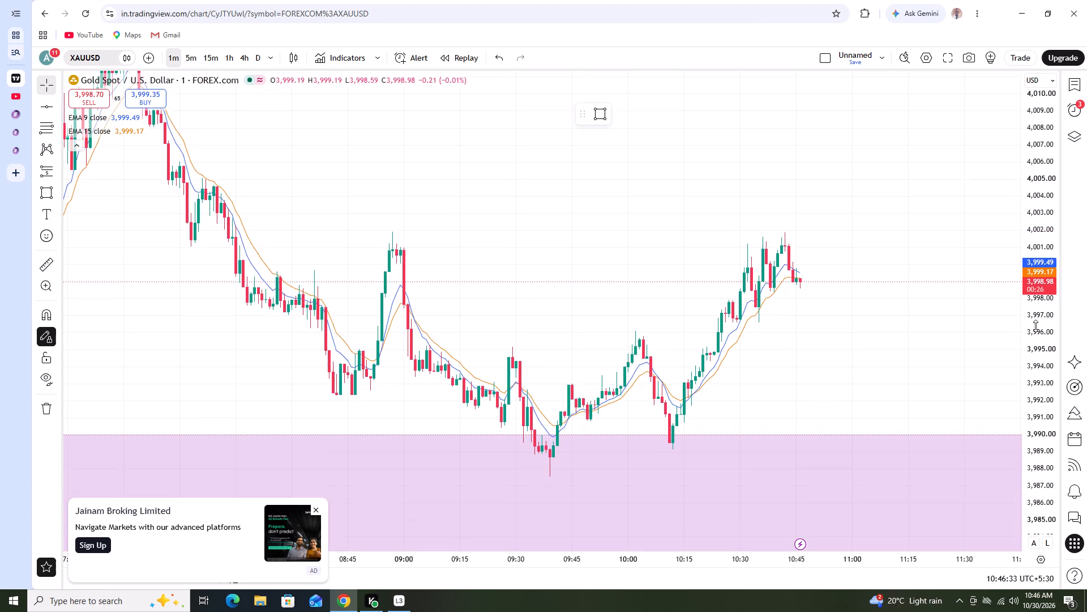
pyautogui.scroll(5, 1035, 326)
pyautogui.moveTo(921, 356); pyautogui.dragTo(871, 331)
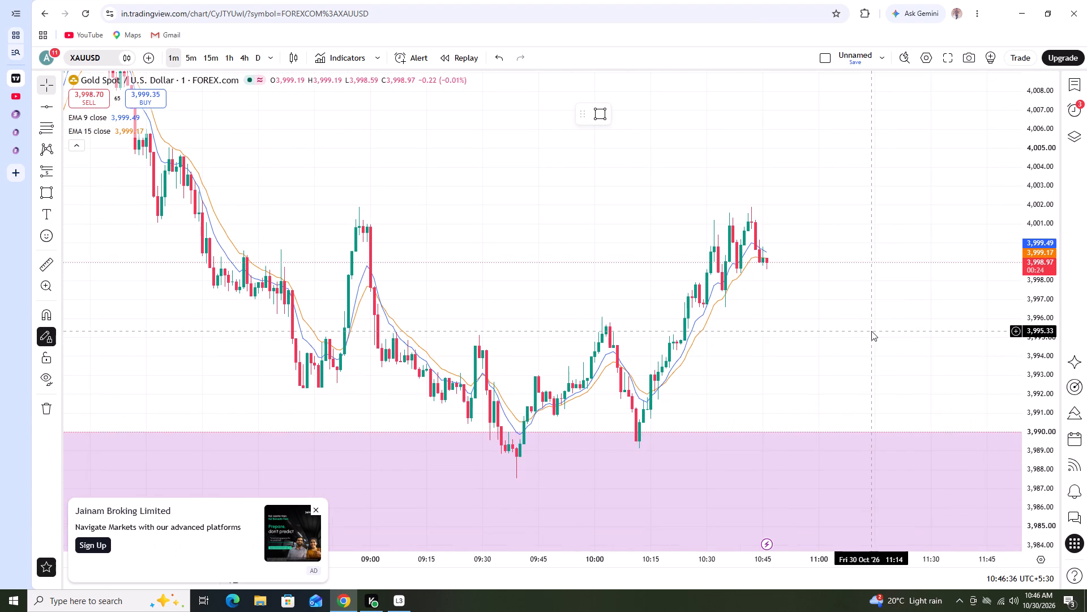
pyautogui.scroll(1, 871, 331)
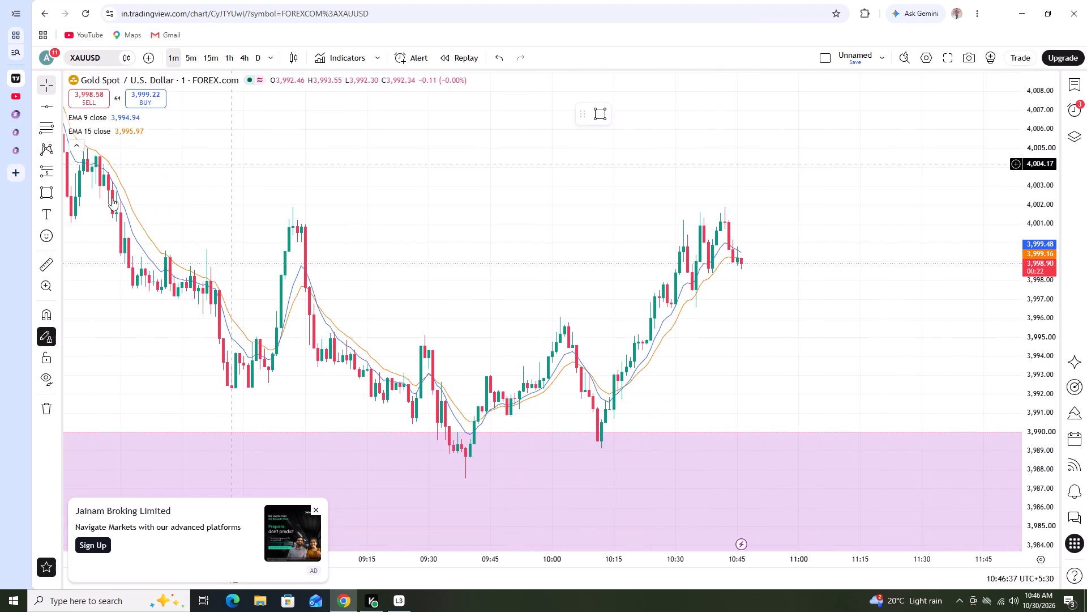
# Place a short position at the latest 1-minute candle with entry about 3,998.86, stop about 4,002.70 and target about 3,988.71.
pyautogui.click(57, 176)
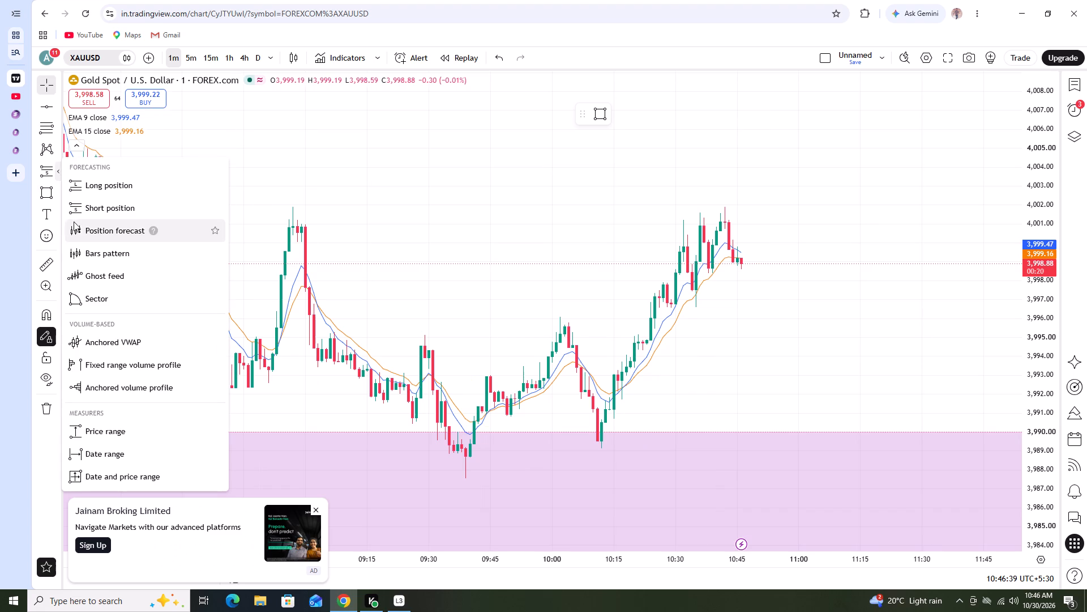
pyautogui.click(77, 211)
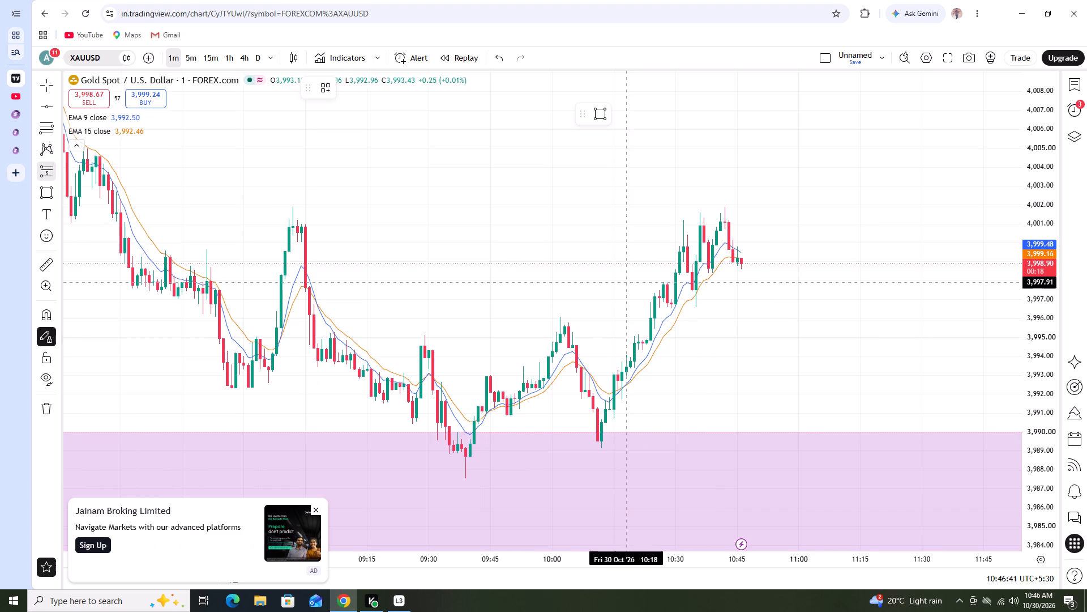
pyautogui.click(744, 265)
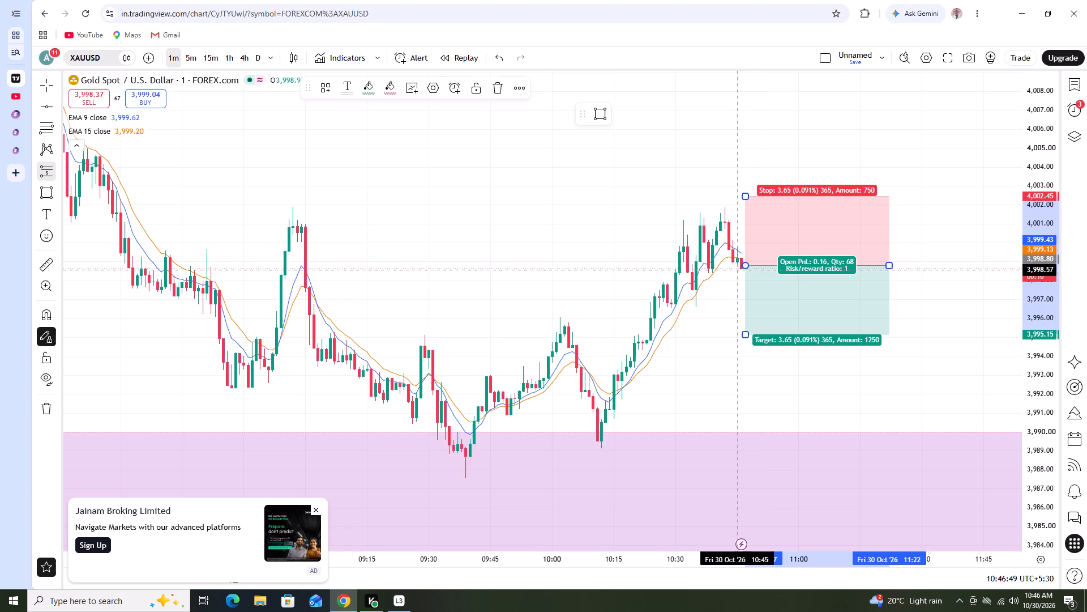
pyautogui.rightClick(716, 326)
pyautogui.click(744, 197)
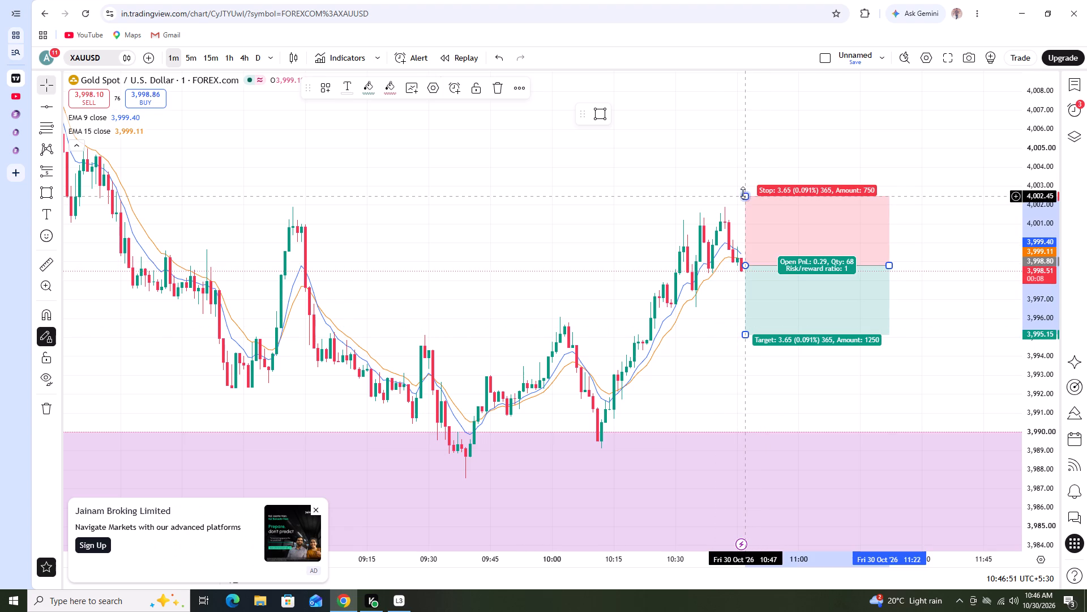
pyautogui.moveTo(744, 338); pyautogui.dragTo(744, 346)
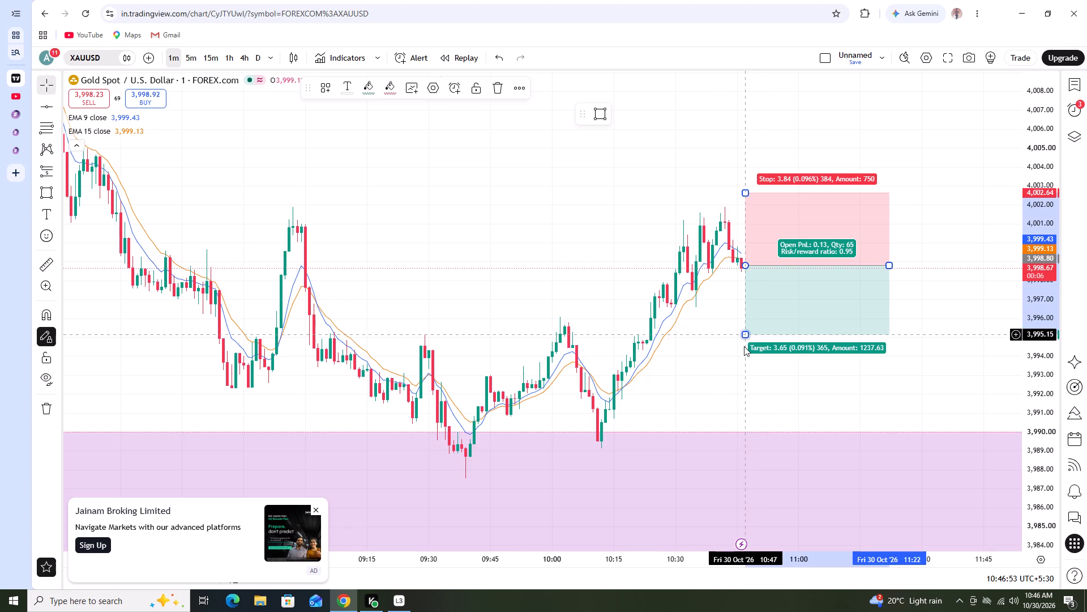
pyautogui.moveTo(744, 346); pyautogui.dragTo(751, 457)
pyautogui.click(725, 370)
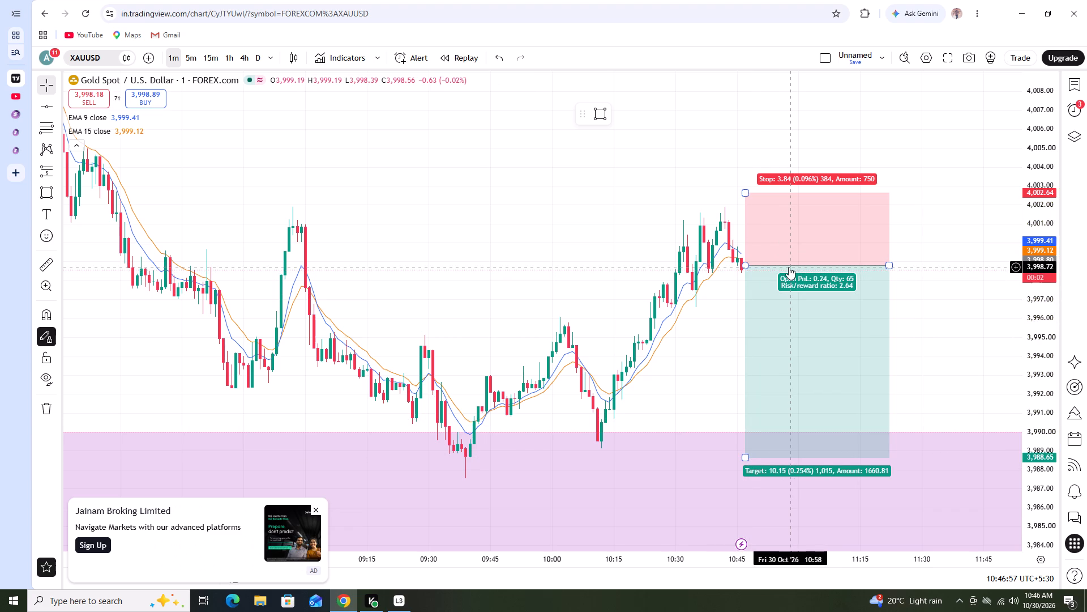
pyautogui.click(789, 267)
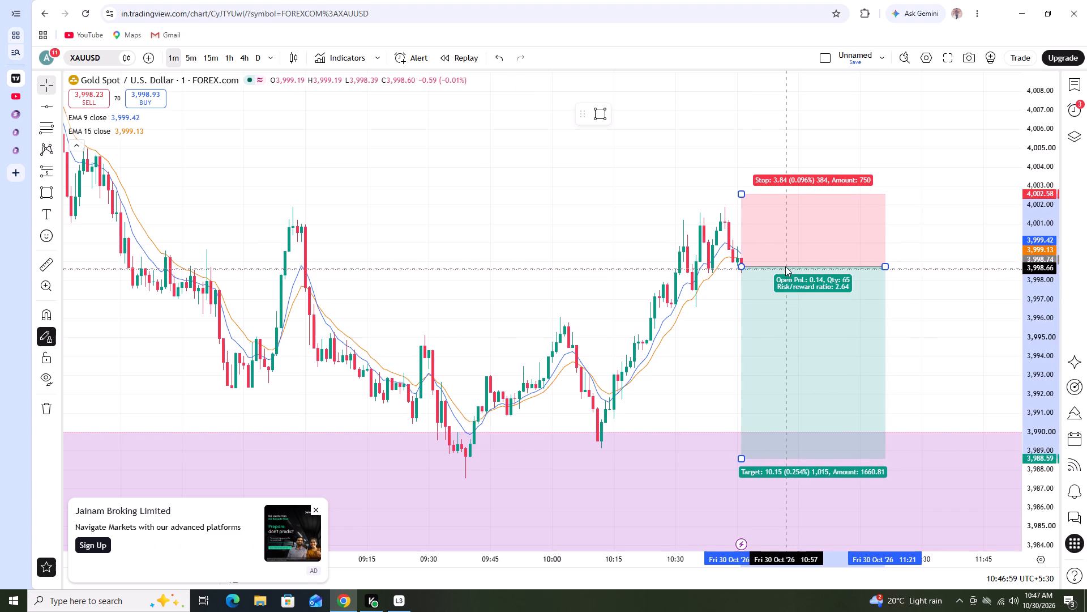
pyautogui.click(579, 218)
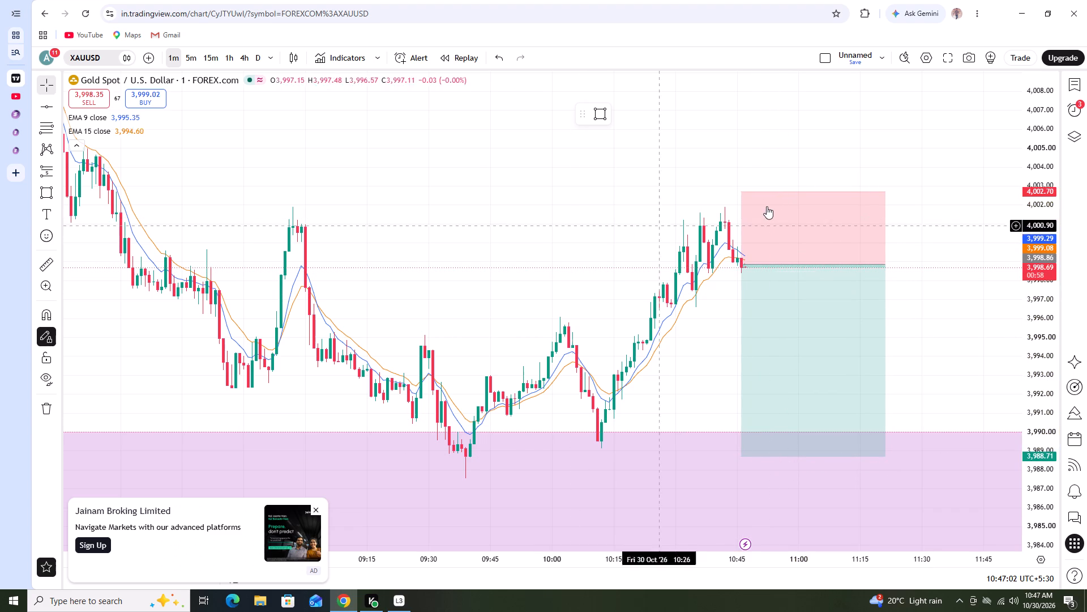
# Switch to the 5-minute timeframe and move the whole short position up to an entry of about 3,999.68.
pyautogui.scroll(-2, 705, 243)
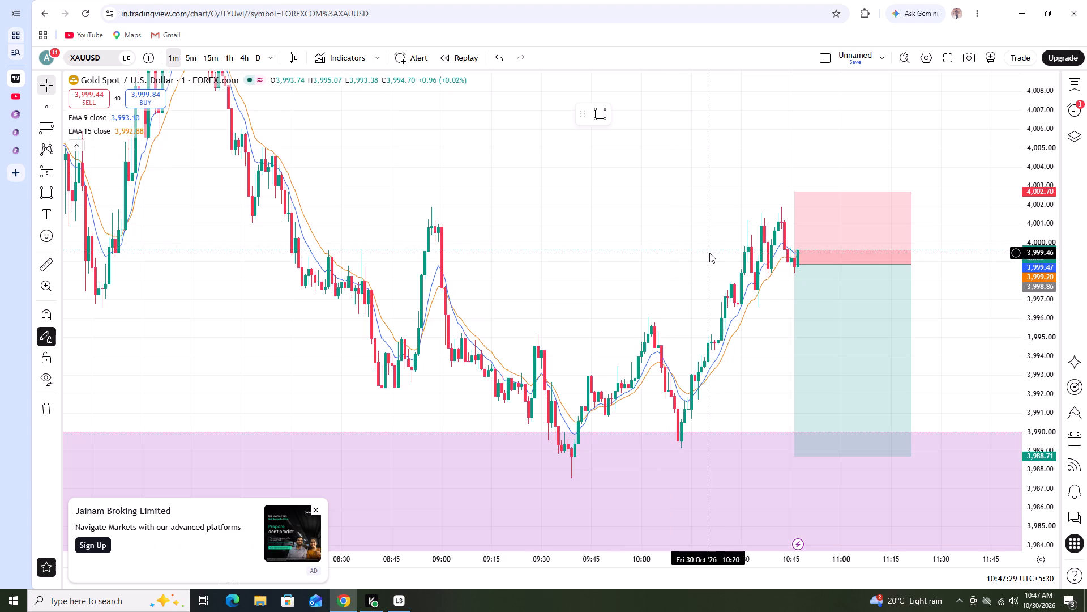
pyautogui.click(189, 56)
pyautogui.scroll(3, 520, 263)
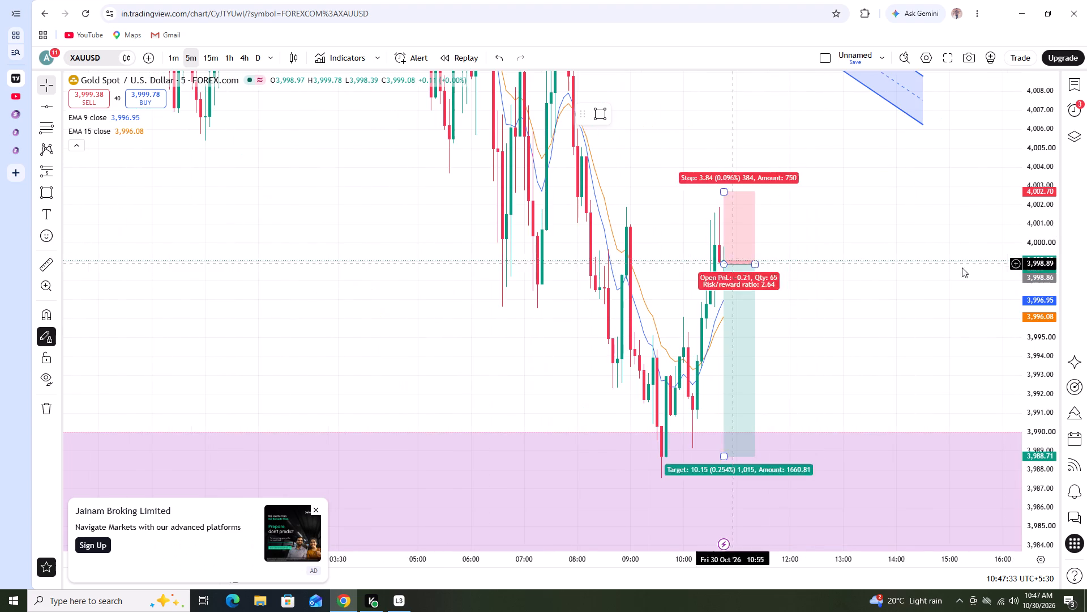
pyautogui.scroll(-13, 1056, 231)
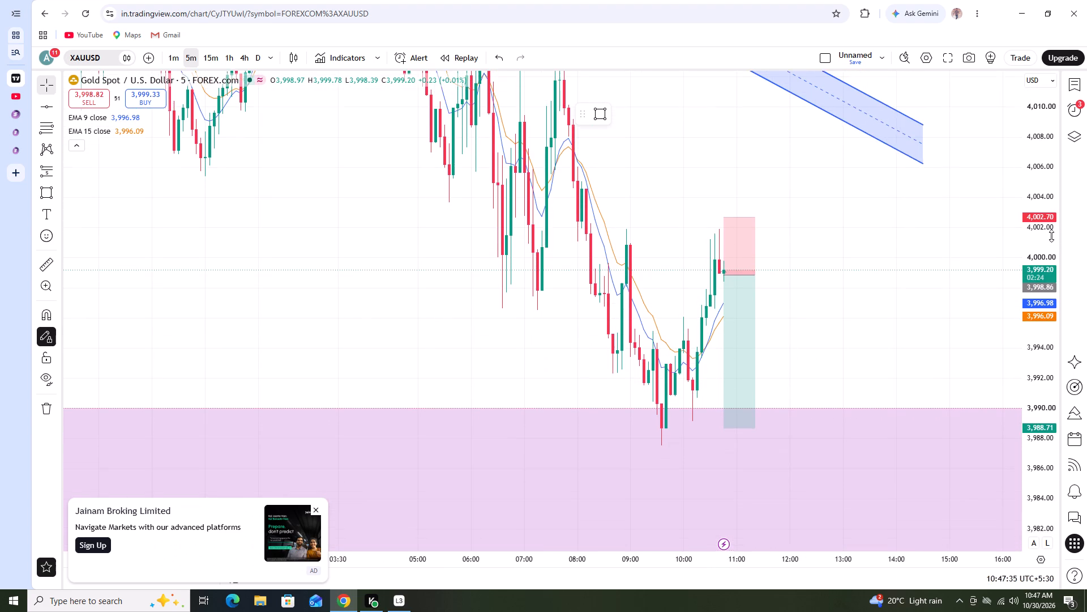
pyautogui.moveTo(841, 253); pyautogui.dragTo(881, 264)
pyautogui.moveTo(762, 284); pyautogui.dragTo(765, 274)
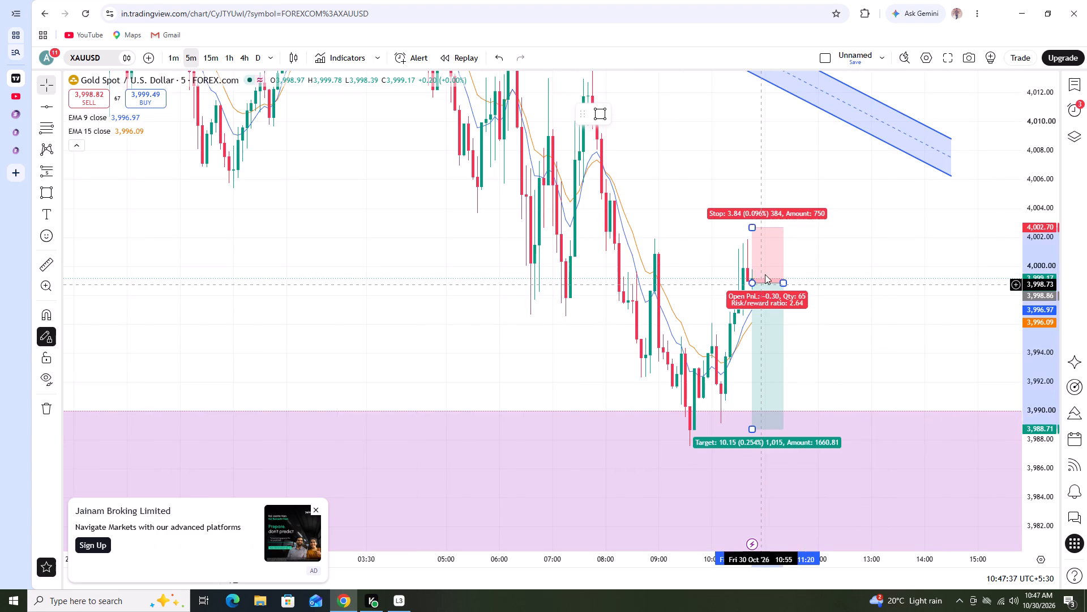
pyautogui.moveTo(765, 274); pyautogui.dragTo(767, 273)
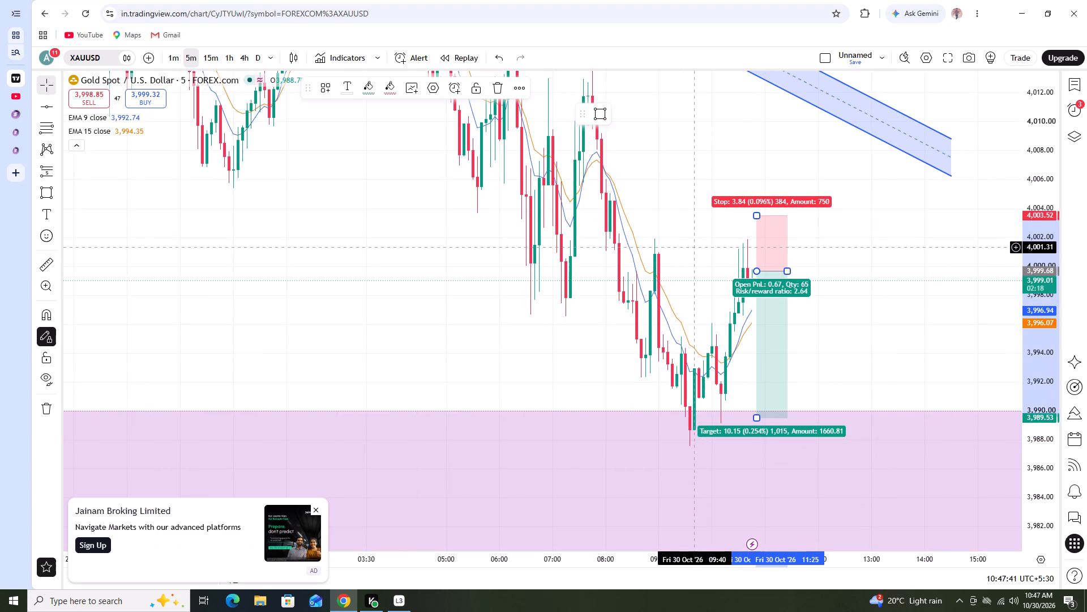
# Draw a rectangle zone over the recent highs from 08:50 to about 11:55, between about 4,001.90 and 4,000.99.
pyautogui.moveTo(597, 112); pyautogui.dragTo(603, 119)
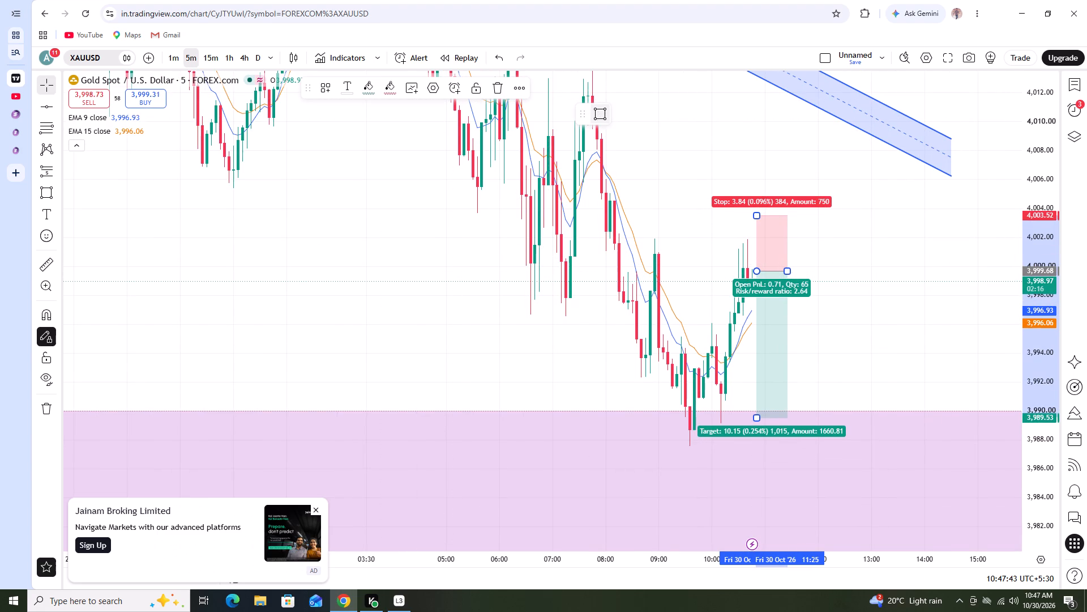
pyautogui.moveTo(651, 243); pyautogui.dragTo(684, 246)
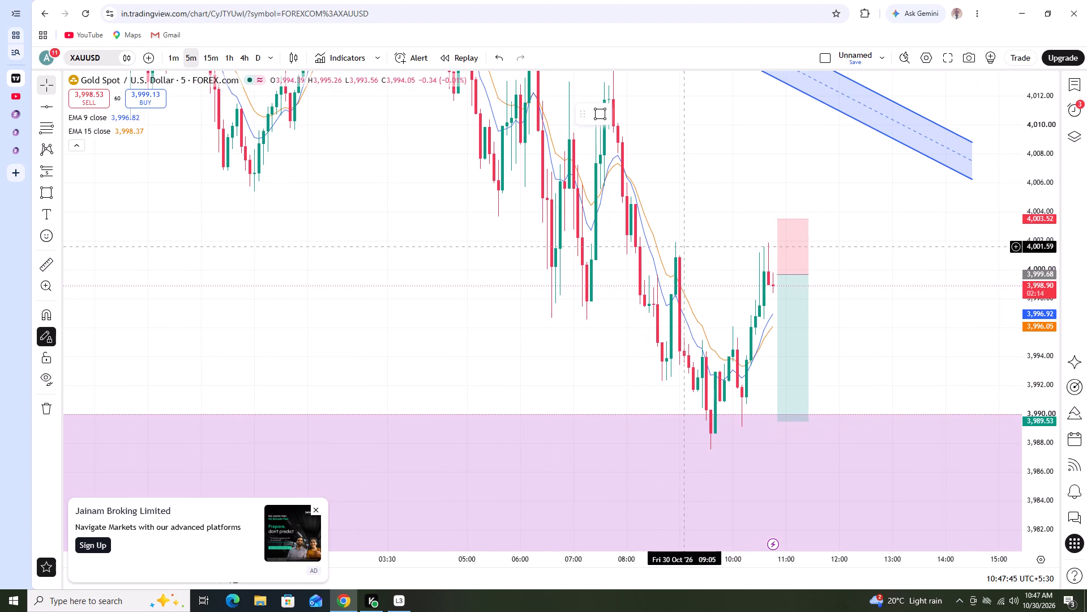
pyautogui.scroll(2, 568, 244)
pyautogui.scroll(-5, 1045, 240)
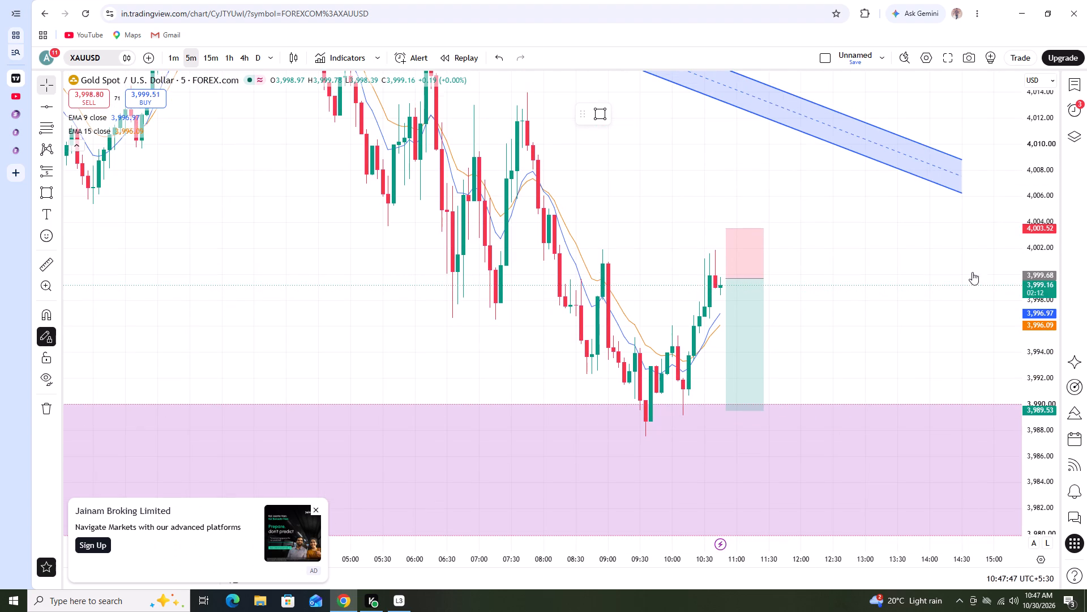
pyautogui.moveTo(930, 285); pyautogui.dragTo(967, 333)
pyautogui.click(593, 114)
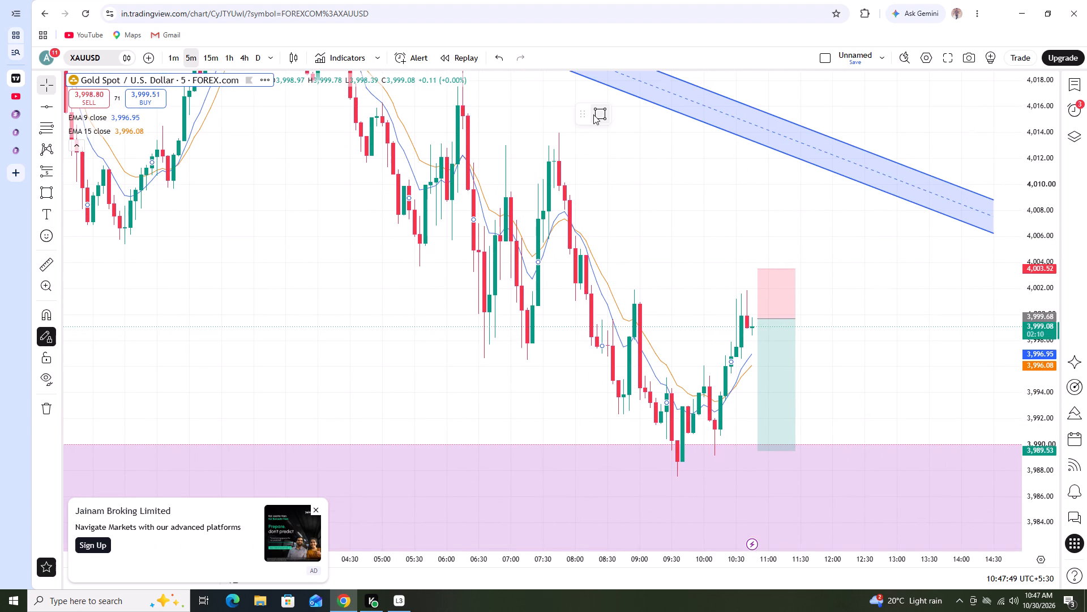
pyautogui.moveTo(628, 290); pyautogui.dragTo(706, 305)
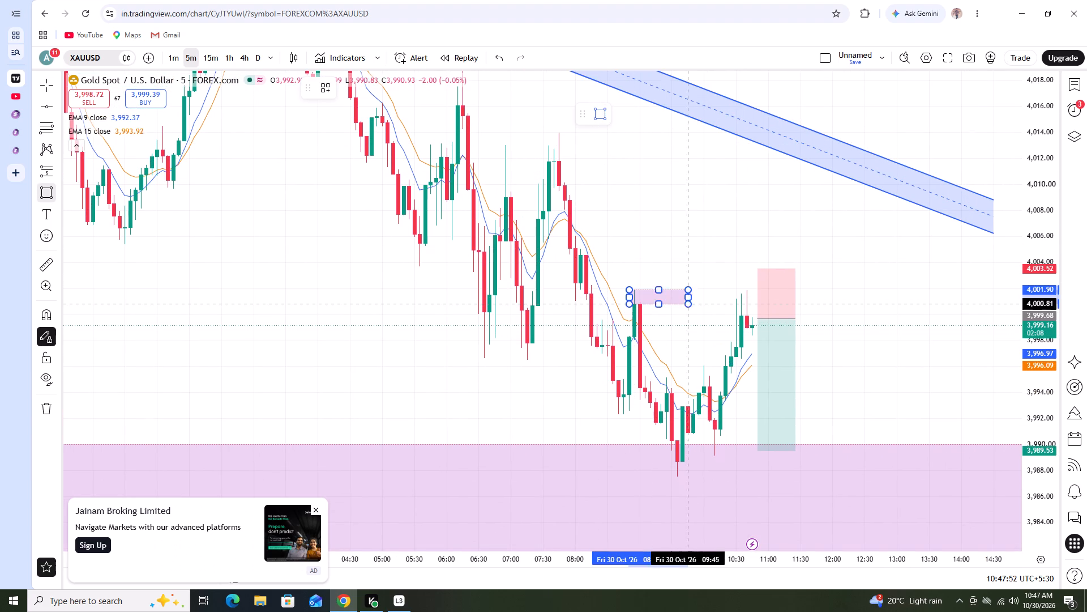
pyautogui.moveTo(706, 305); pyautogui.dragTo(781, 301)
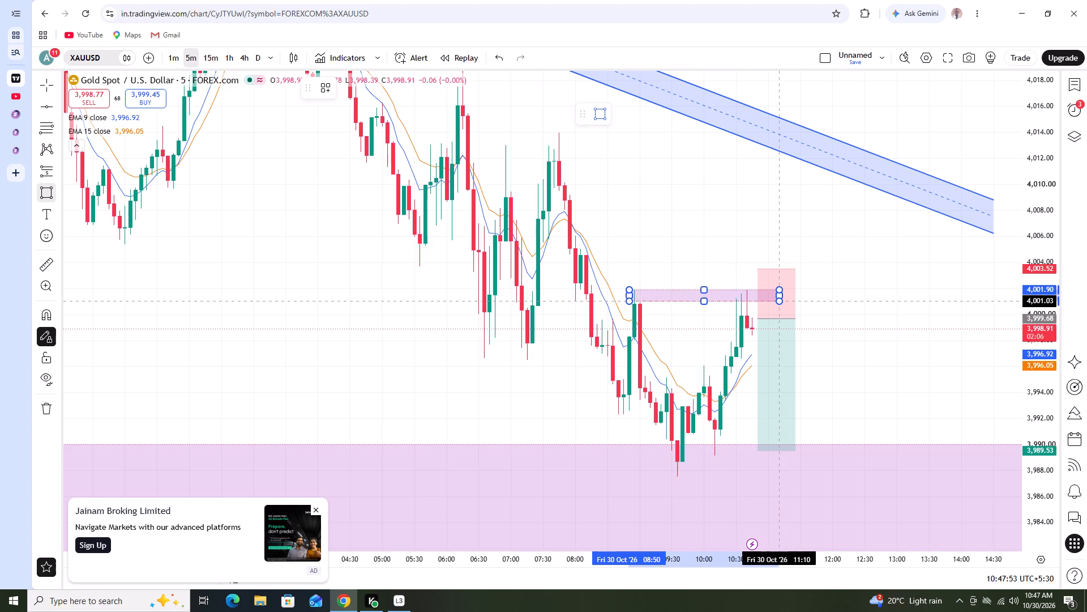
pyautogui.moveTo(781, 301); pyautogui.dragTo(815, 302)
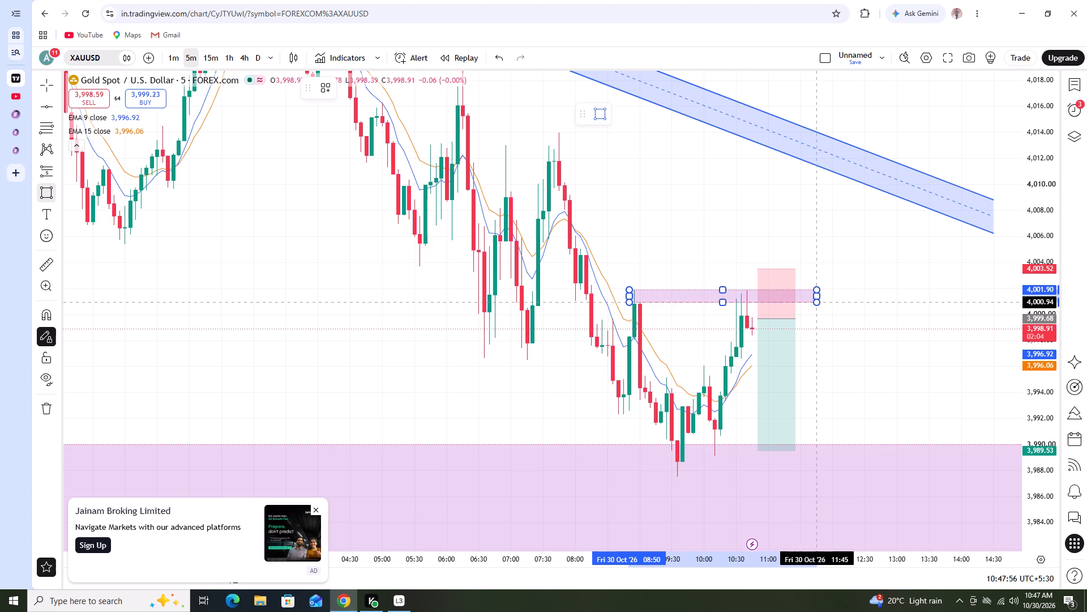
pyautogui.moveTo(815, 302); pyautogui.dragTo(825, 301)
pyautogui.click(825, 301)
pyautogui.rightClick(800, 333)
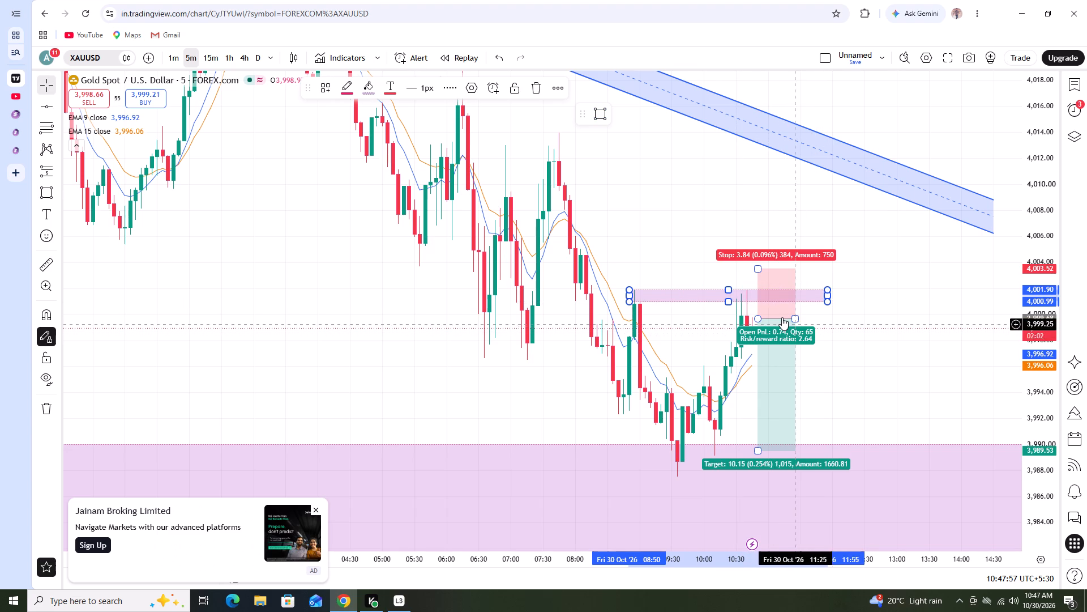
# Widen the short position's stop to about 4.41 and reposition it at entry about 3,999.98, stop about 4,004.39 and target about 3,989.83.
pyautogui.moveTo(782, 317); pyautogui.dragTo(782, 307)
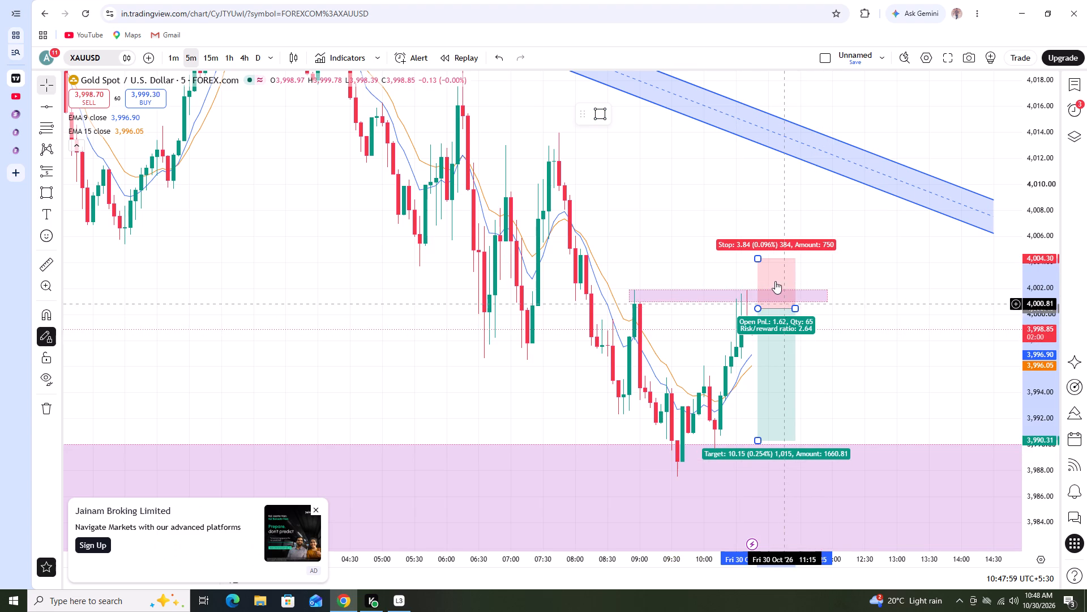
pyautogui.moveTo(757, 260); pyautogui.dragTo(752, 251)
pyautogui.click(670, 253)
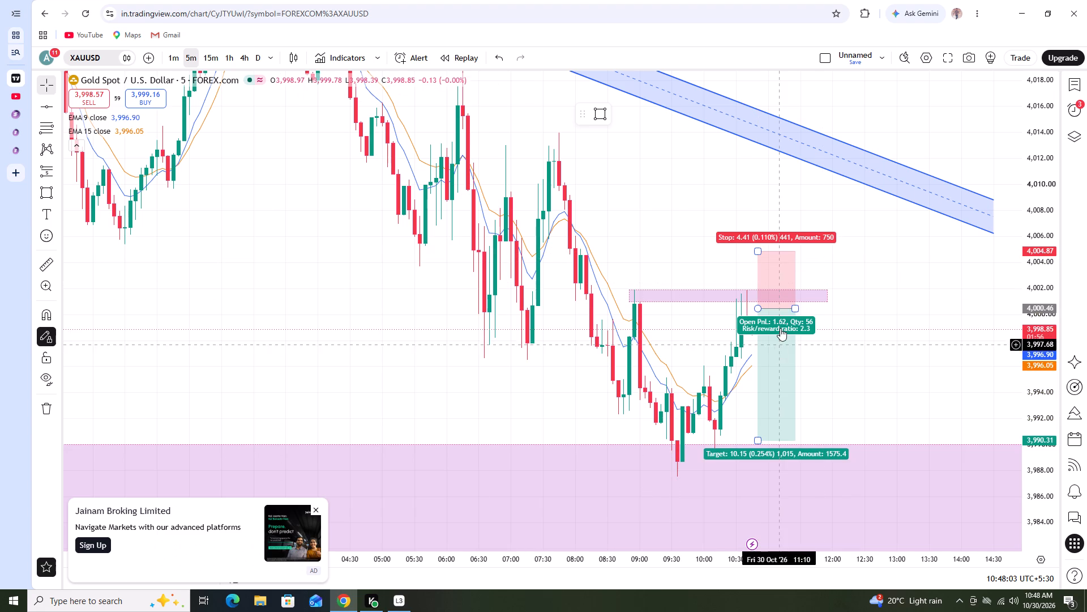
pyautogui.moveTo(773, 317); pyautogui.dragTo(774, 323)
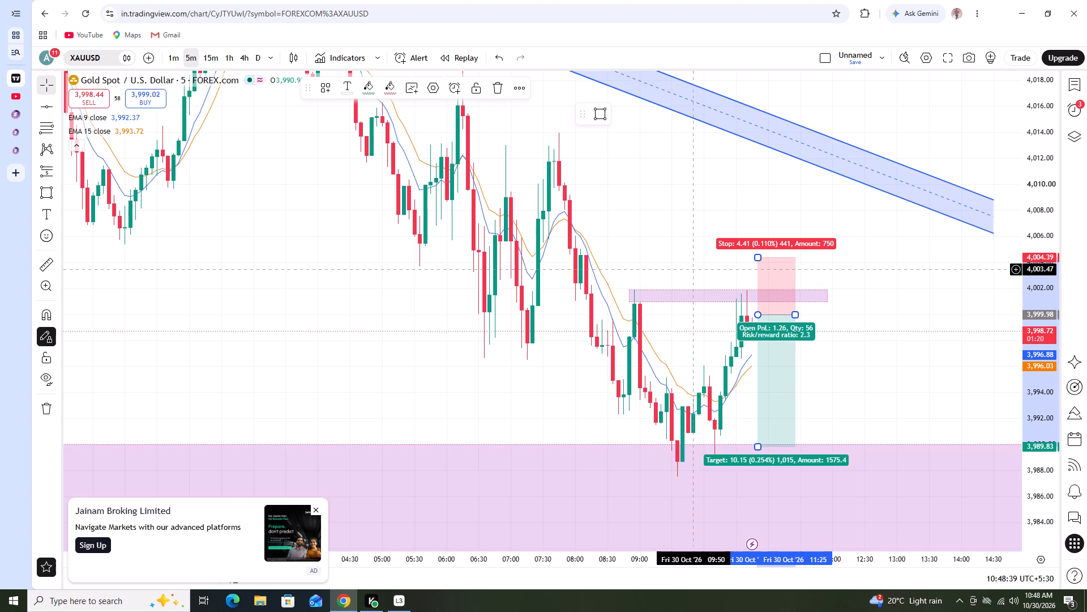
pyautogui.click(920, 326)
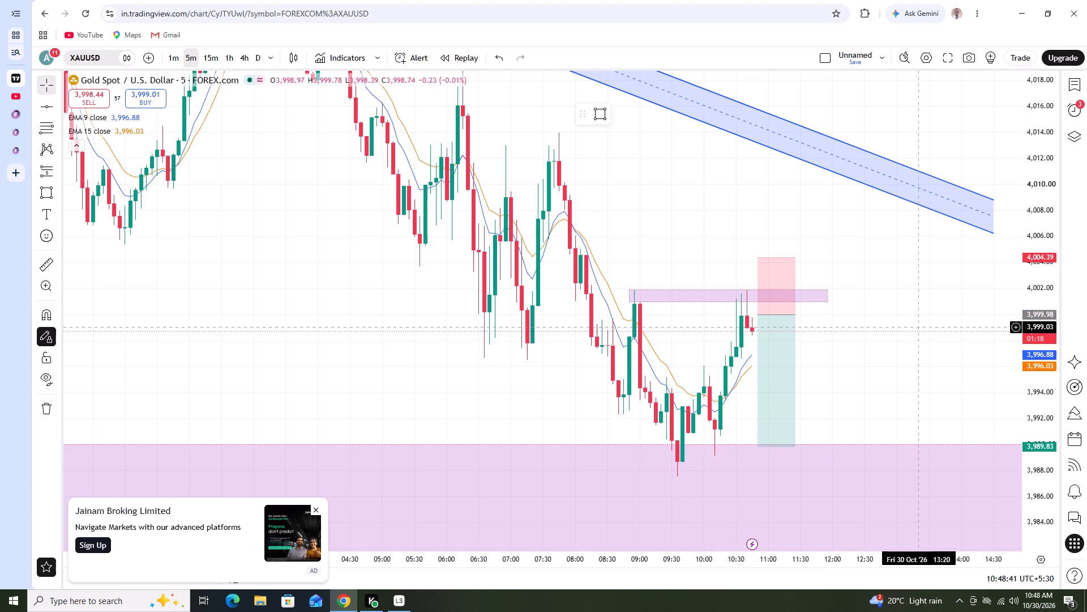
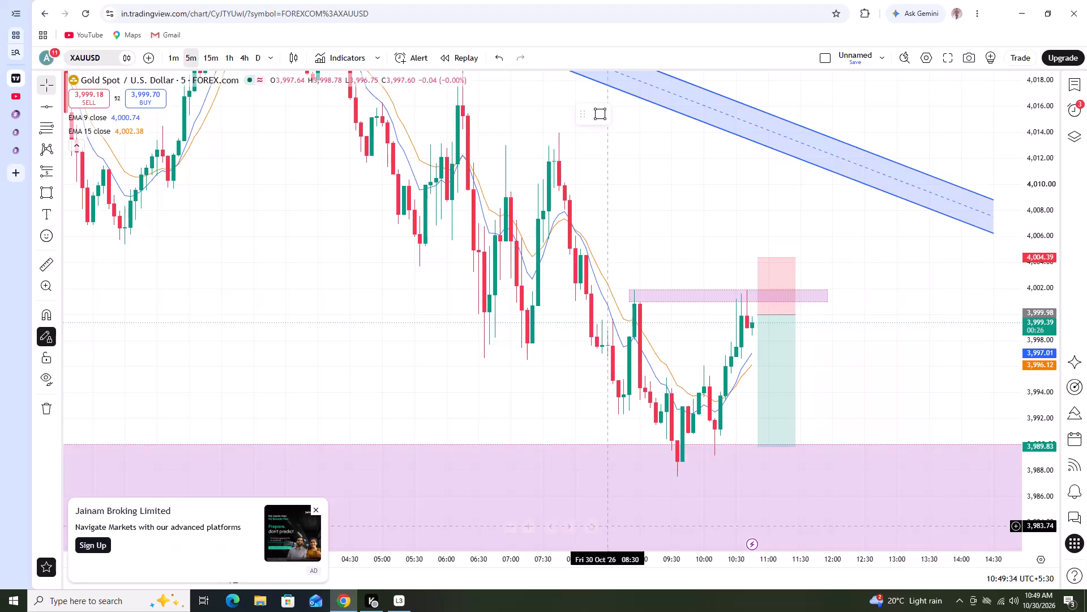
# Draw a descending trend line from the 06:15 swing high at about 4,018.88 to about 3,997.80 at 12:30.
pyautogui.click(591, 529)
pyautogui.scroll(2, 821, 448)
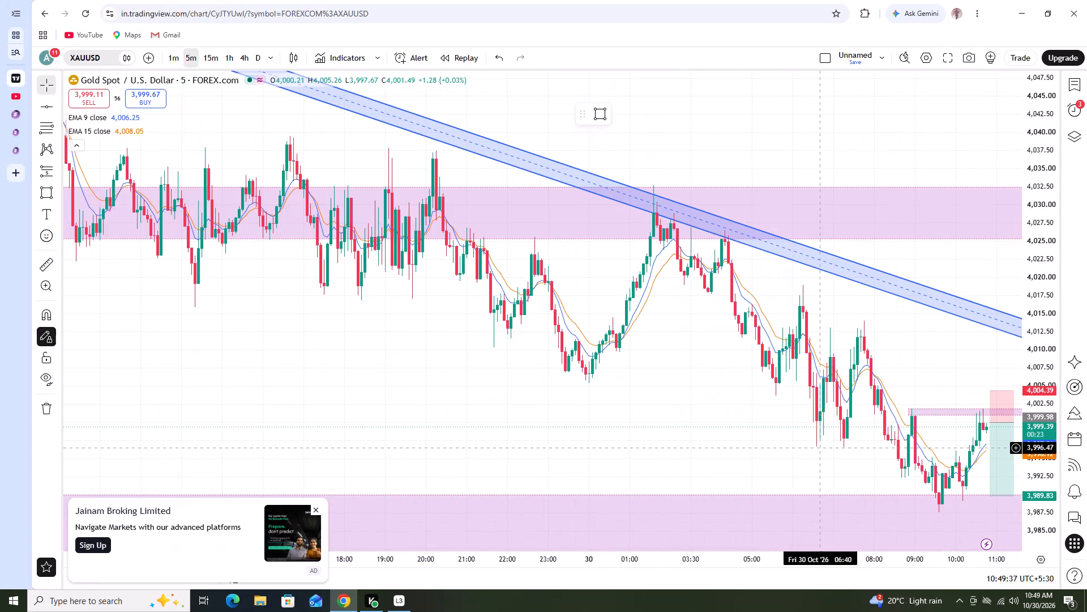
pyautogui.moveTo(671, 447); pyautogui.dragTo(580, 435)
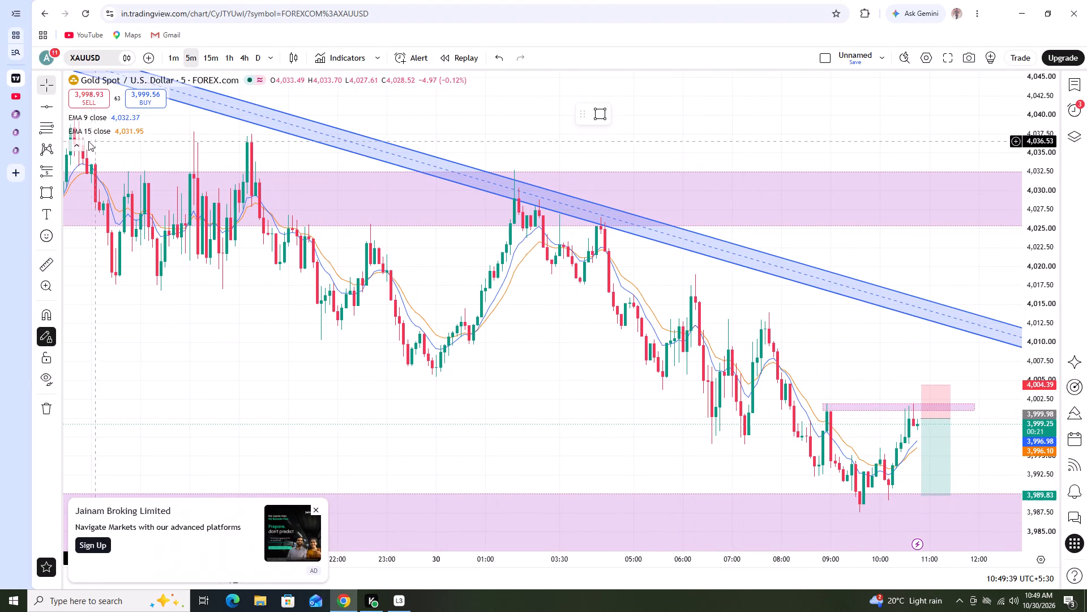
pyautogui.click(55, 108)
pyautogui.moveTo(68, 120); pyautogui.dragTo(92, 124)
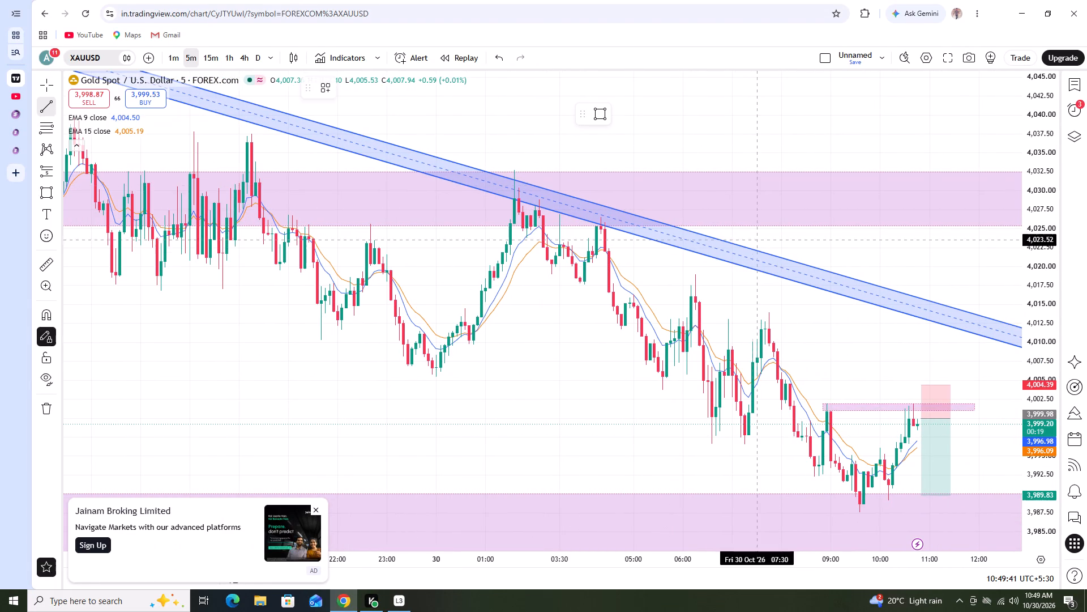
pyautogui.moveTo(695, 275); pyautogui.dragTo(814, 325)
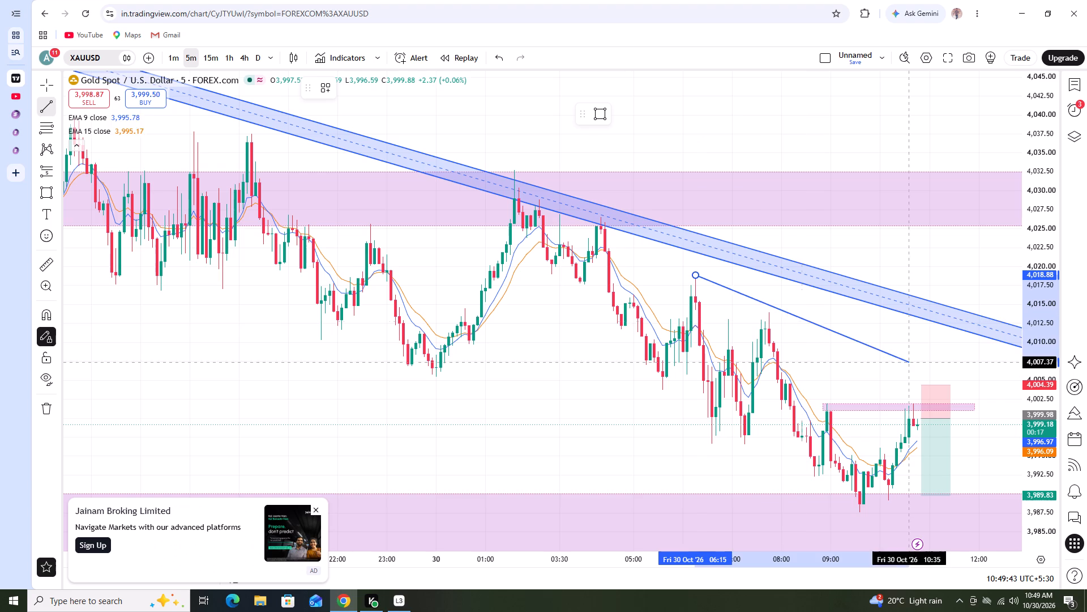
pyautogui.click(1002, 435)
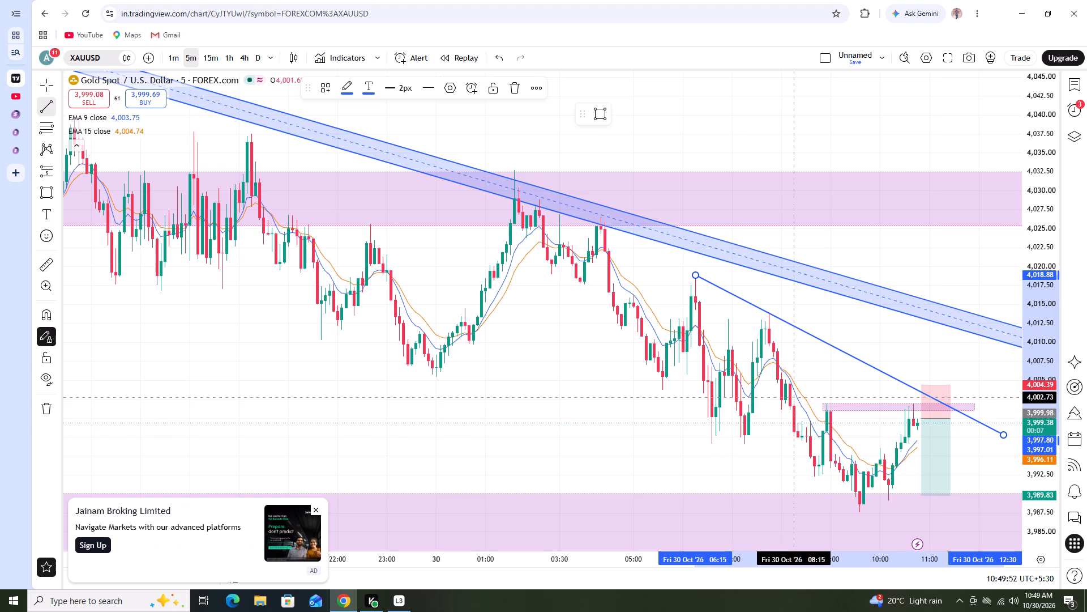
pyautogui.scroll(4, 769, 419)
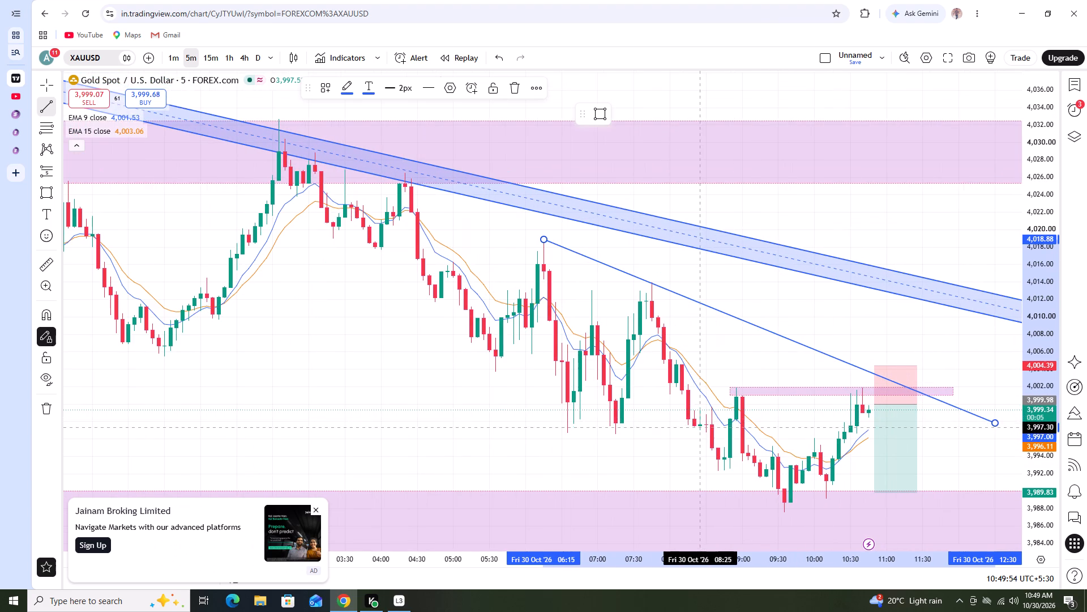
pyautogui.moveTo(665, 437); pyautogui.dragTo(626, 427)
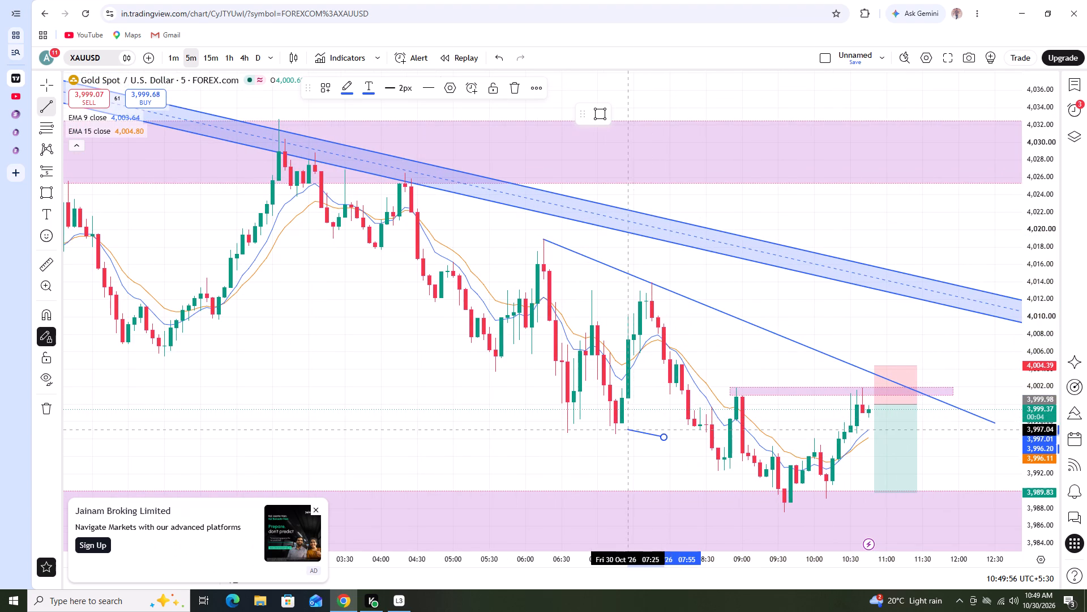
pyautogui.rightClick(777, 447)
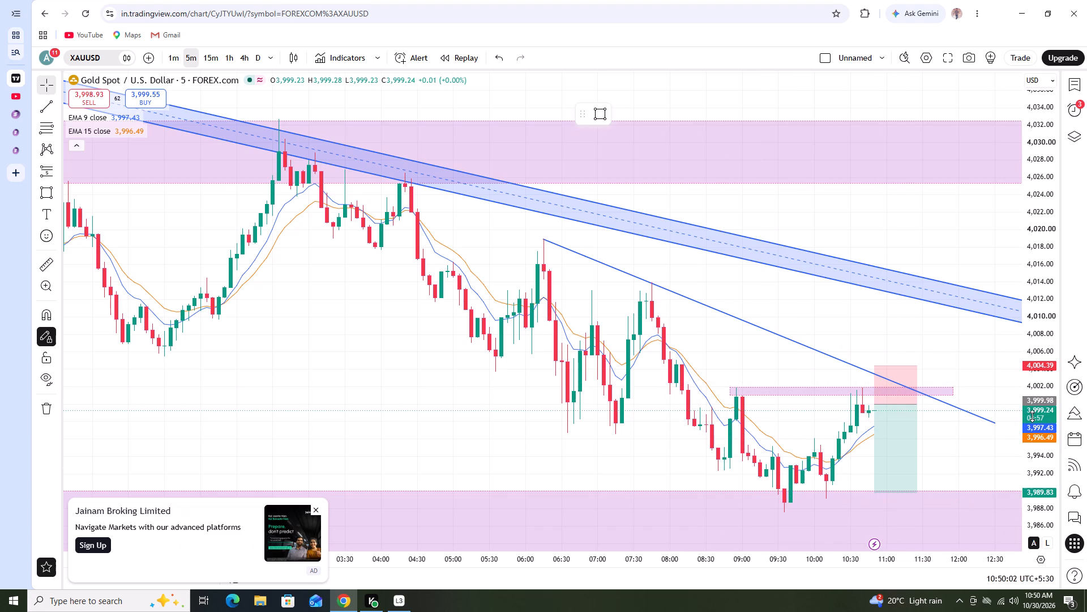
# Delete the short-position projection beside the latest candles.
pyautogui.scroll(4, 1033, 415)
pyautogui.moveTo(983, 480); pyautogui.dragTo(966, 449)
pyautogui.click(892, 399)
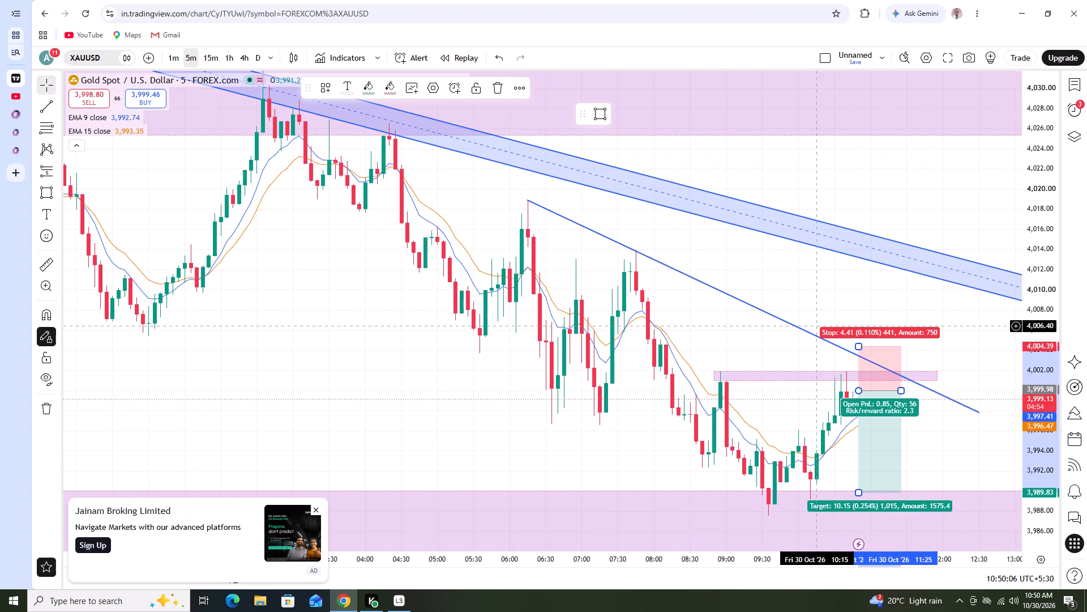
pyautogui.click(493, 94)
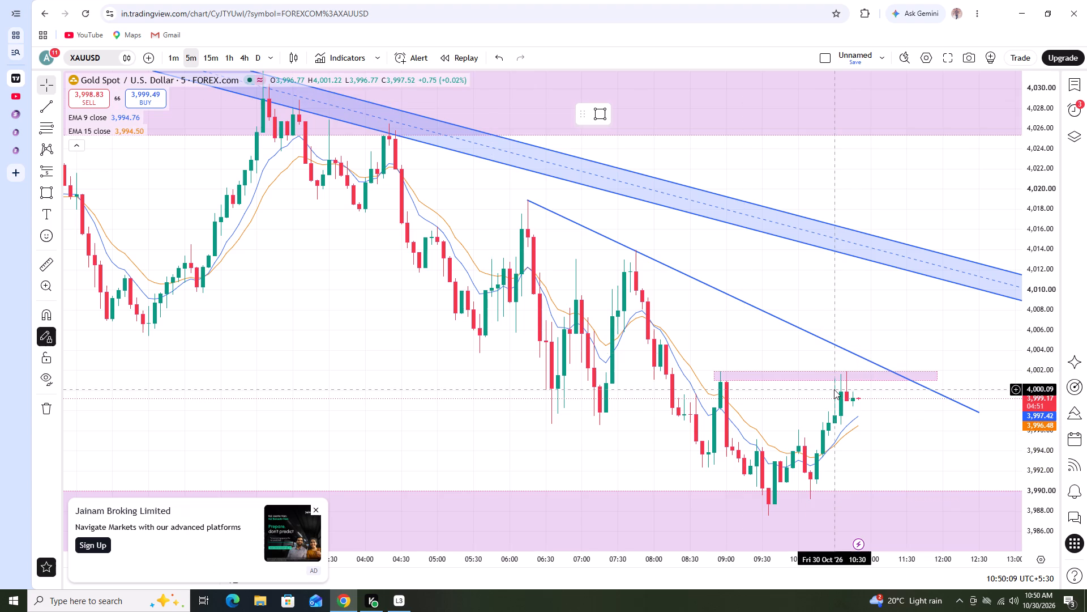
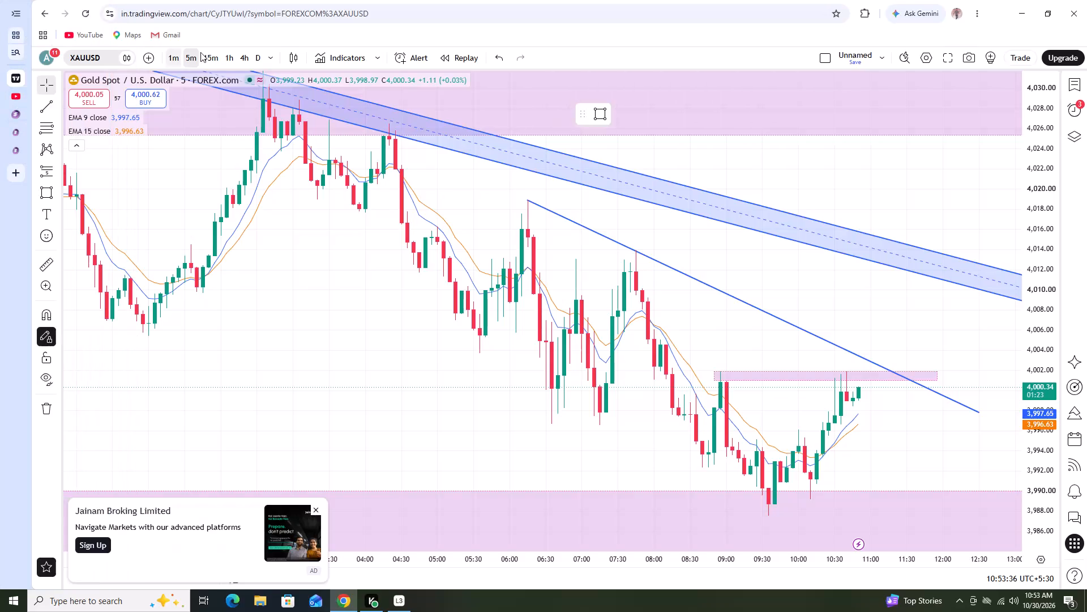
# Examine XAUUSD price action around the small supply zone and descending trend line on the 15-minute chart, followed by the 5-minute chart.
pyautogui.click(208, 51)
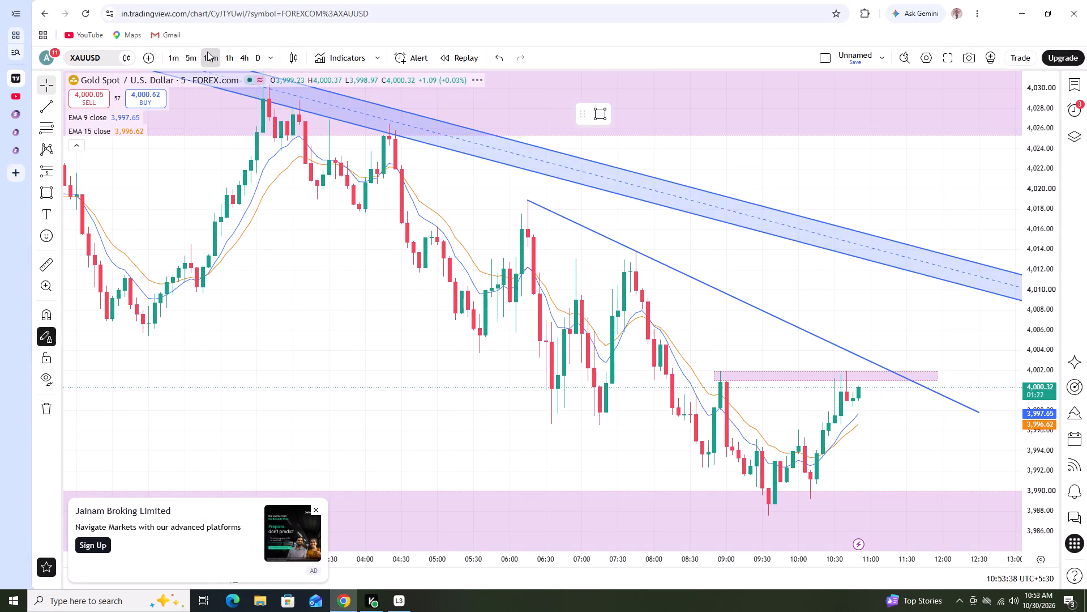
pyautogui.scroll(1, 859, 460)
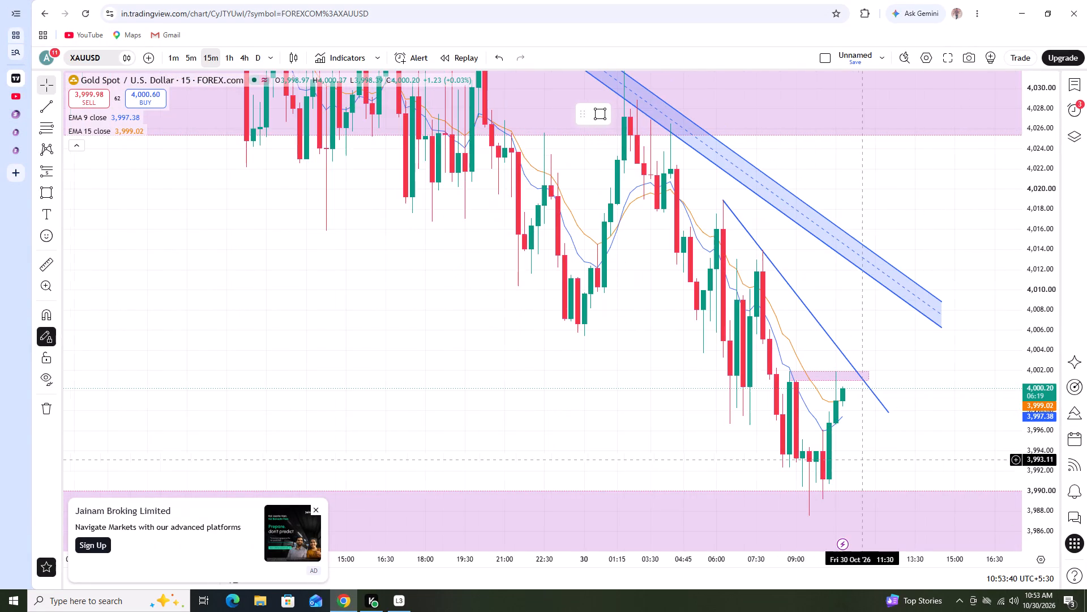
pyautogui.scroll(1, 859, 460)
pyautogui.scroll(-3, 1050, 380)
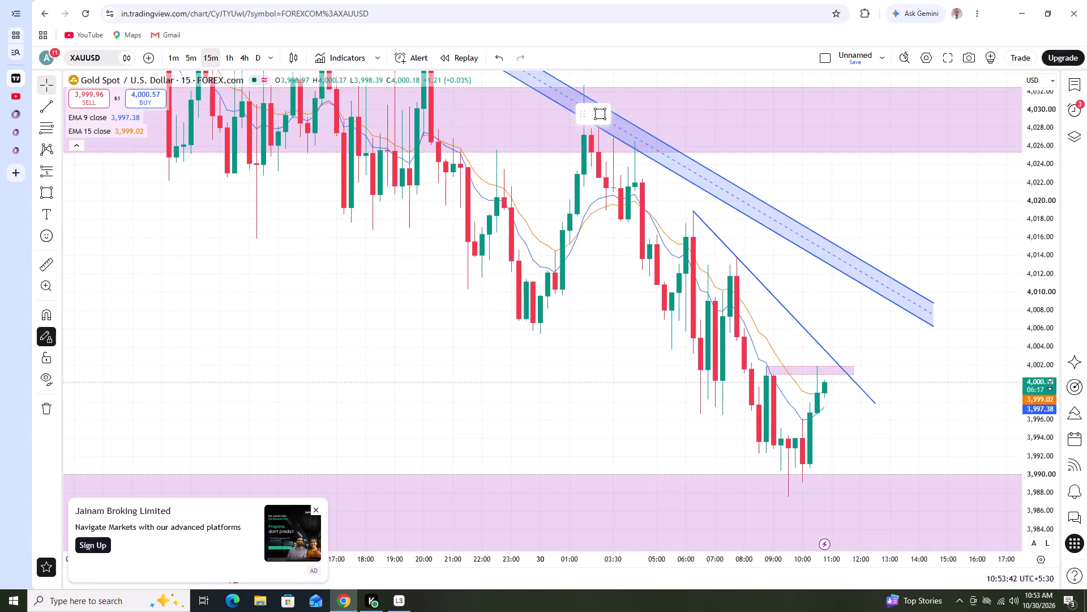
pyautogui.scroll(-4, 1050, 384)
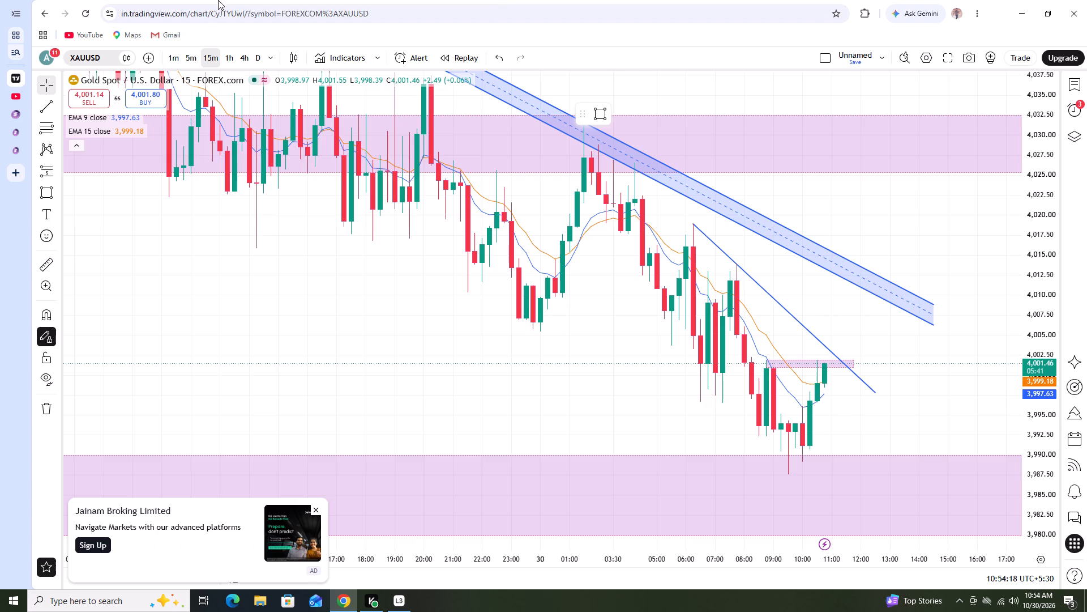
pyautogui.click(190, 56)
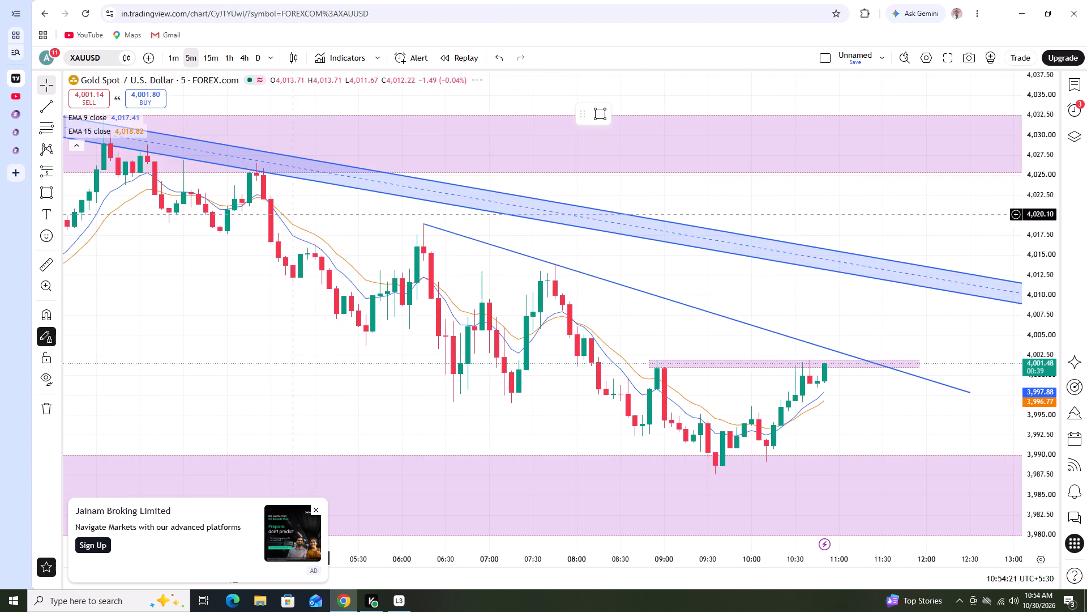
pyautogui.scroll(2, 1049, 362)
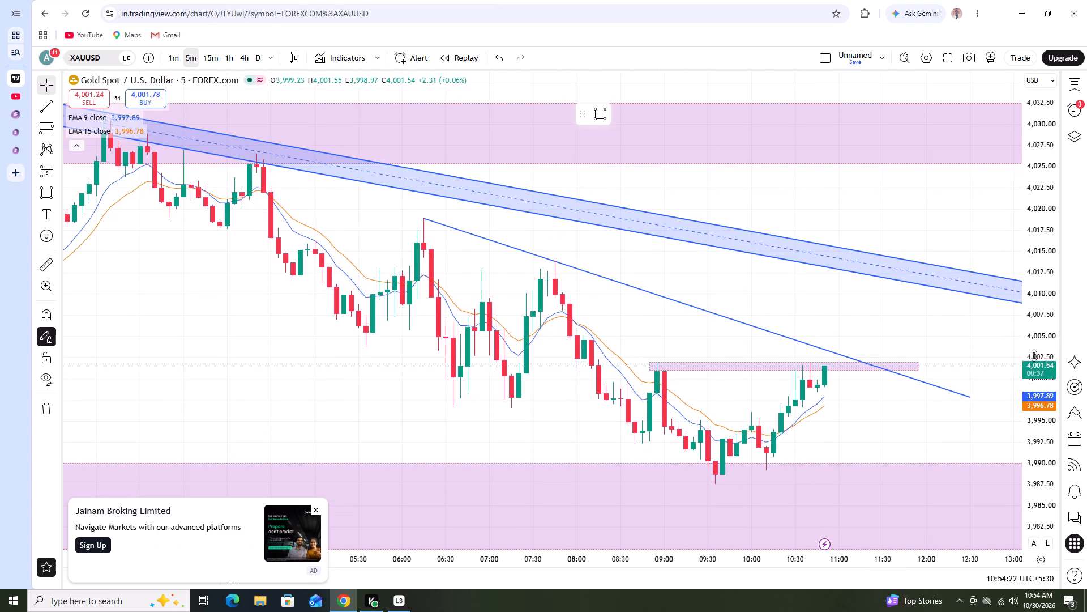
pyautogui.scroll(1, 1029, 353)
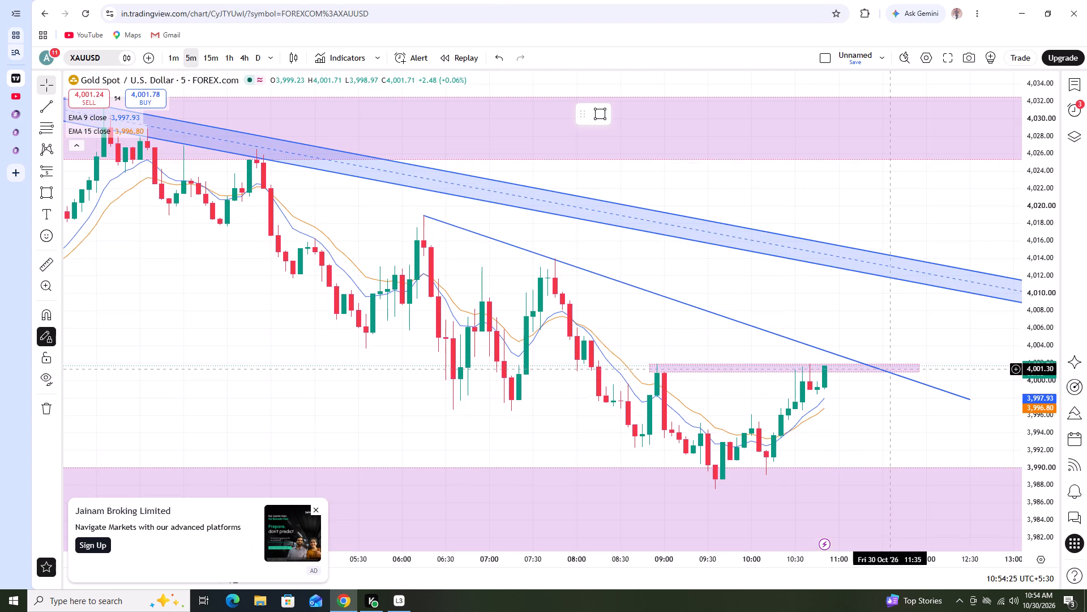
pyautogui.scroll(-2, 820, 388)
pyautogui.moveTo(882, 416); pyautogui.dragTo(862, 393)
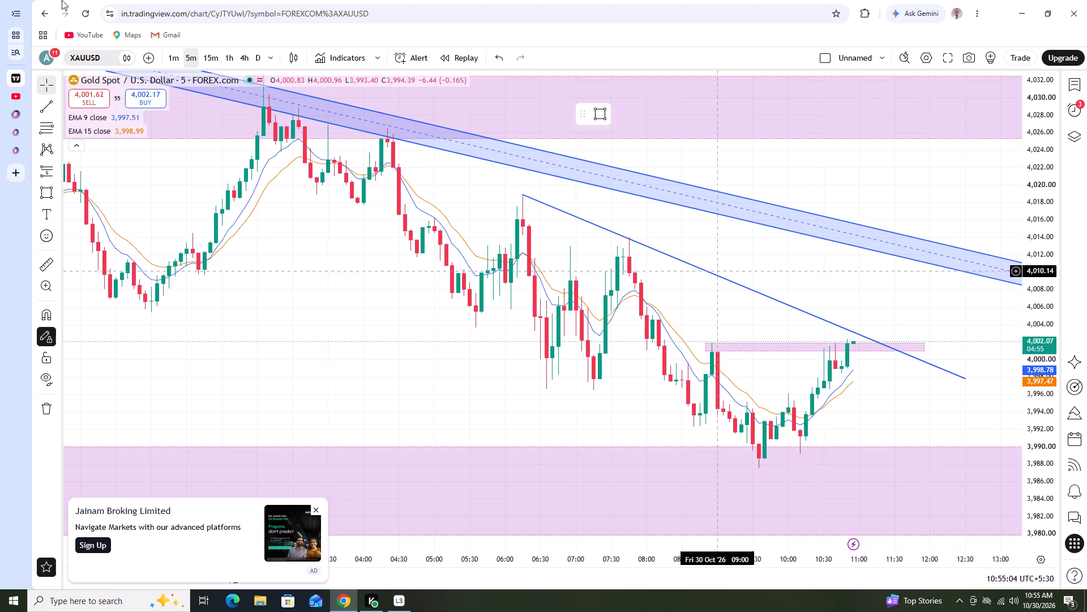
# Compare XAUUSD price against the descending trend line and larger zones on the 15-minute and 1-hour charts.
pyautogui.click(216, 62)
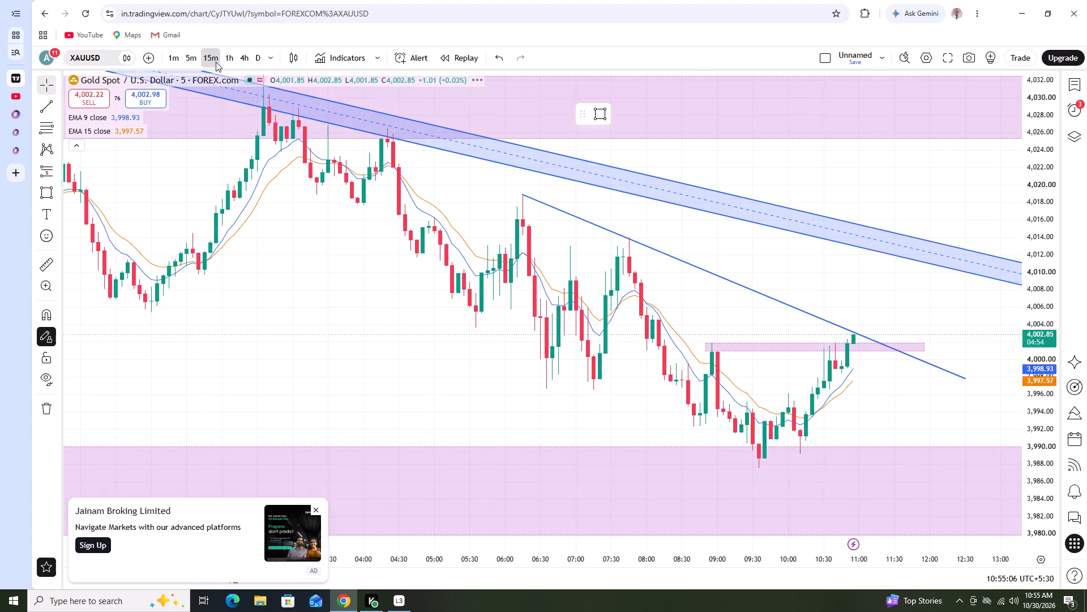
pyautogui.scroll(1, 785, 385)
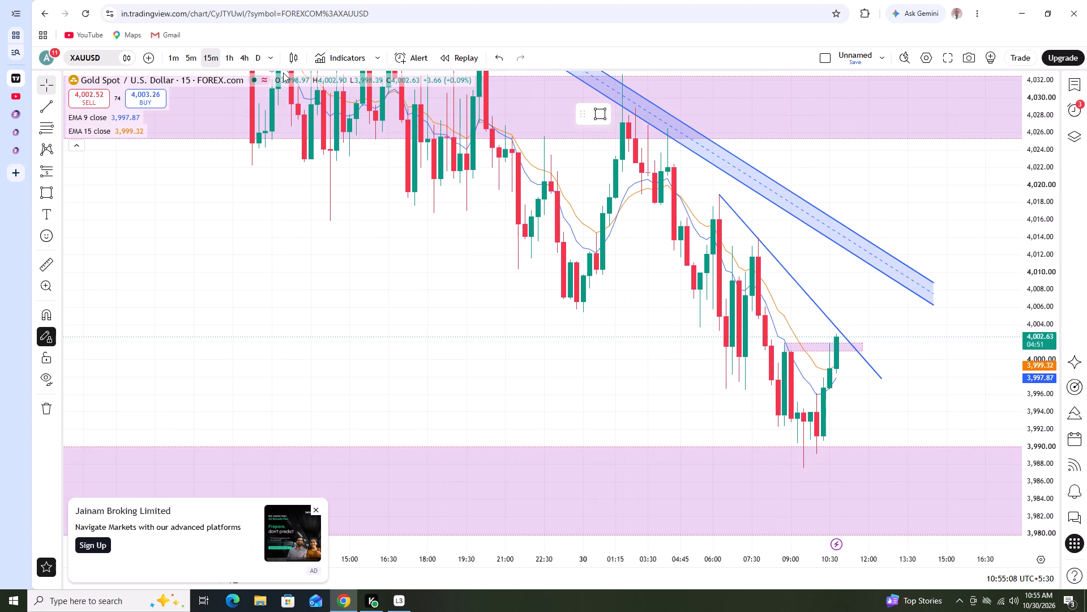
pyautogui.click(232, 60)
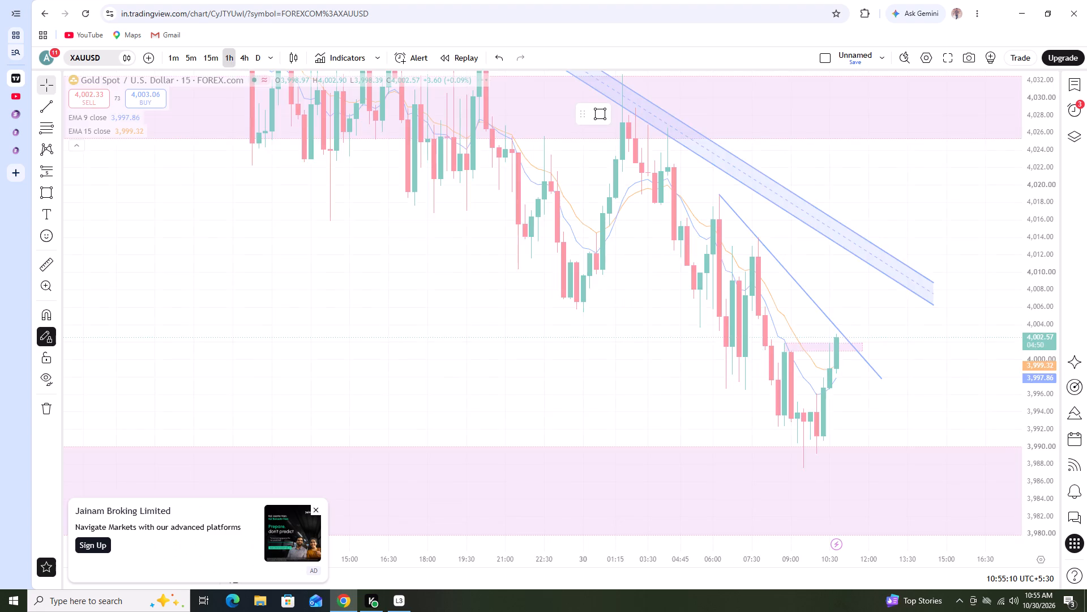
pyautogui.scroll(1, 696, 316)
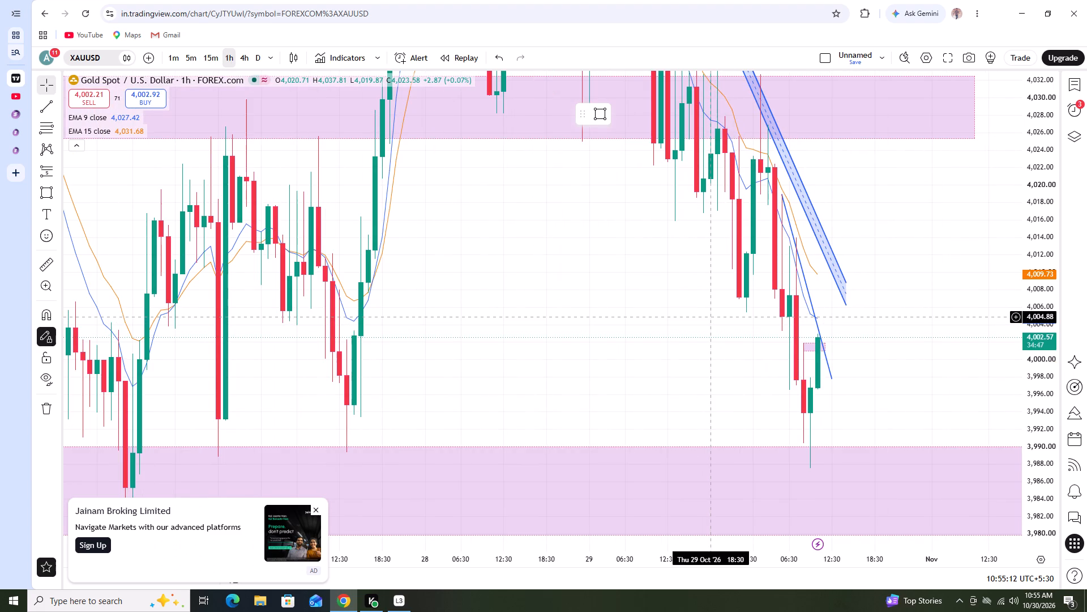
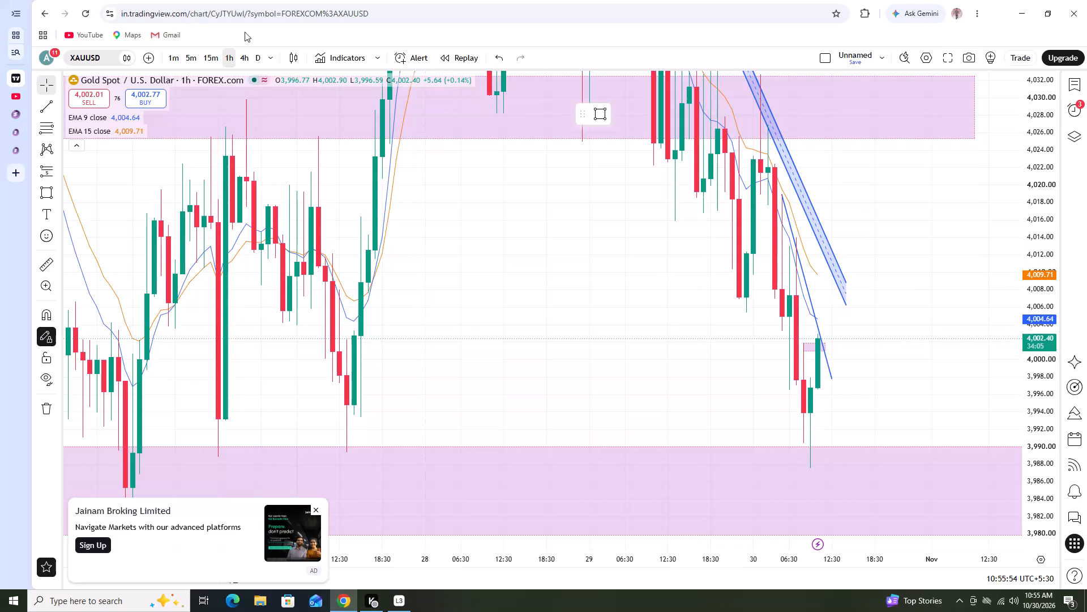
# Examine XAUUSD price at the small supply zone and descending trend line on the 15-minute chart, followed by the 5-minute chart.
pyautogui.click(211, 57)
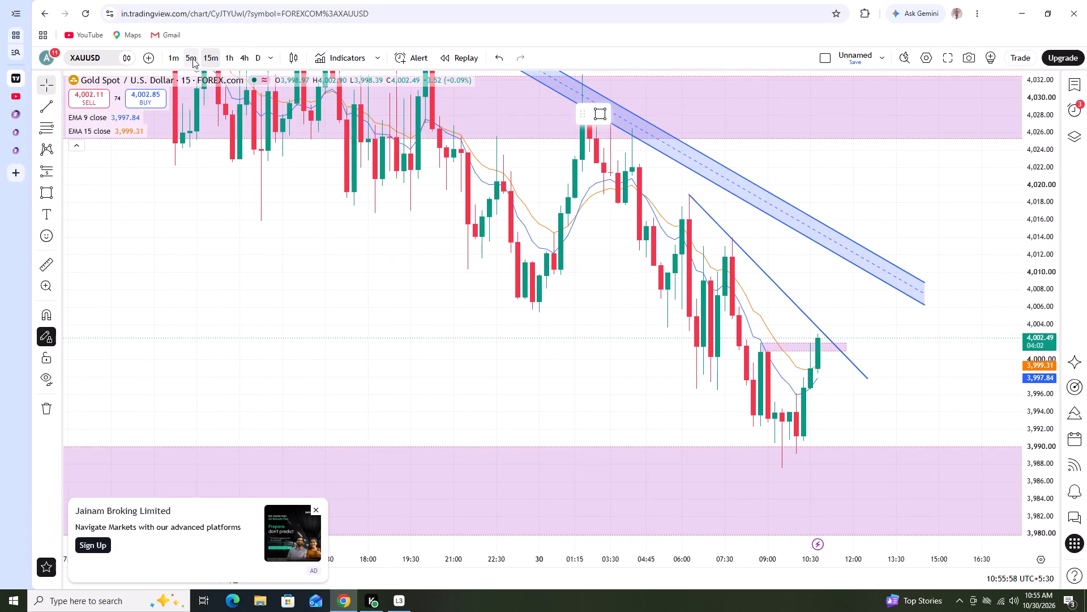
pyautogui.click(191, 54)
pyautogui.scroll(-3, 602, 327)
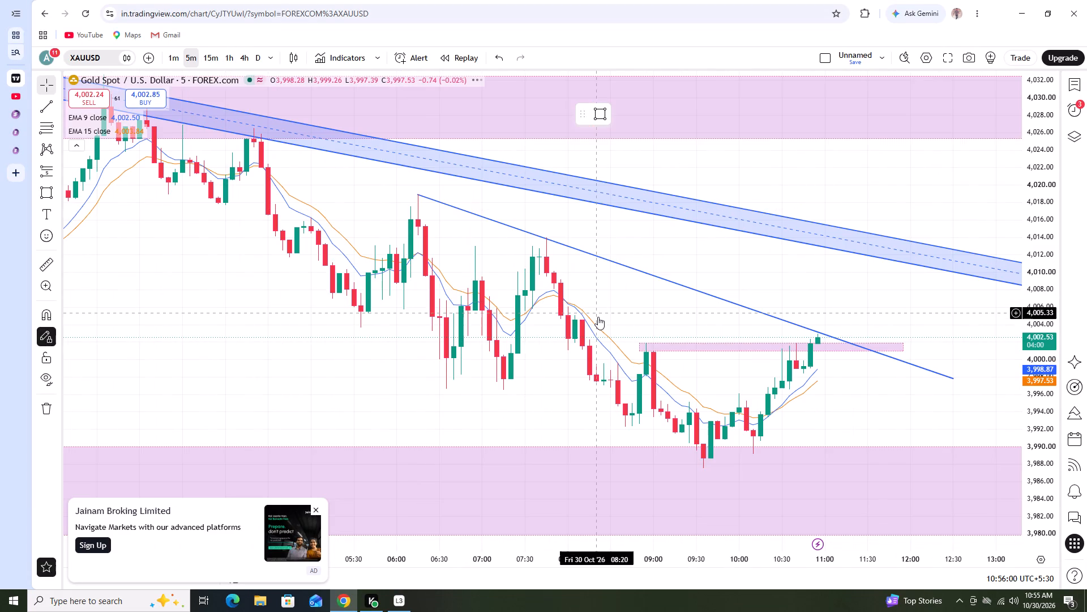
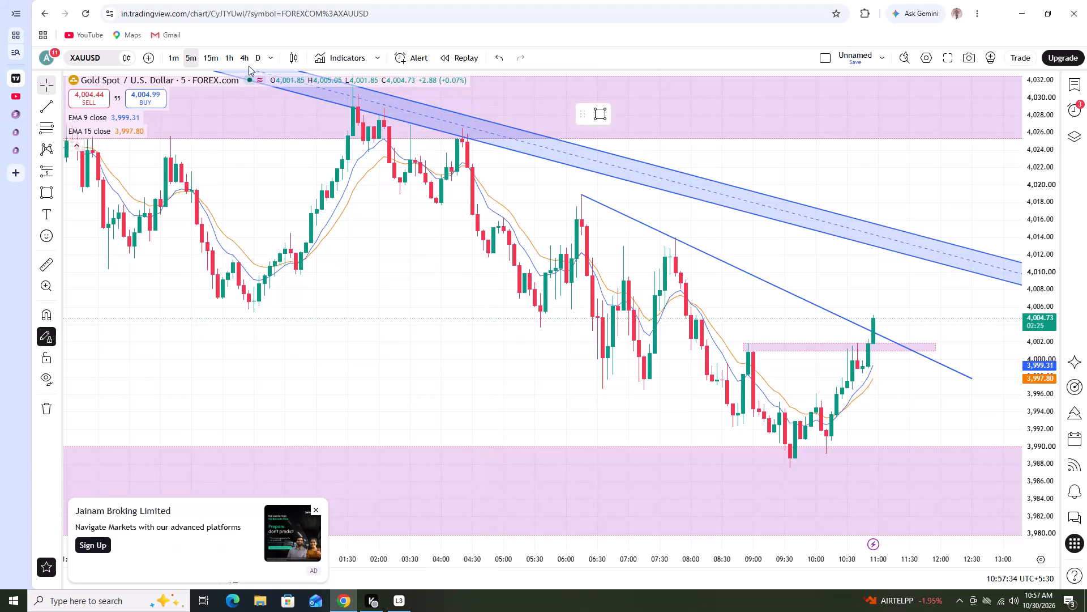
# Examine XAUUSD on the 1-hour chart around the demand zone, the small supply zone and the descending trend lines.
pyautogui.click(232, 59)
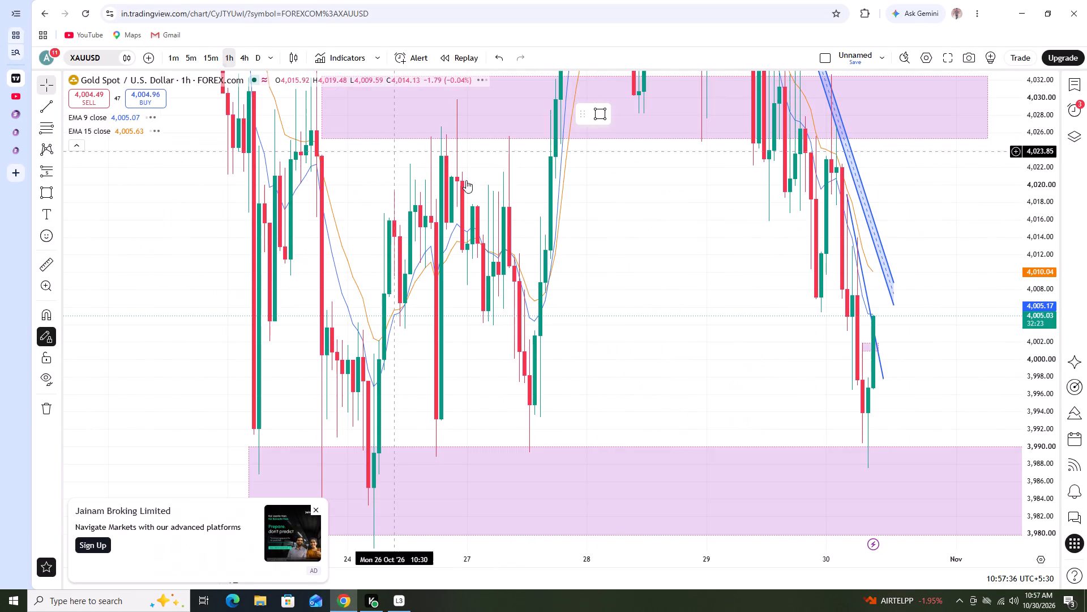
pyautogui.scroll(2, 633, 294)
pyautogui.scroll(2, 759, 396)
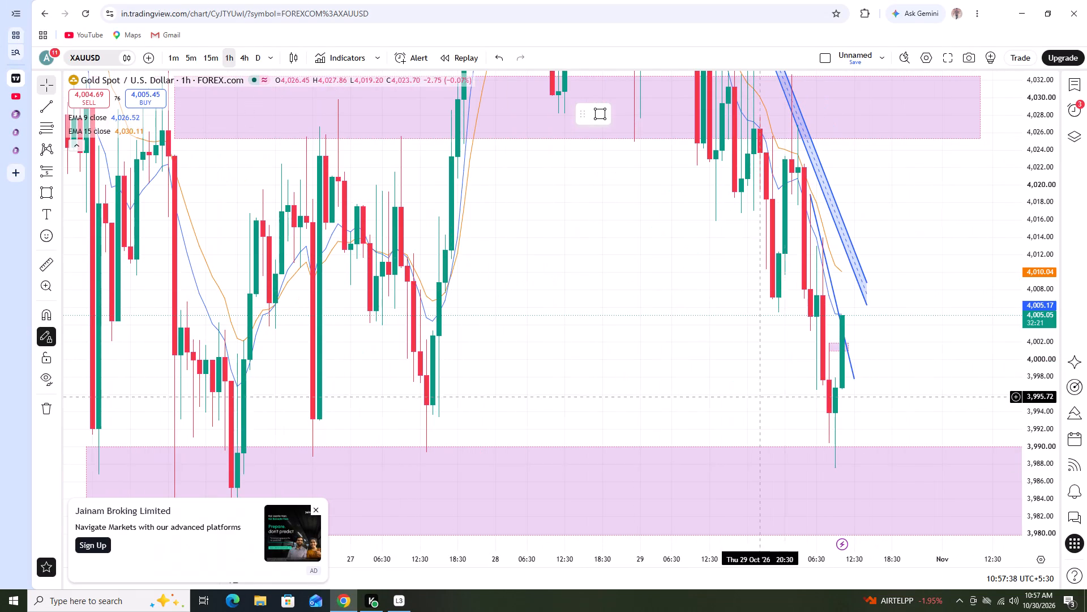
pyautogui.scroll(-15, 1043, 268)
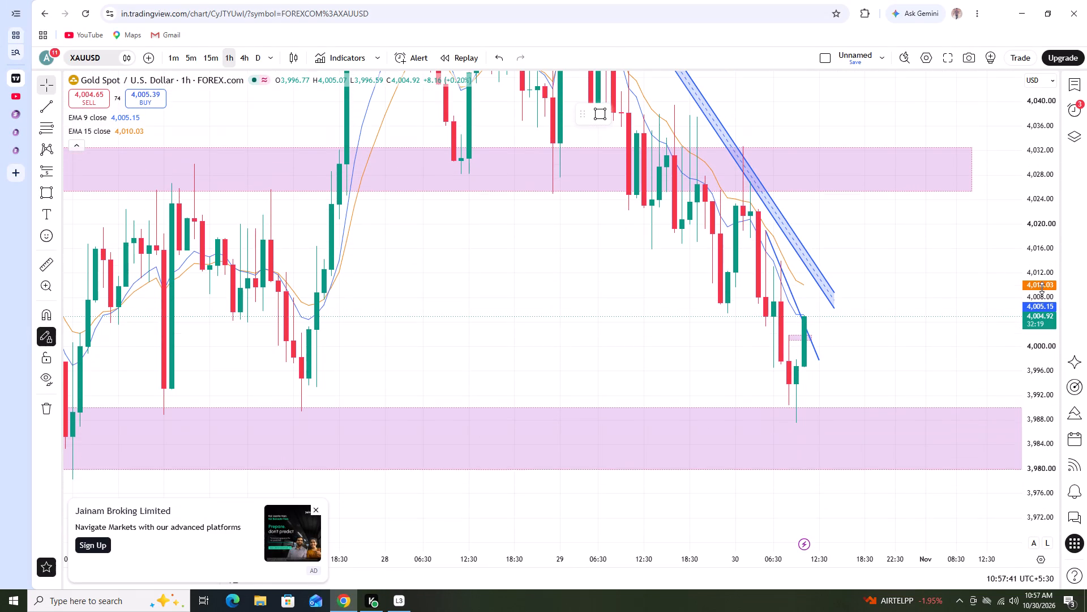
pyautogui.scroll(-4, 1042, 288)
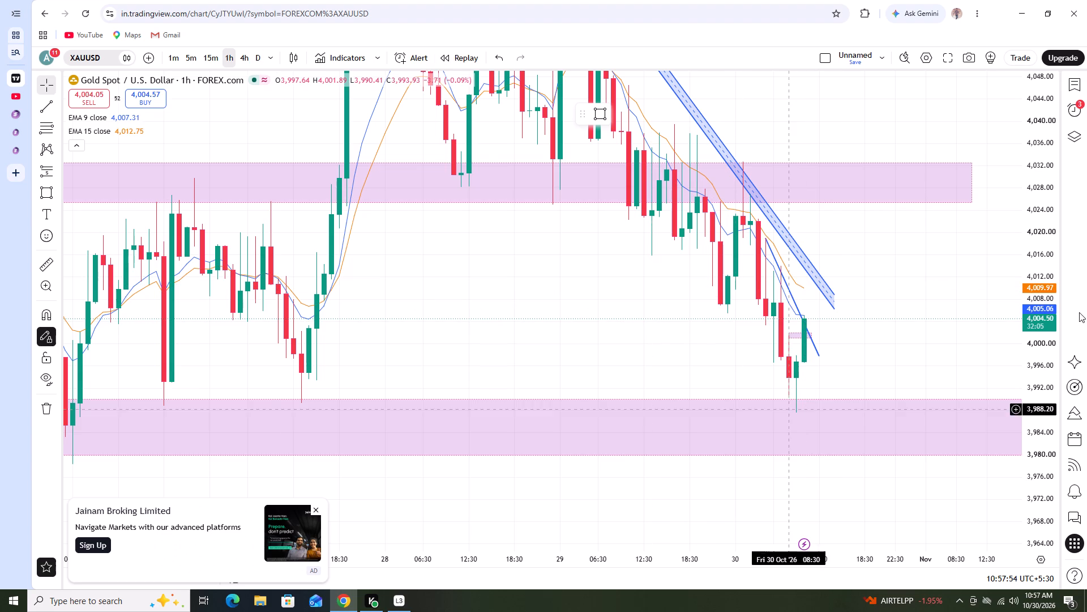
pyautogui.scroll(-4, 1050, 311)
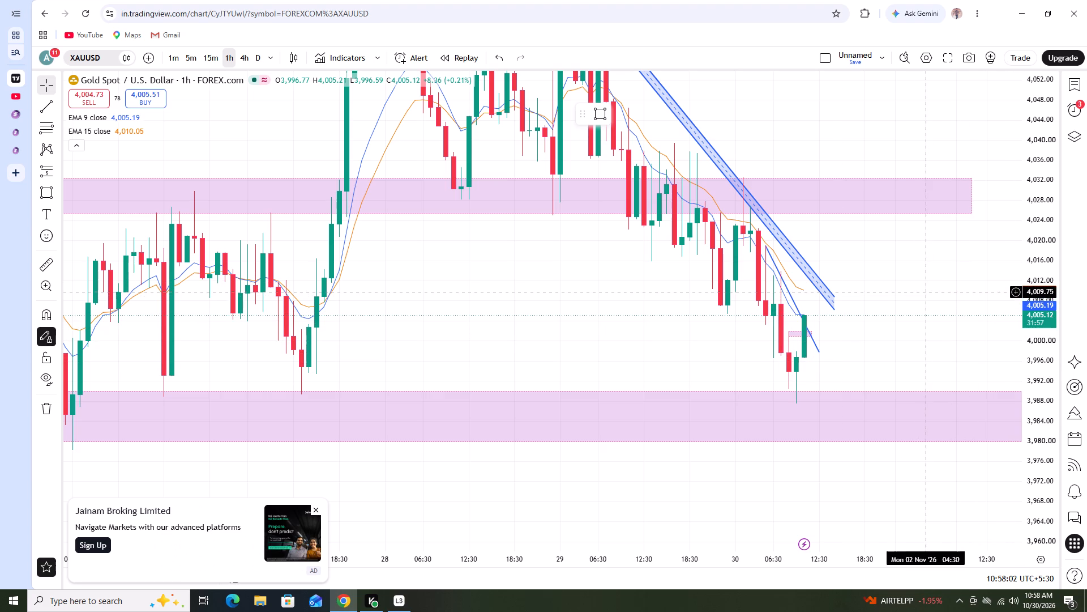
# Delete the short descending trend line crossing the small supply zone on the 15-minute XAUUSD chart.
pyautogui.click(206, 52)
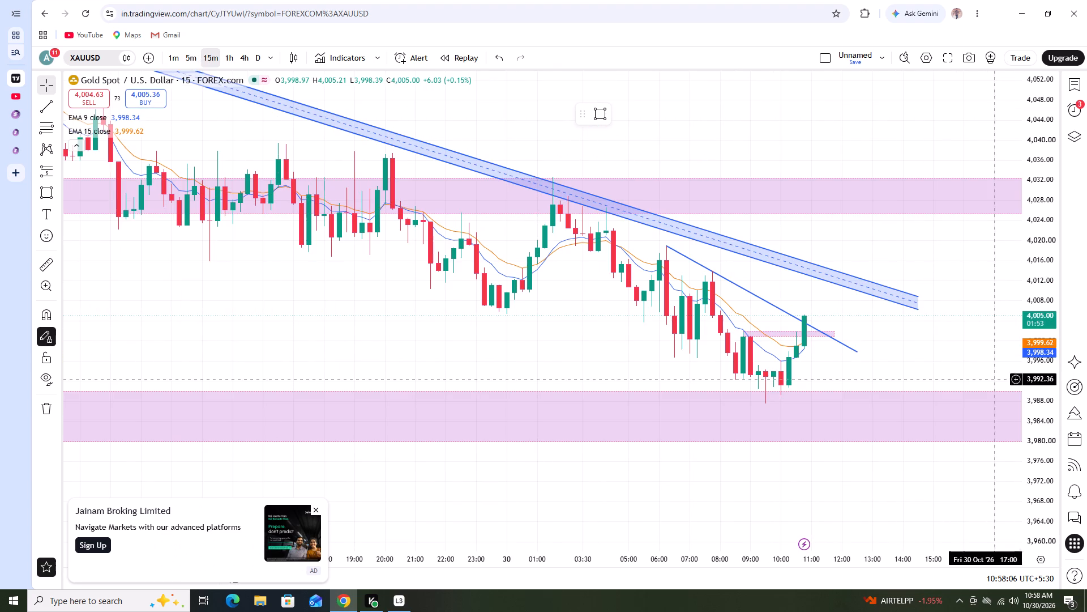
pyautogui.click(858, 355)
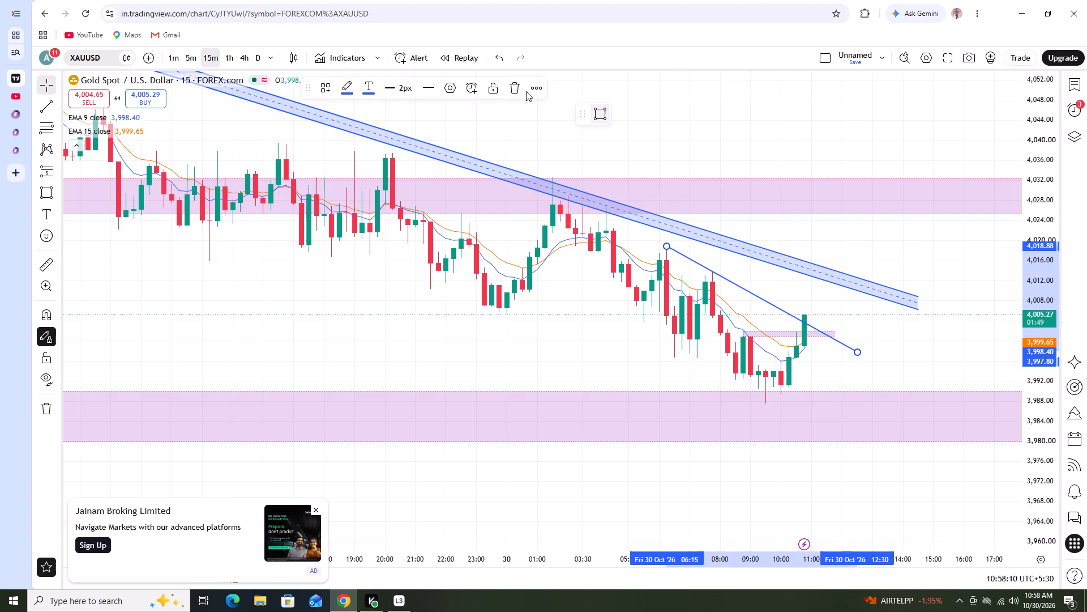
pyautogui.click(516, 90)
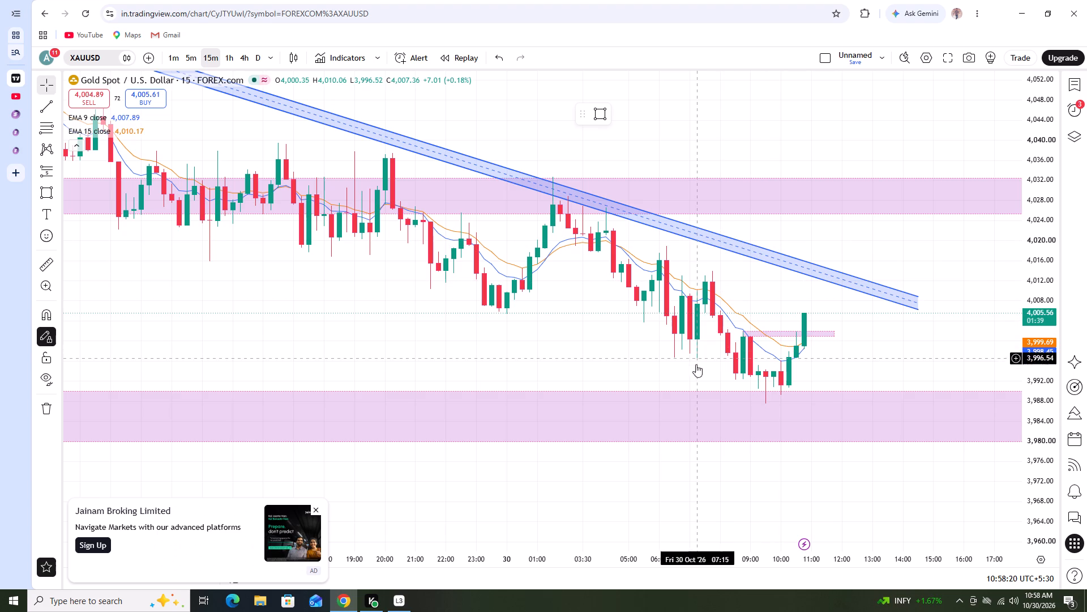
# Reset the 15-minute XAUUSD chart view and examine price against the descending channel and the supply and demand zones.
pyautogui.scroll(-1, 696, 373)
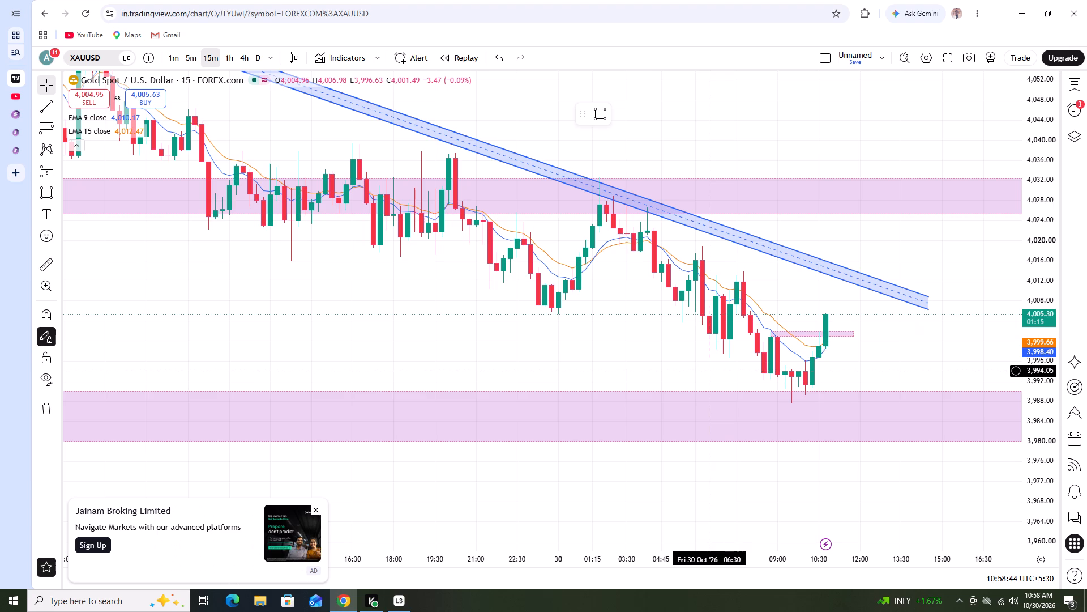
pyautogui.scroll(-4, 806, 383)
pyautogui.scroll(3, 865, 401)
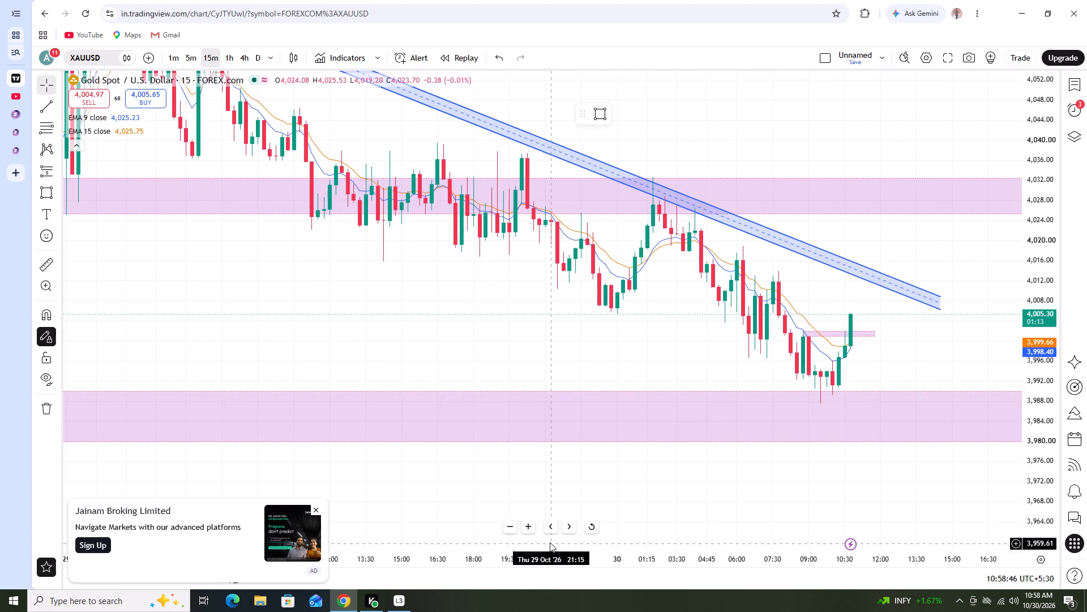
pyautogui.click(593, 528)
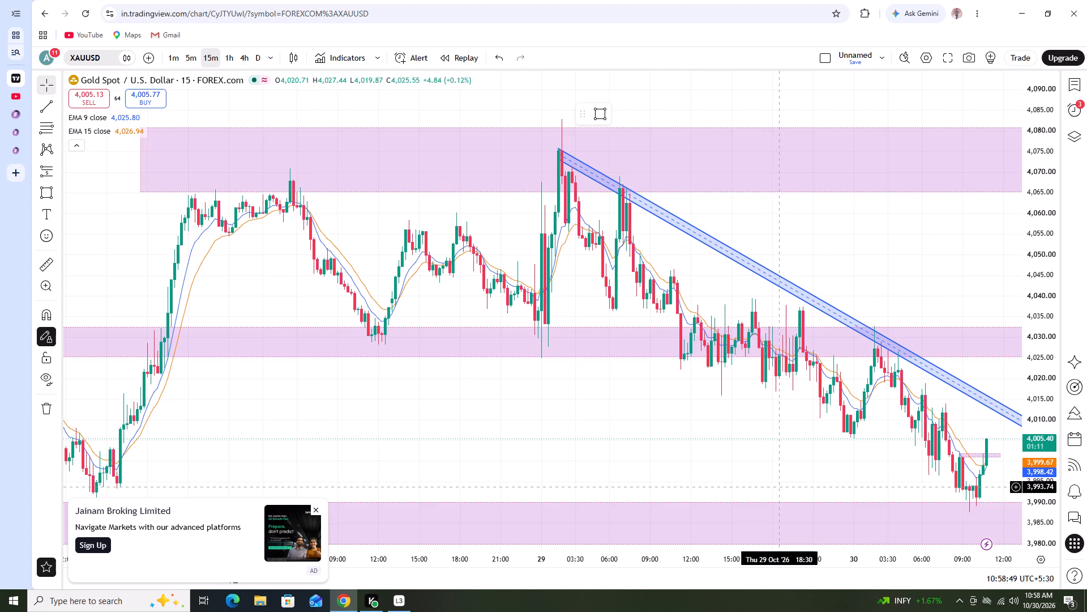
pyautogui.scroll(2, 790, 461)
pyautogui.moveTo(755, 460); pyautogui.dragTo(552, 407)
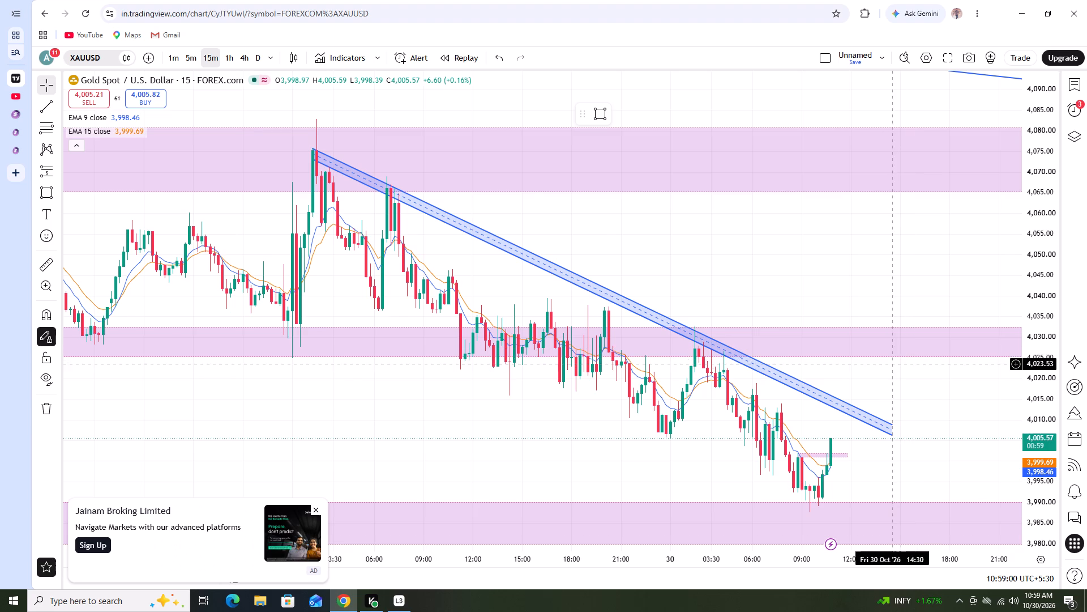
pyautogui.scroll(-3, 909, 368)
pyautogui.scroll(1, 909, 367)
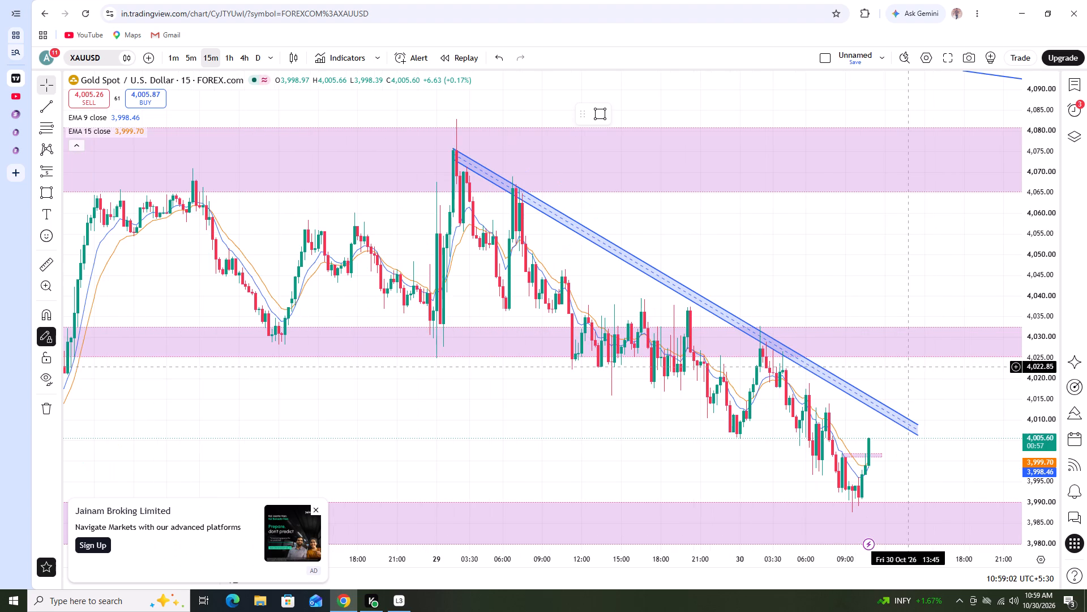
pyautogui.scroll(1, 714, 403)
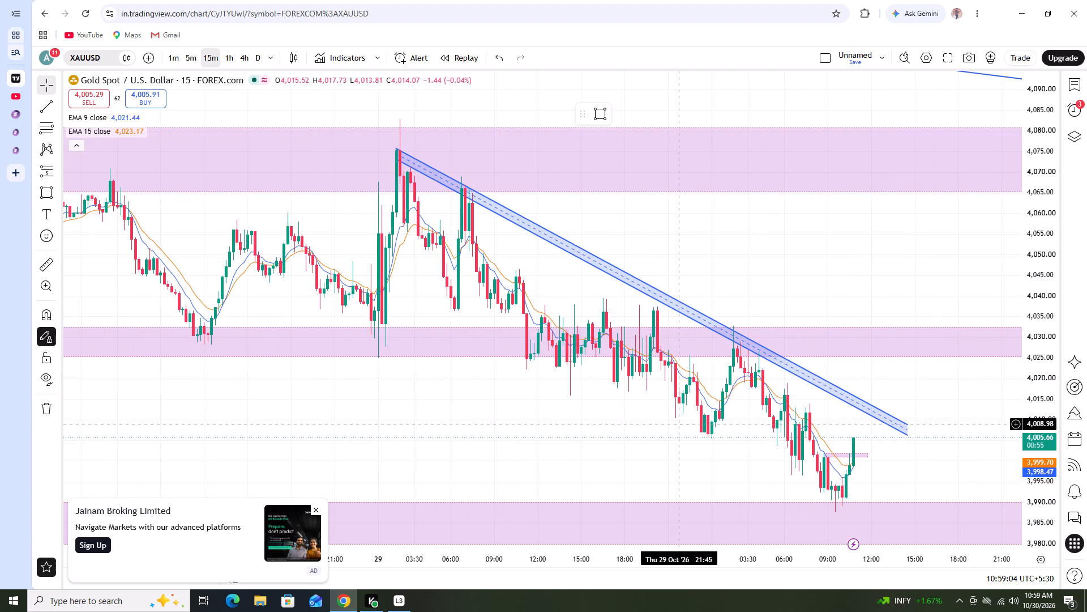
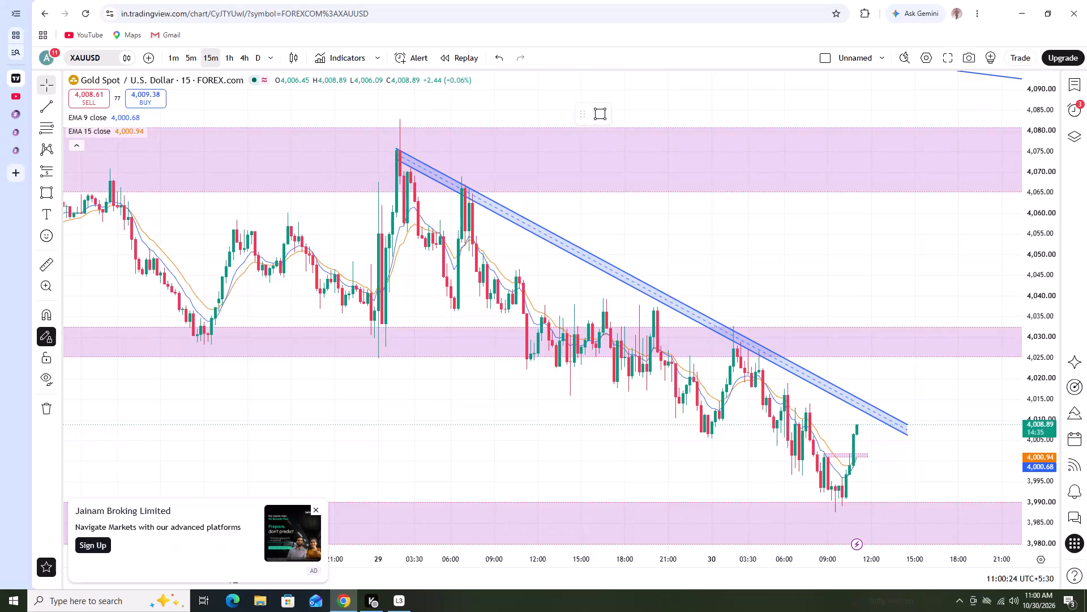
# Extend the descending channel's lower end on the 15-minute XAUUSD chart to about 4,003 near 16:15 on 30 Oct.
pyautogui.scroll(1, 886, 463)
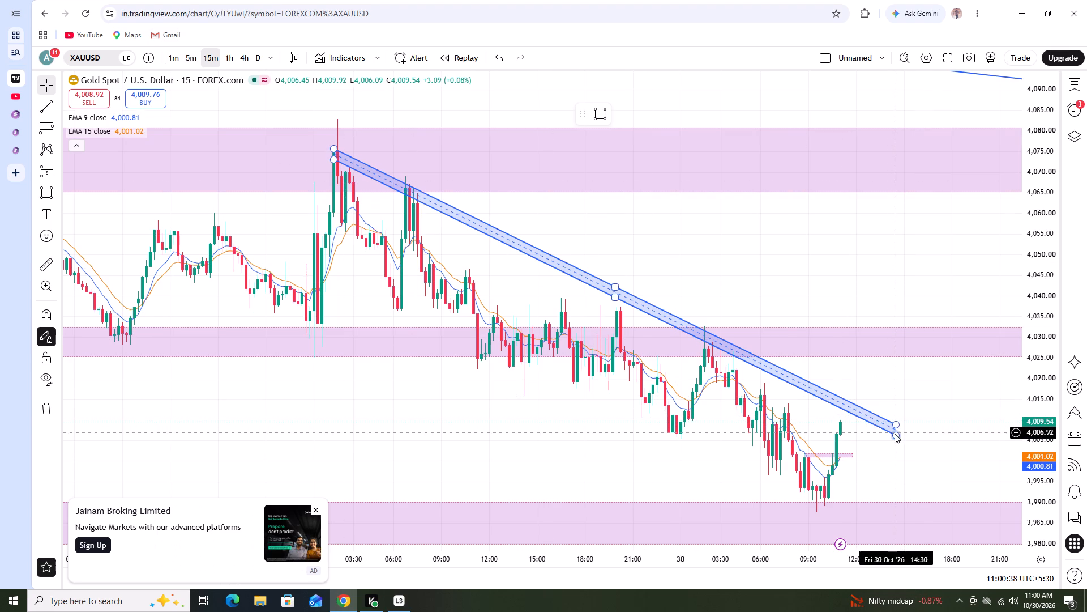
pyautogui.moveTo(895, 433); pyautogui.dragTo(900, 442)
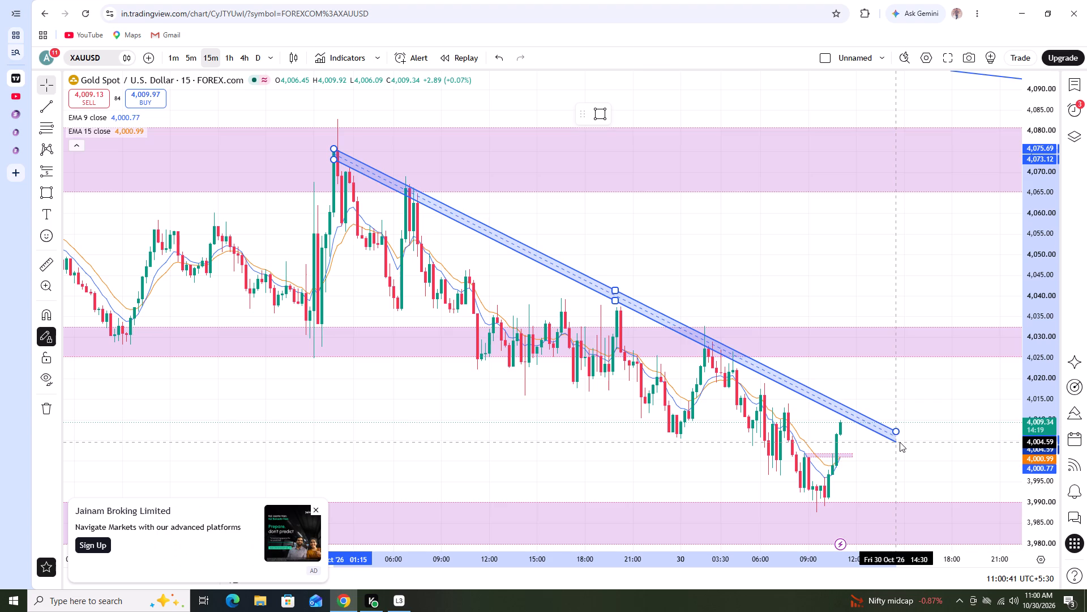
pyautogui.moveTo(900, 442); pyautogui.dragTo(905, 443)
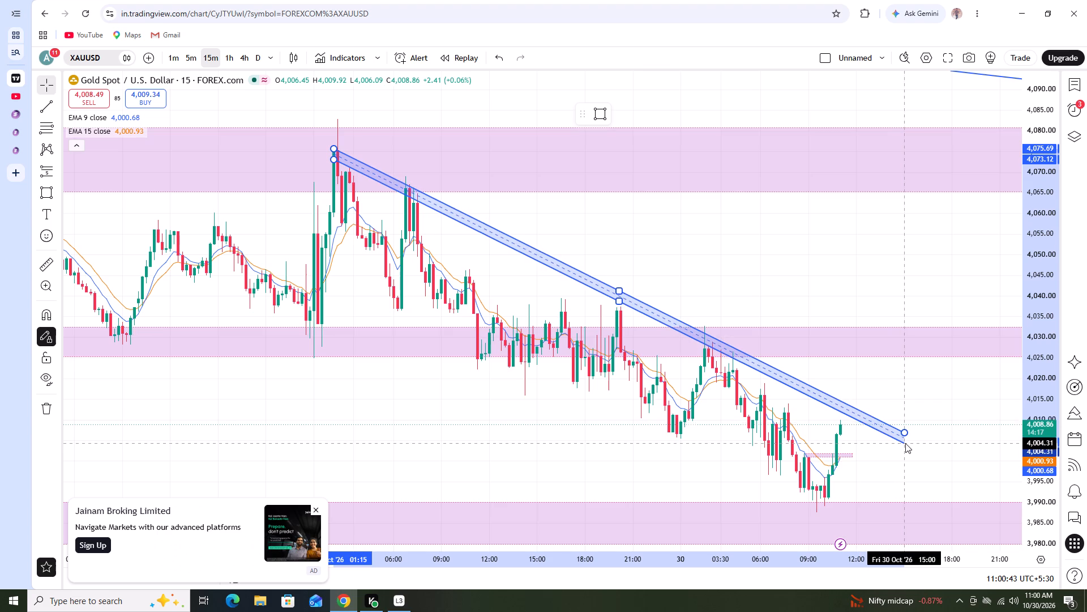
pyautogui.moveTo(905, 443); pyautogui.dragTo(914, 449)
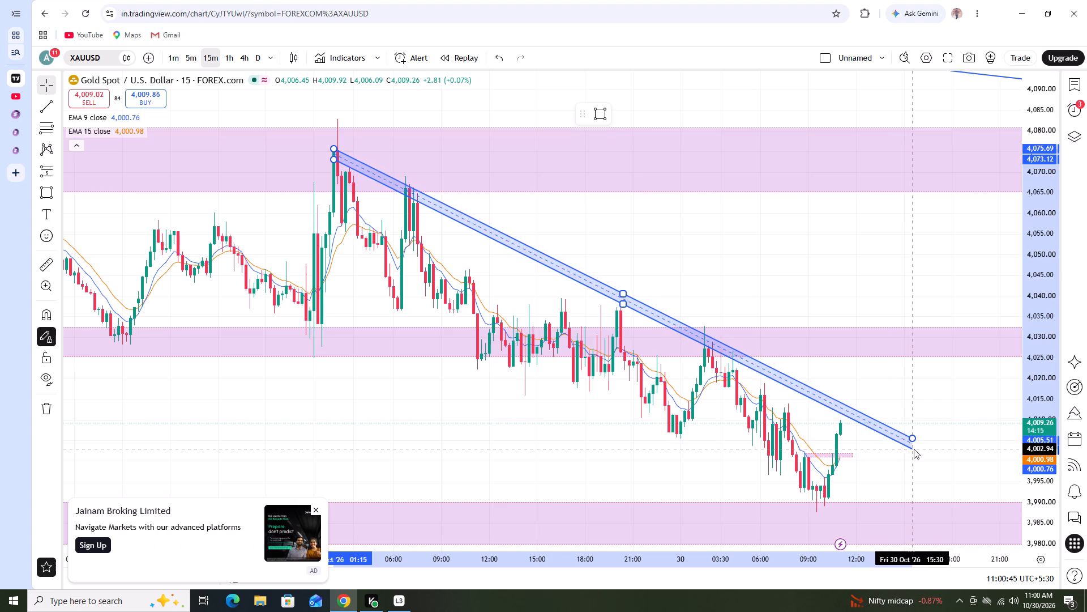
pyautogui.moveTo(914, 449); pyautogui.dragTo(914, 450)
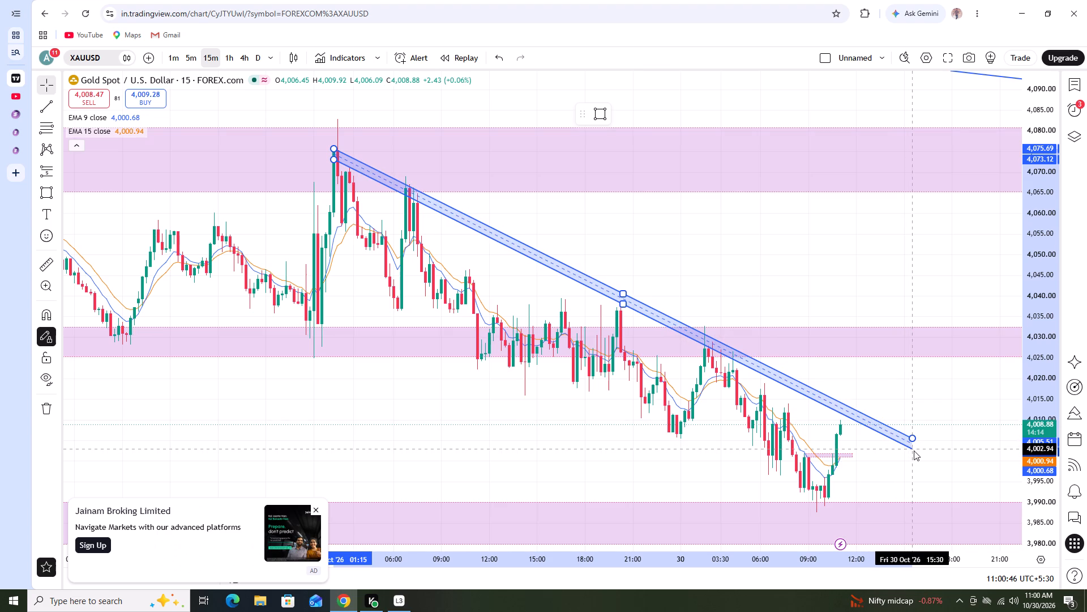
pyautogui.moveTo(914, 450); pyautogui.dragTo(926, 447)
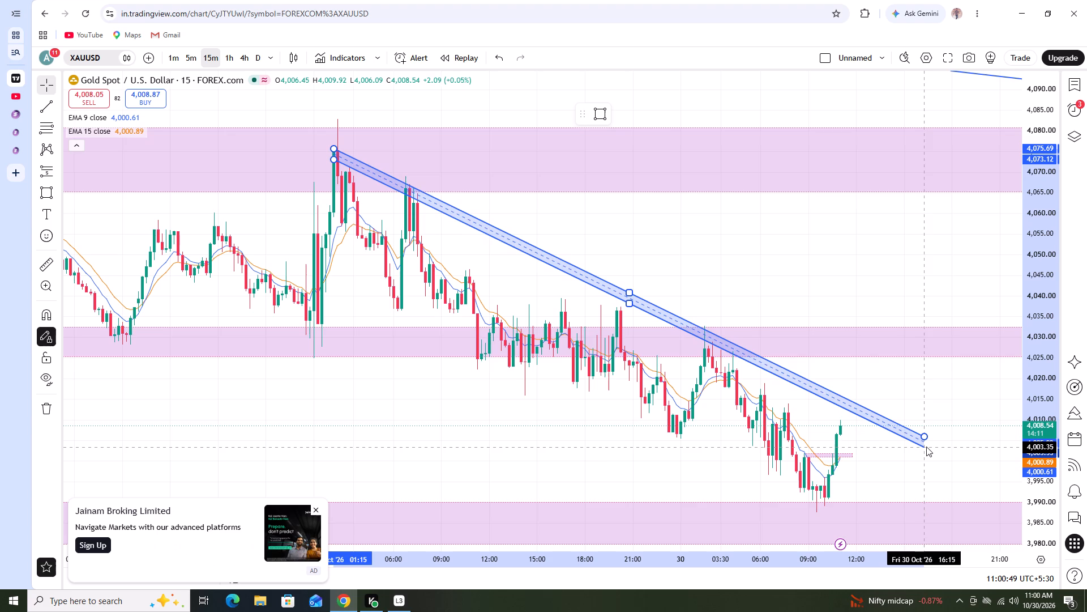
pyautogui.moveTo(926, 447); pyautogui.dragTo(927, 448)
pyautogui.click(425, 359)
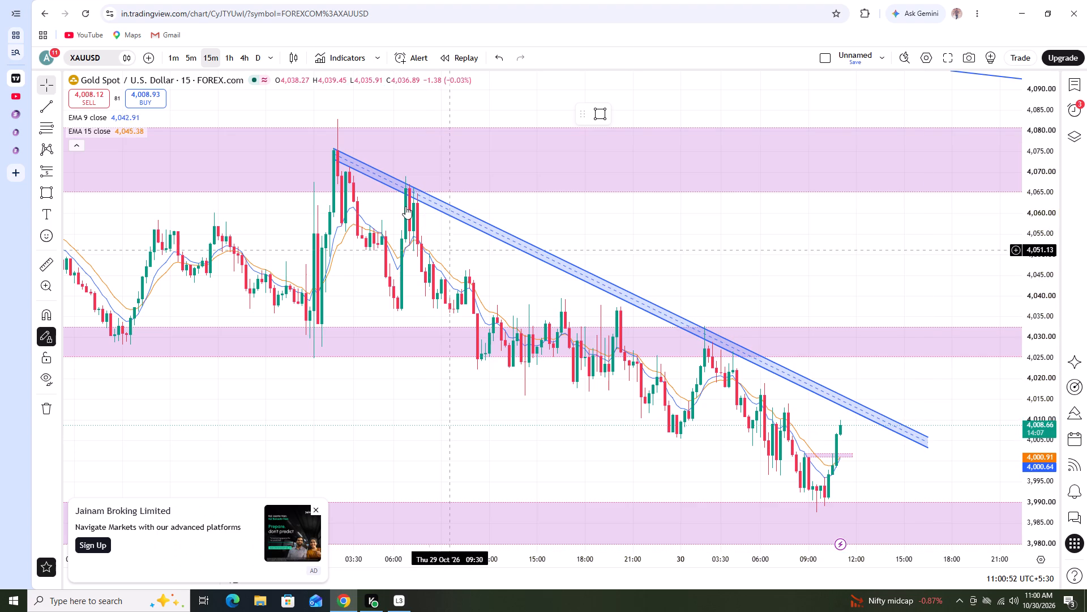
# Delete the small supply zone near 4,001 on the 5-minute XAUUSD chart.
pyautogui.click(190, 59)
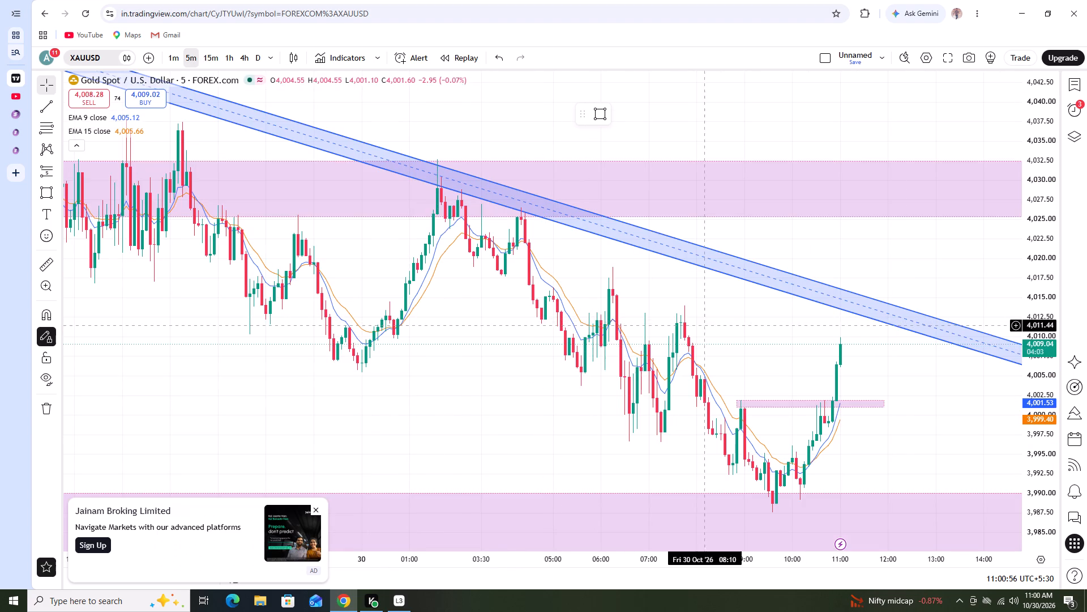
pyautogui.scroll(-5, 1042, 352)
pyautogui.scroll(-3, 911, 366)
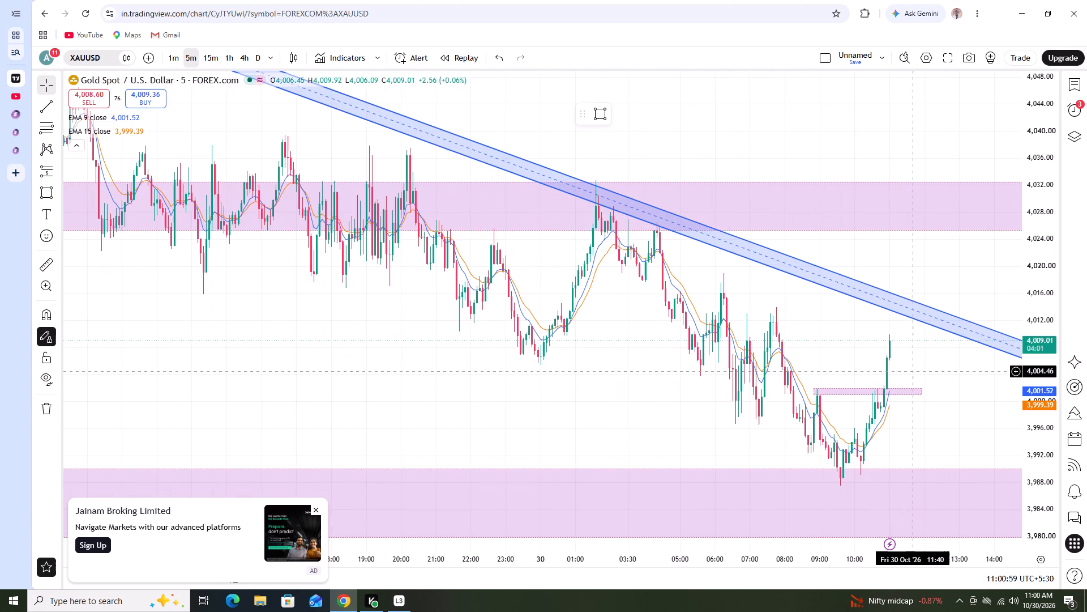
pyautogui.click(914, 391)
pyautogui.click(918, 393)
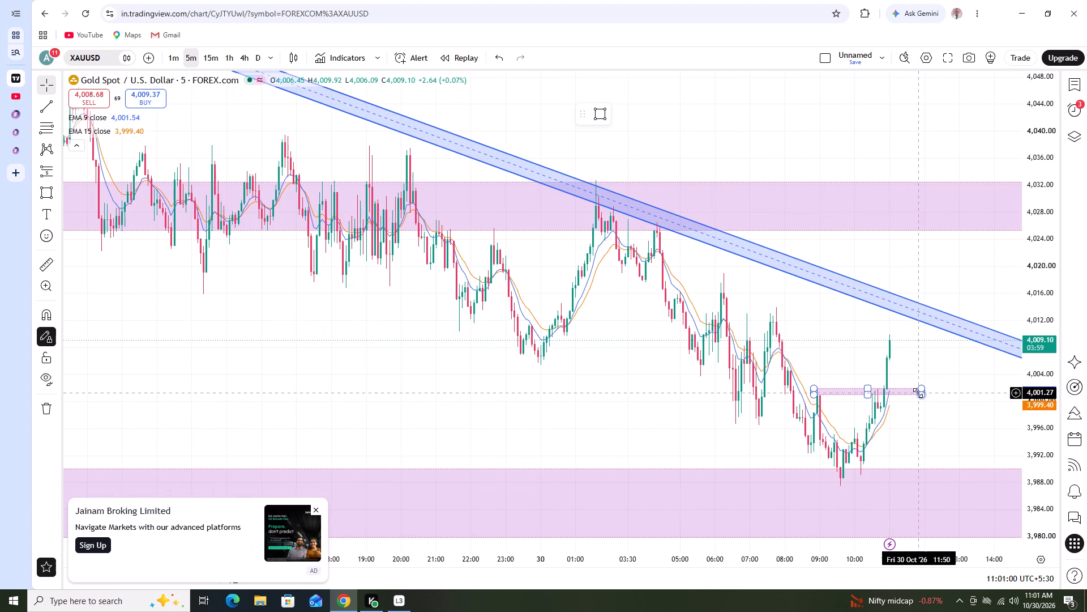
pyautogui.click(541, 87)
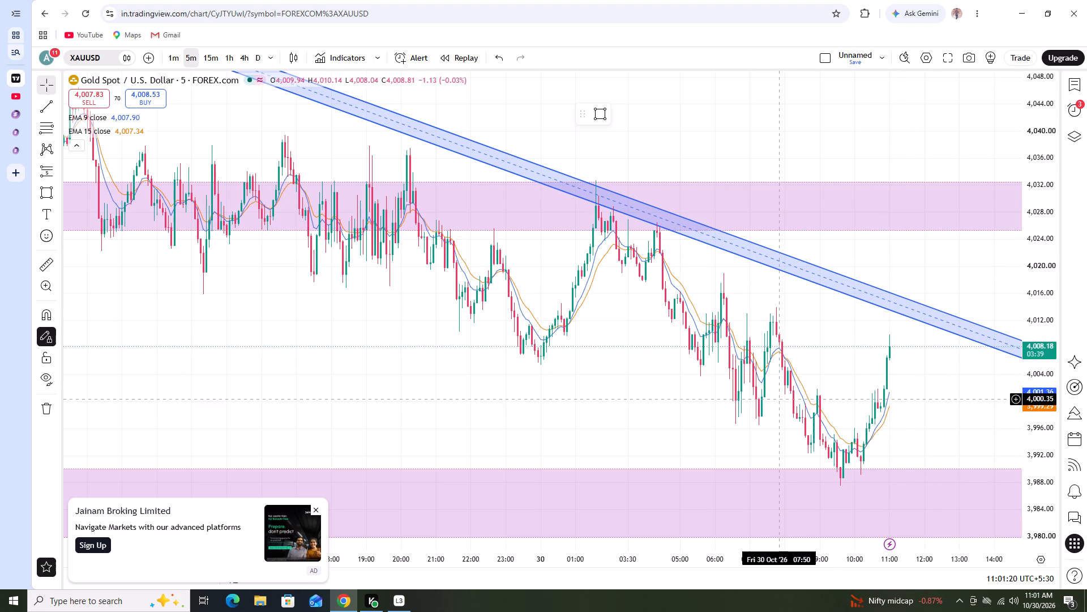
# Compare XAUUSD on the 5-minute and 15-minute charts, examining price against the descending channel and the supply and demand zones.
pyautogui.scroll(2, 917, 426)
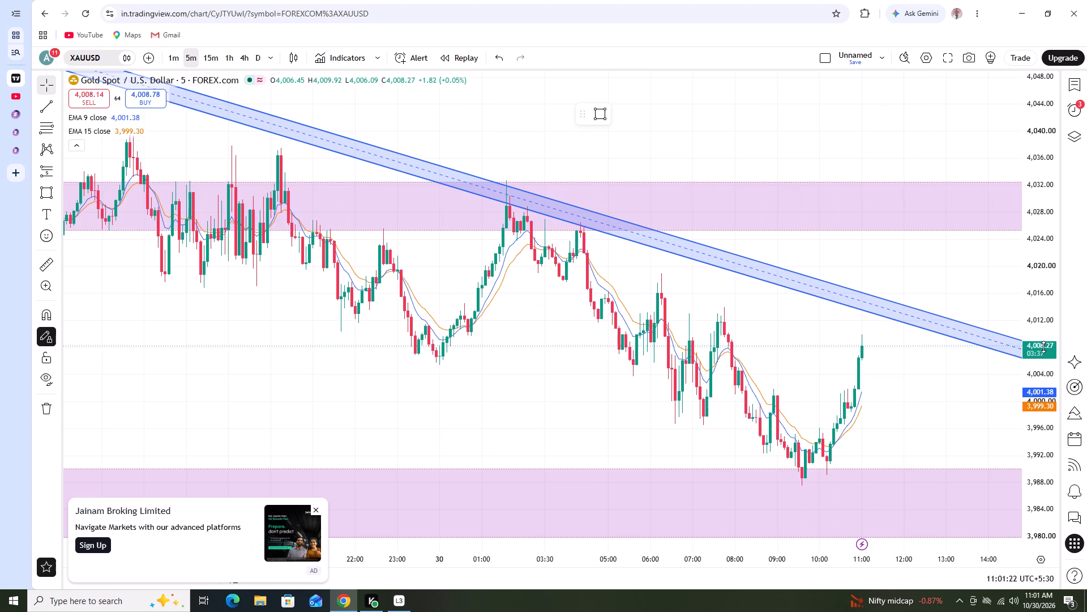
pyautogui.scroll(-2, 1042, 360)
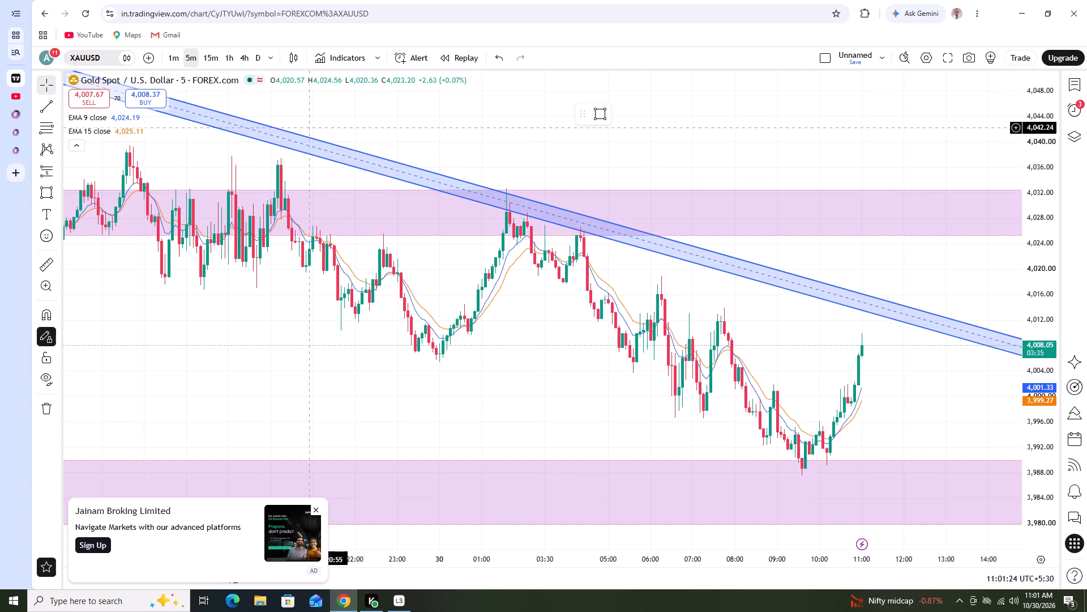
pyautogui.click(208, 54)
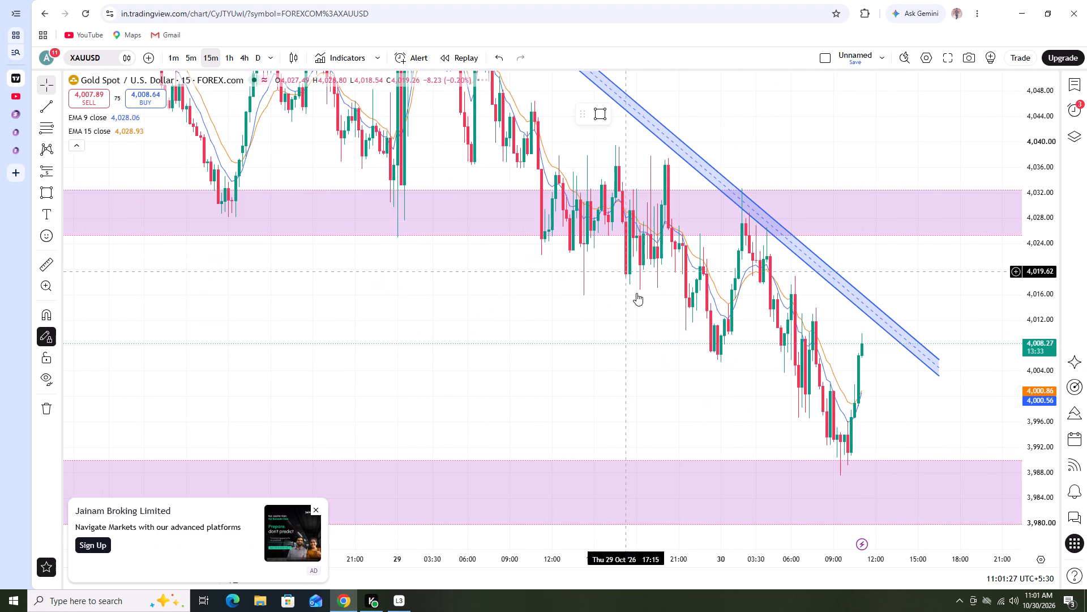
pyautogui.scroll(2, 646, 321)
pyautogui.scroll(-4, 1042, 320)
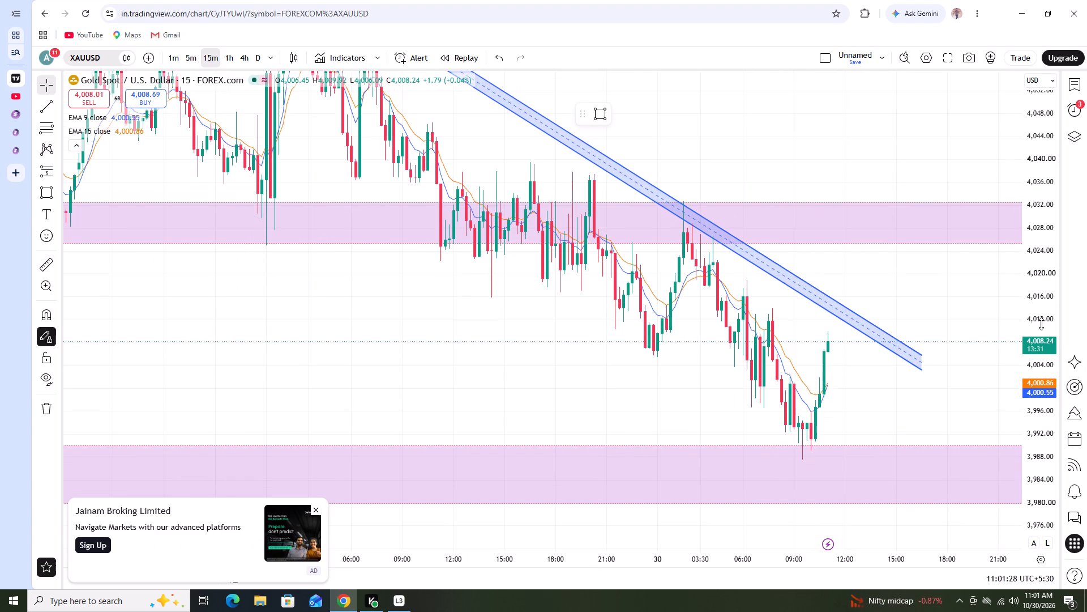
pyautogui.scroll(-1, 1042, 324)
pyautogui.click(188, 52)
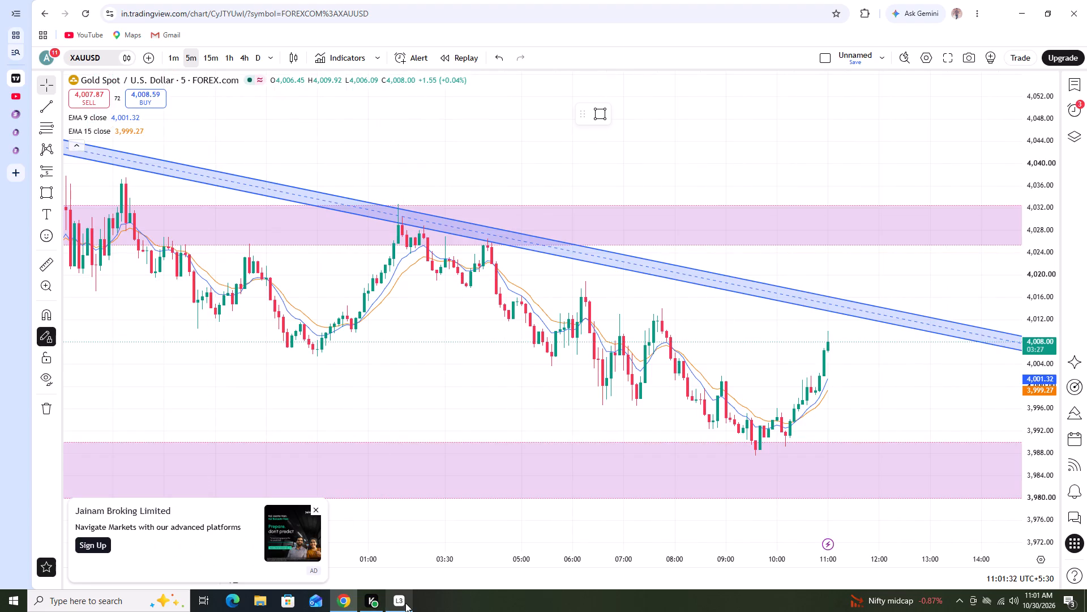
# Switch to Loggy3 to check the recording session.
pyautogui.click(405, 603)
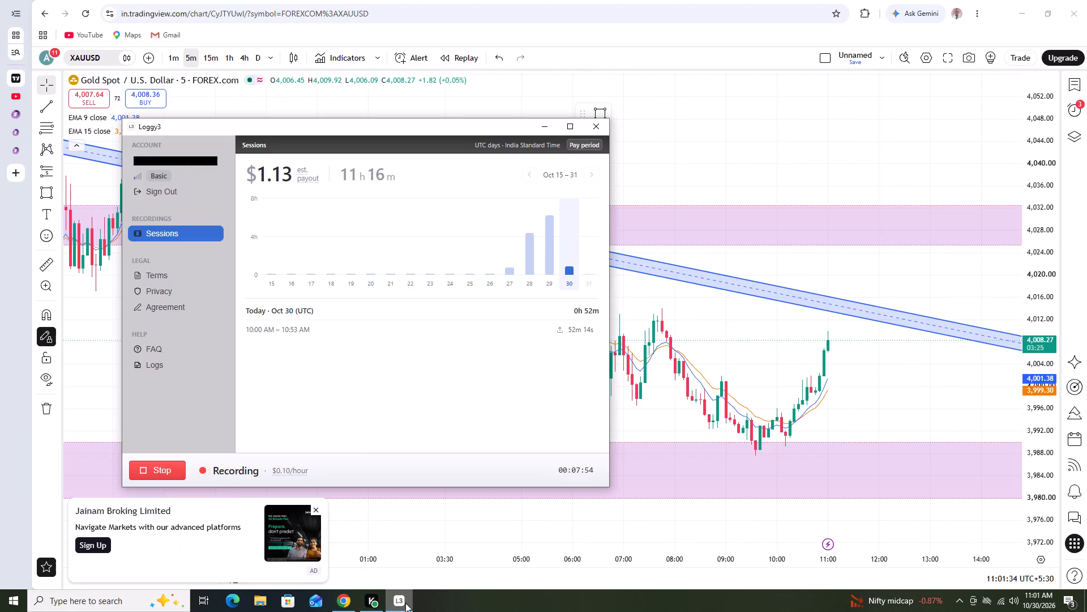
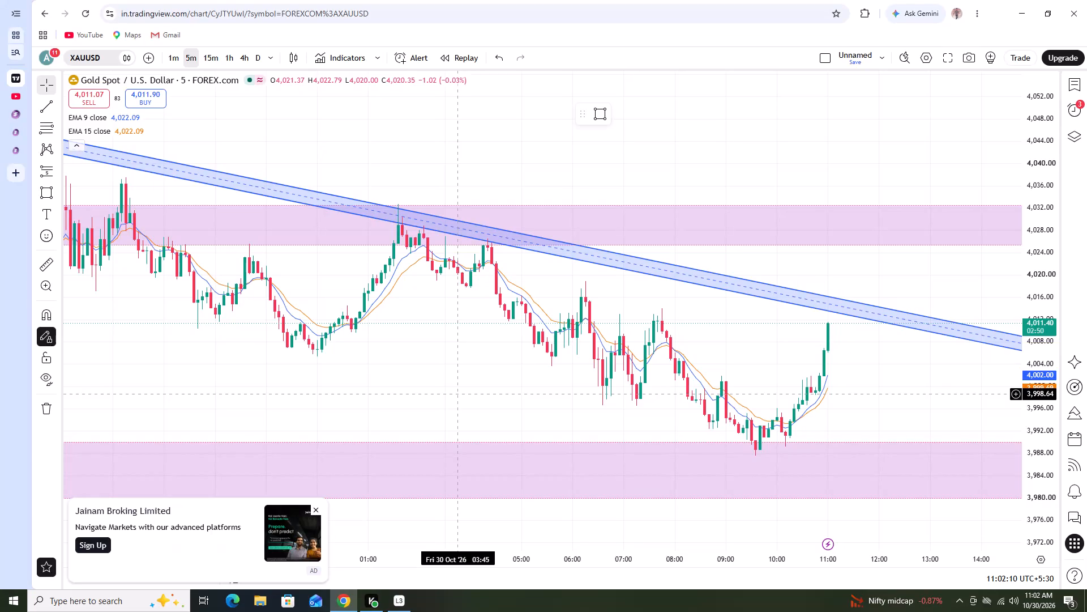
# Examine the recent XAUUSD rise on the 5-minute chart against the descending channel and the supply and demand zones.
pyautogui.click(459, 394)
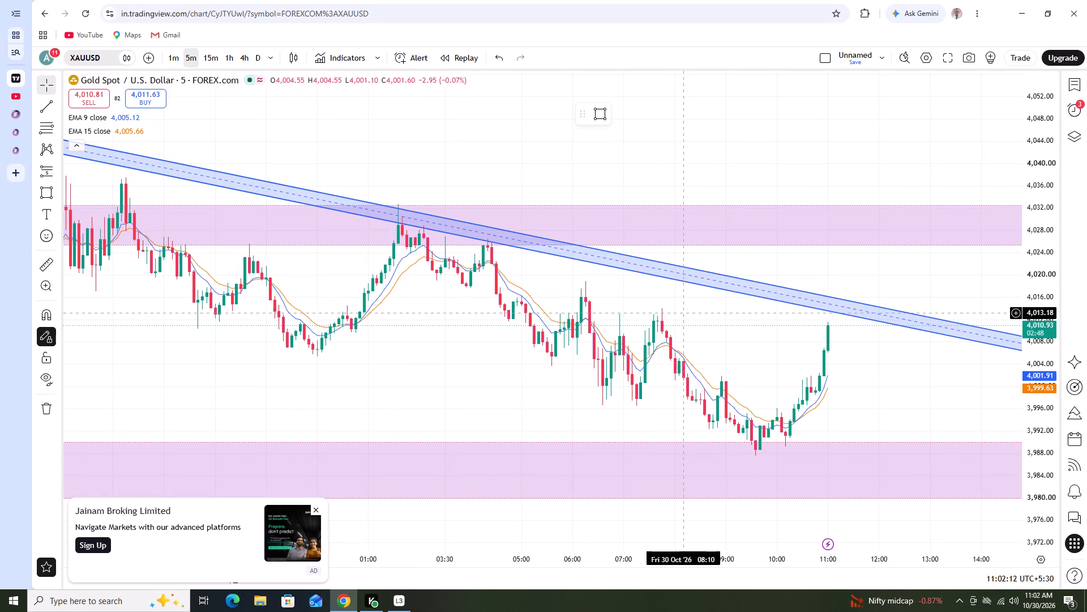
pyautogui.scroll(-7, 671, 330)
pyautogui.moveTo(670, 337); pyautogui.dragTo(498, 291)
pyautogui.scroll(1, 559, 297)
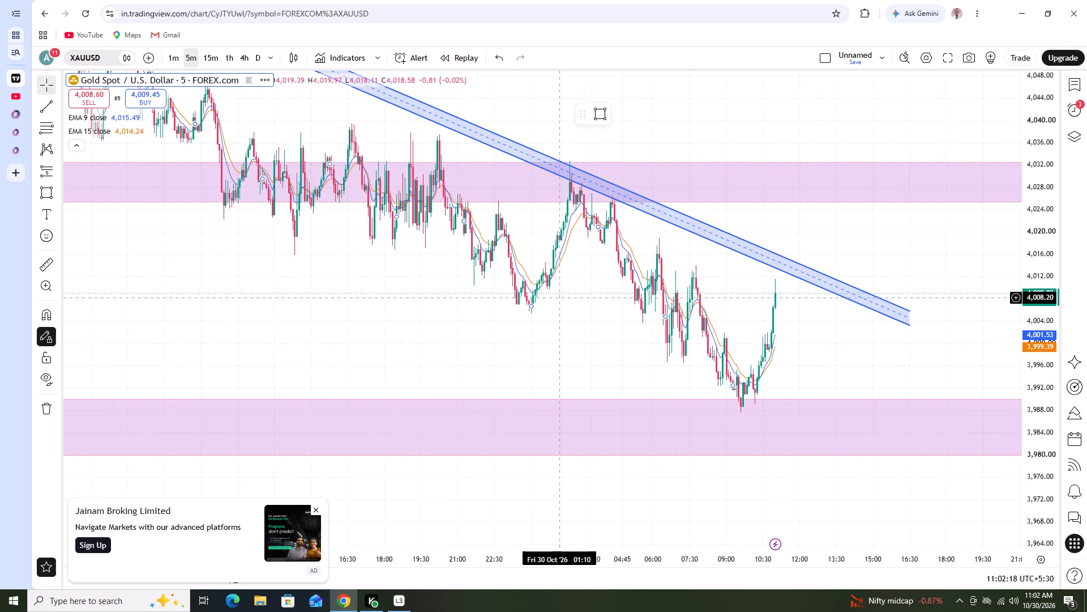
pyautogui.scroll(1, 559, 297)
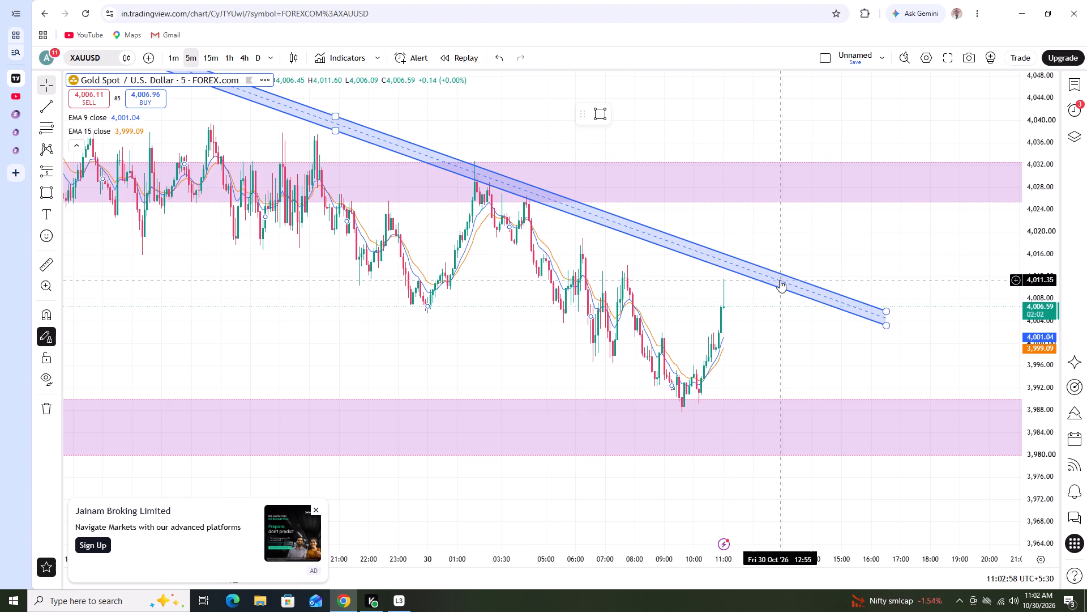
pyautogui.scroll(1, 733, 323)
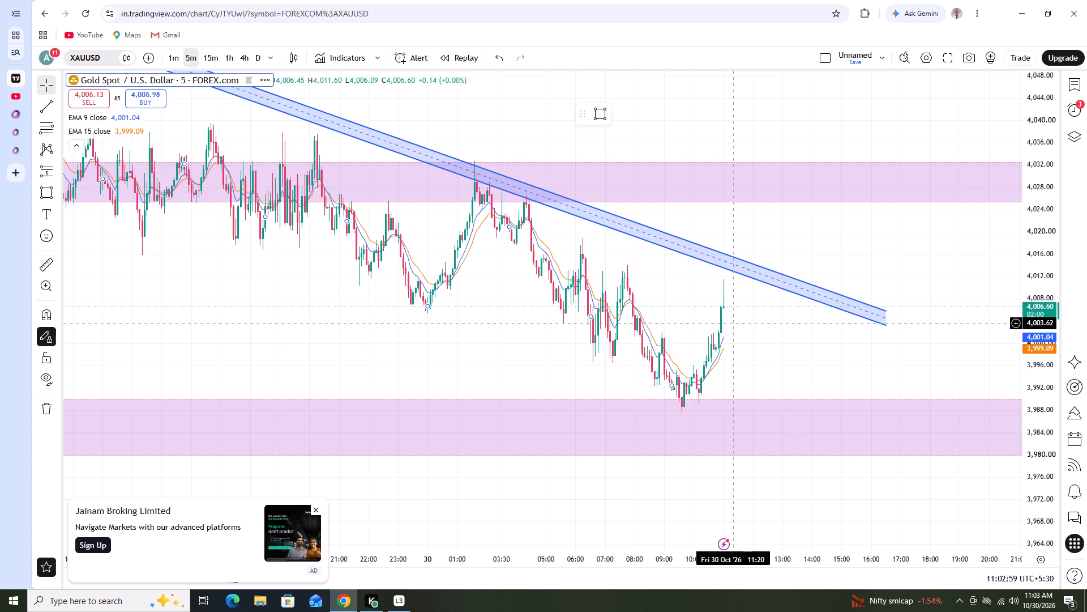
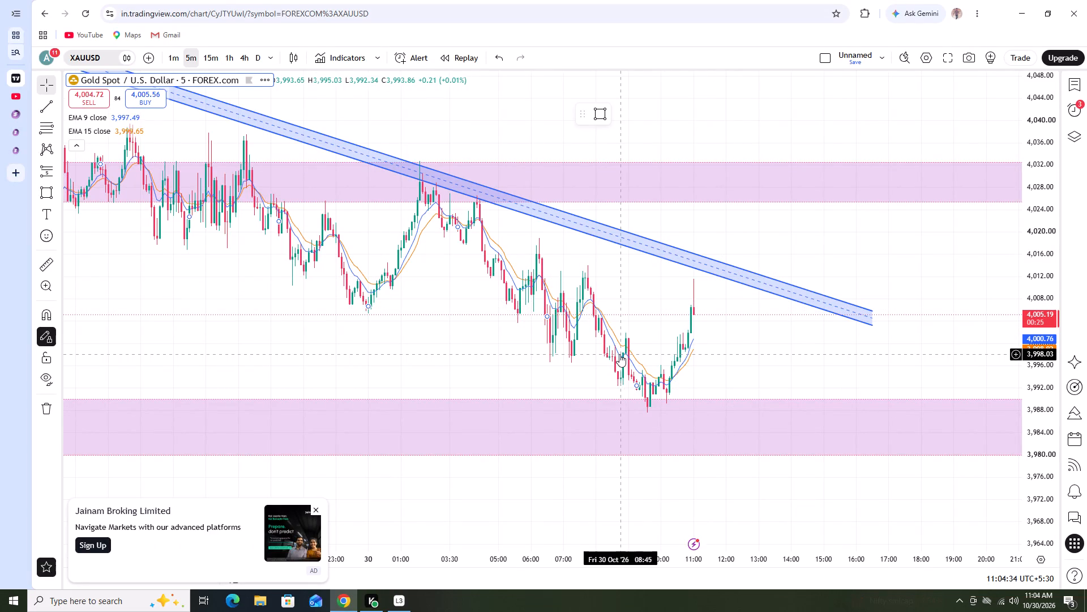
# Examine XAUUSD on the 1-hour chart, comparing price with the descending channel and the supply and demand zones.
pyautogui.scroll(1, 619, 354)
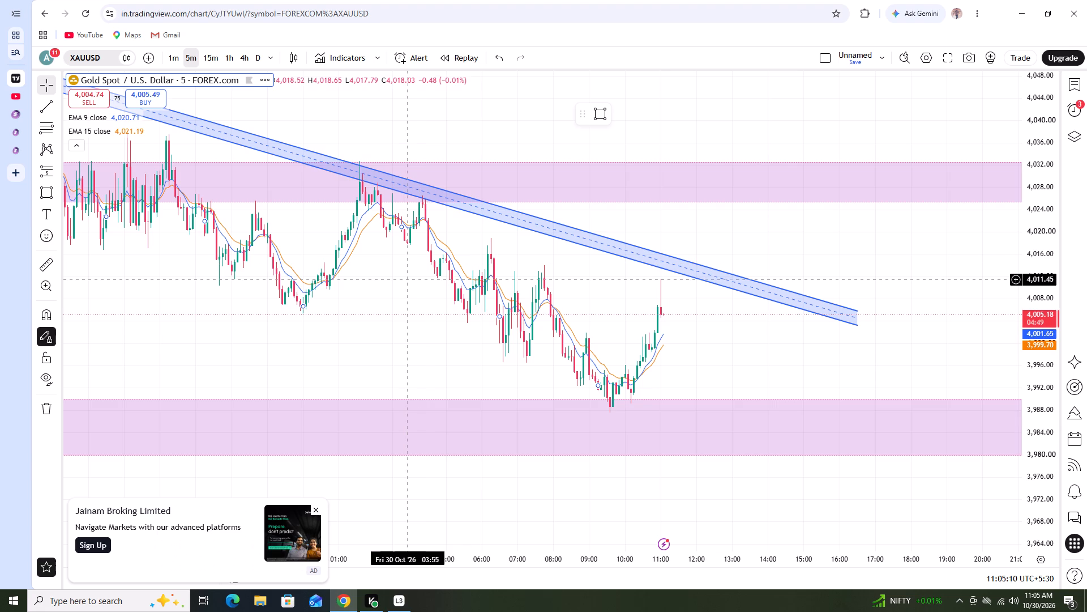
pyautogui.click(230, 58)
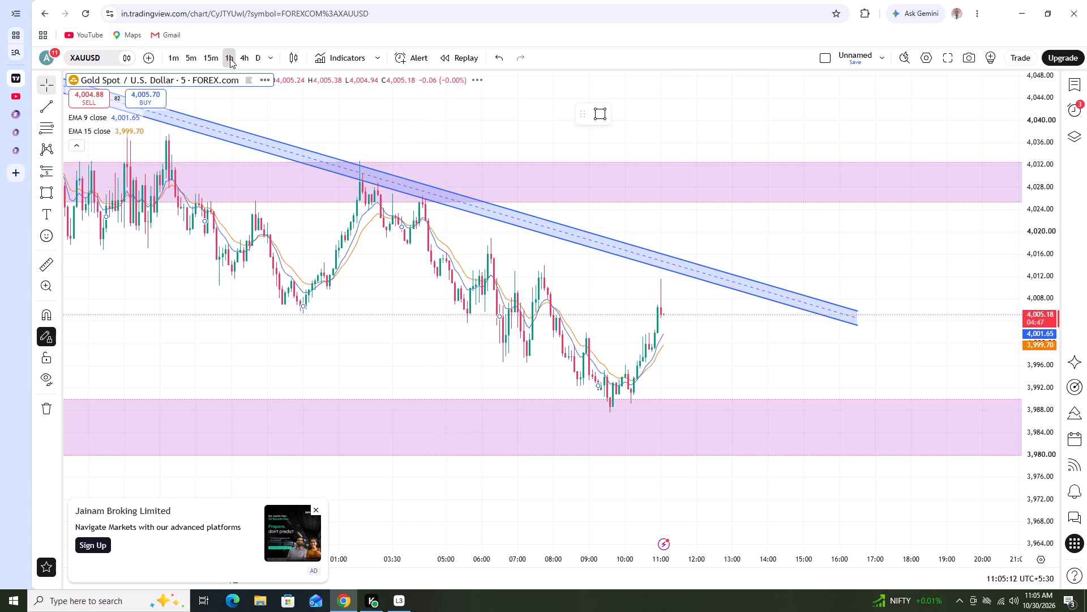
pyautogui.scroll(2, 554, 258)
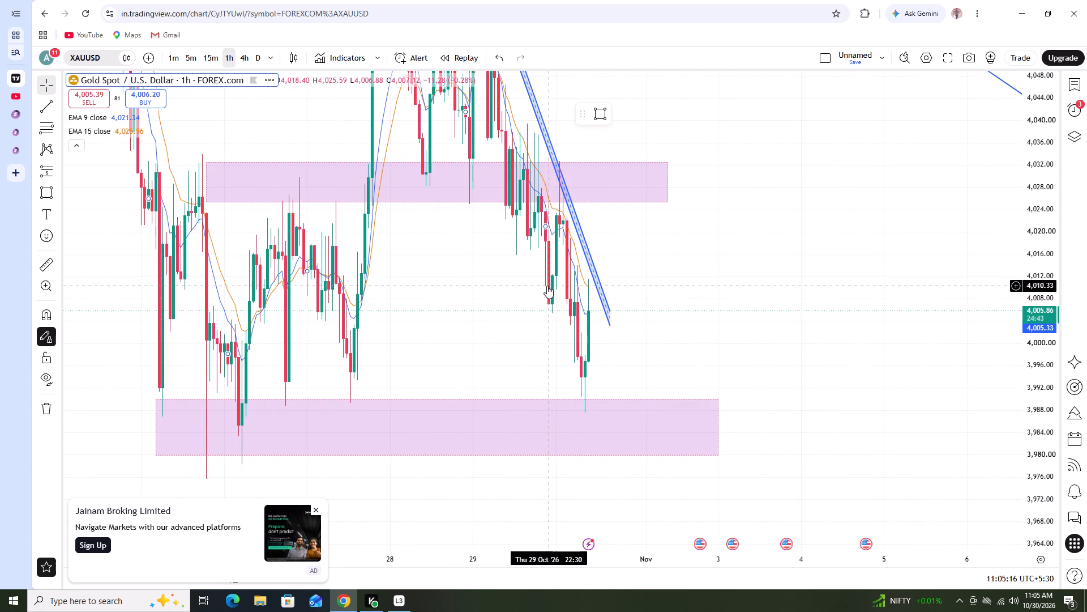
pyautogui.scroll(-9, 1045, 265)
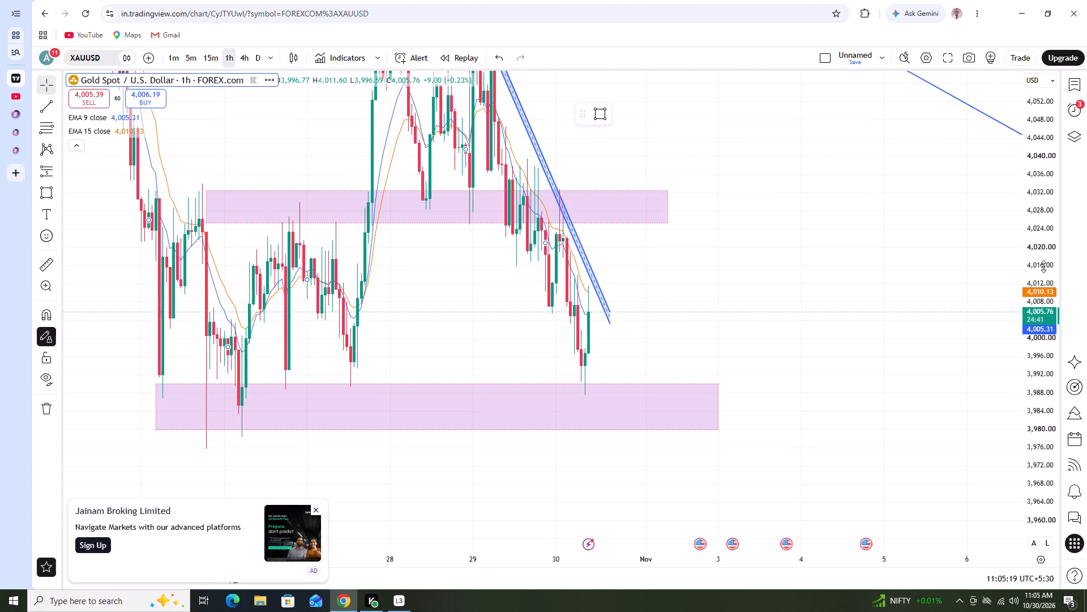
pyautogui.scroll(-3, 1043, 266)
pyautogui.click(592, 524)
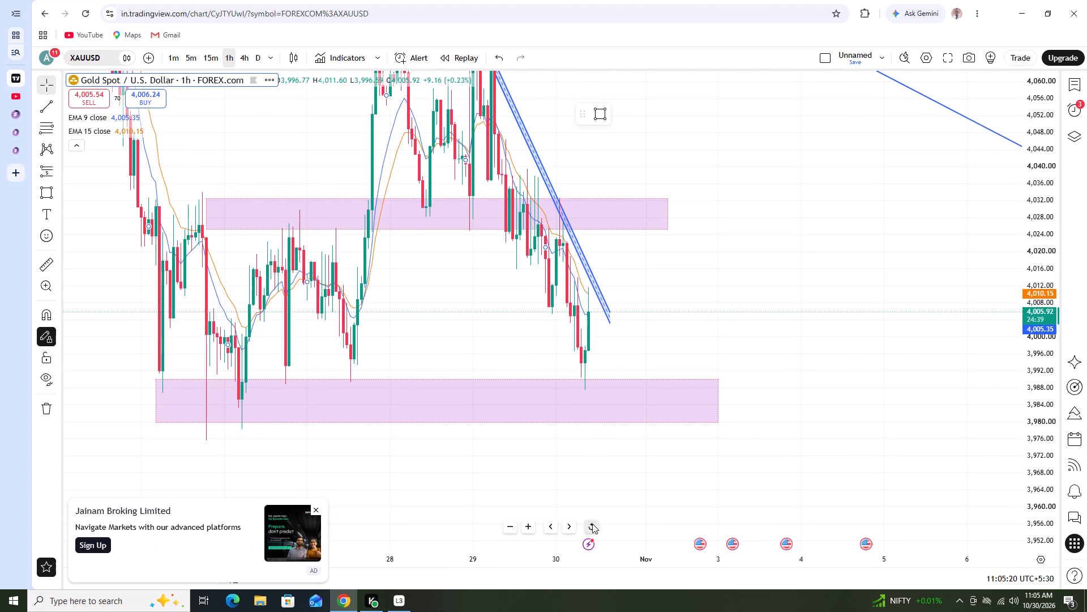
pyautogui.scroll(9, 793, 445)
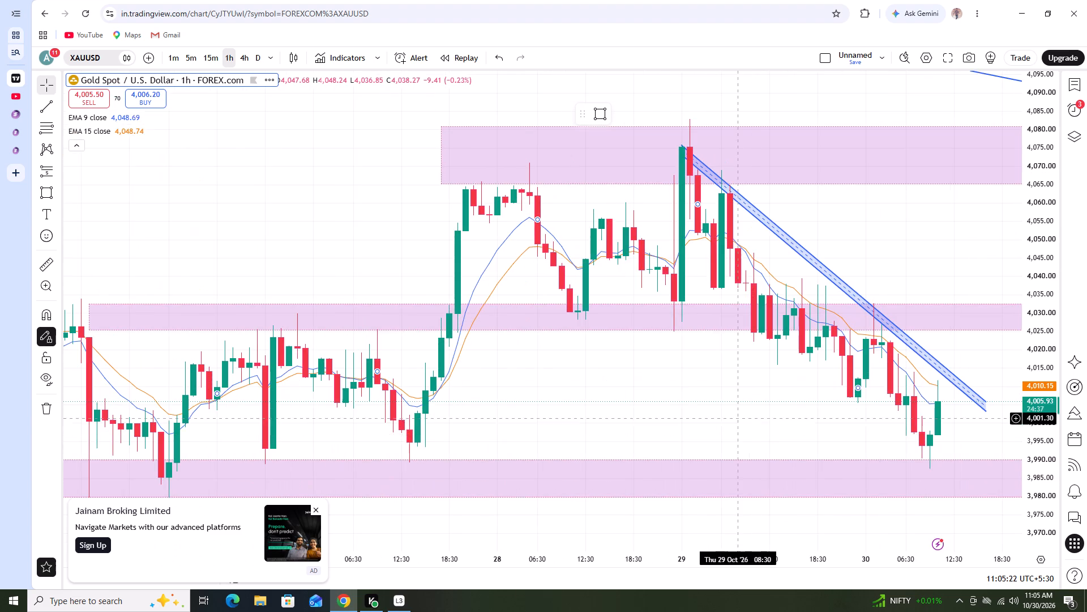
pyautogui.moveTo(720, 407); pyautogui.dragTo(549, 380)
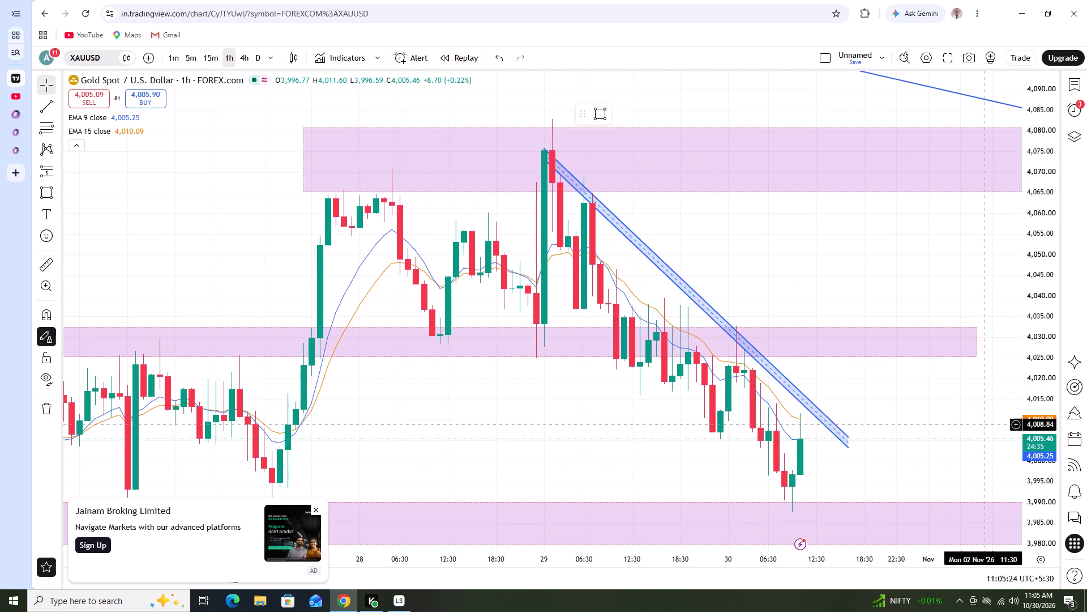
pyautogui.scroll(-9, 1064, 402)
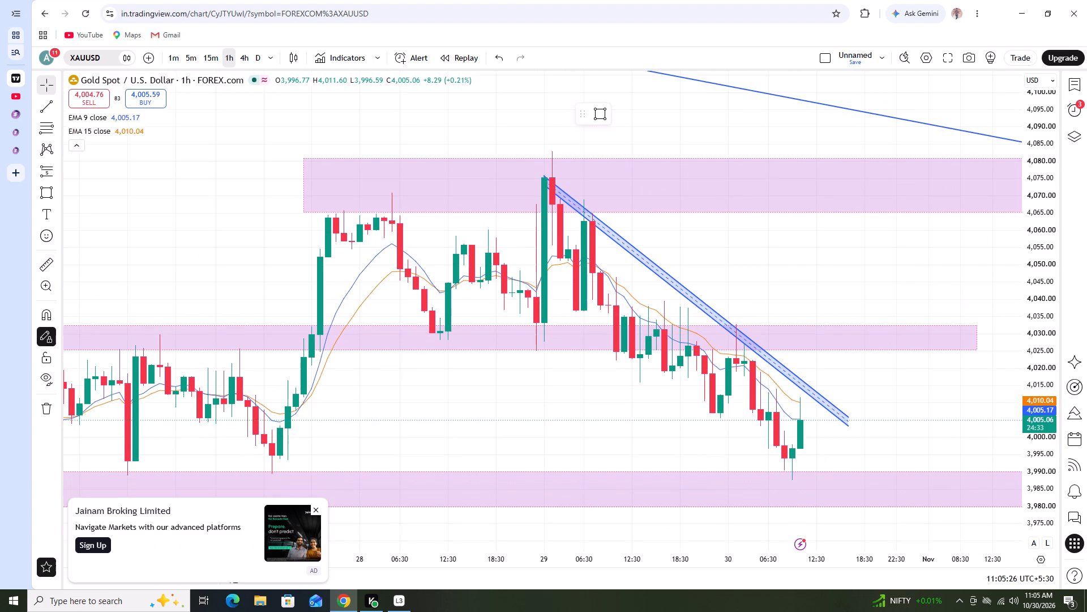
# Examine XAUUSD on the 15-minute chart, checking the latest rise against the descending channel and surrounding zones.
pyautogui.click(212, 56)
pyautogui.scroll(-5, 690, 351)
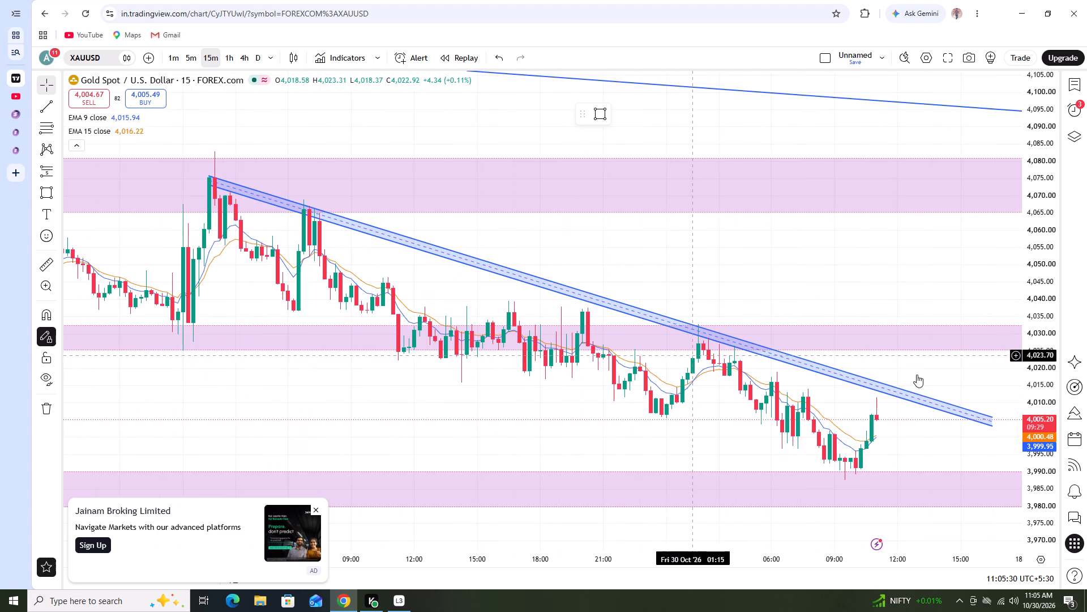
pyautogui.scroll(4, 1060, 373)
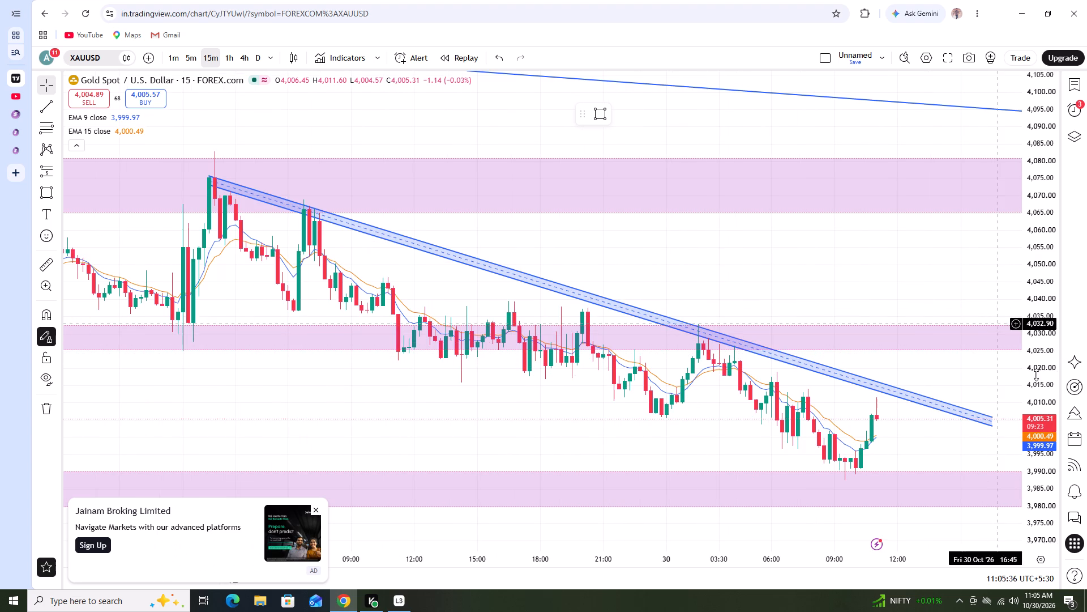
pyautogui.scroll(-1, 1034, 369)
pyautogui.scroll(-2, 823, 394)
pyautogui.moveTo(688, 392); pyautogui.dragTo(648, 379)
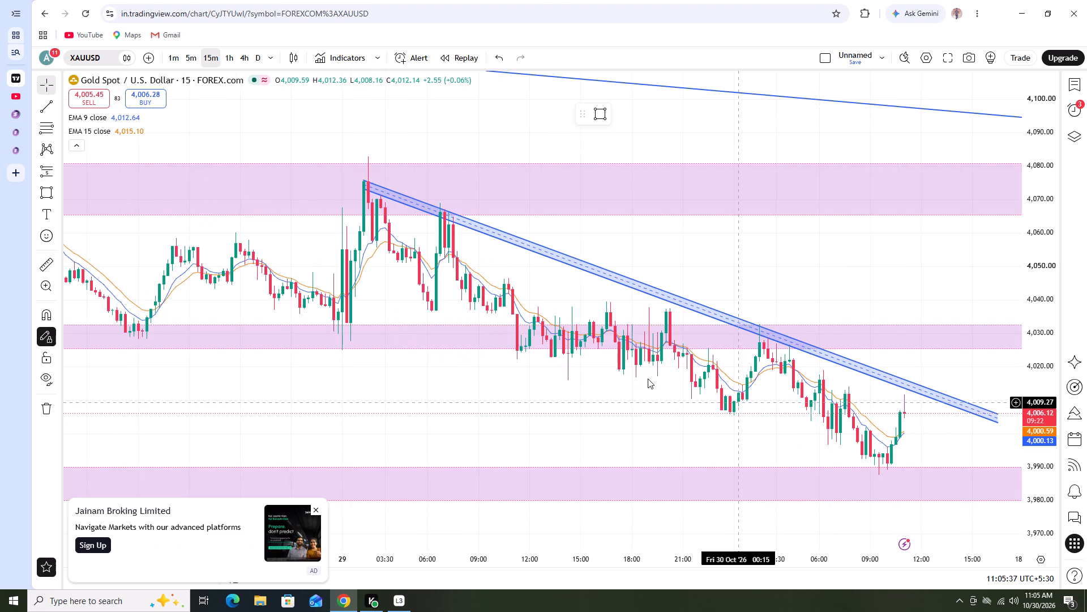
pyautogui.moveTo(648, 379); pyautogui.dragTo(554, 338)
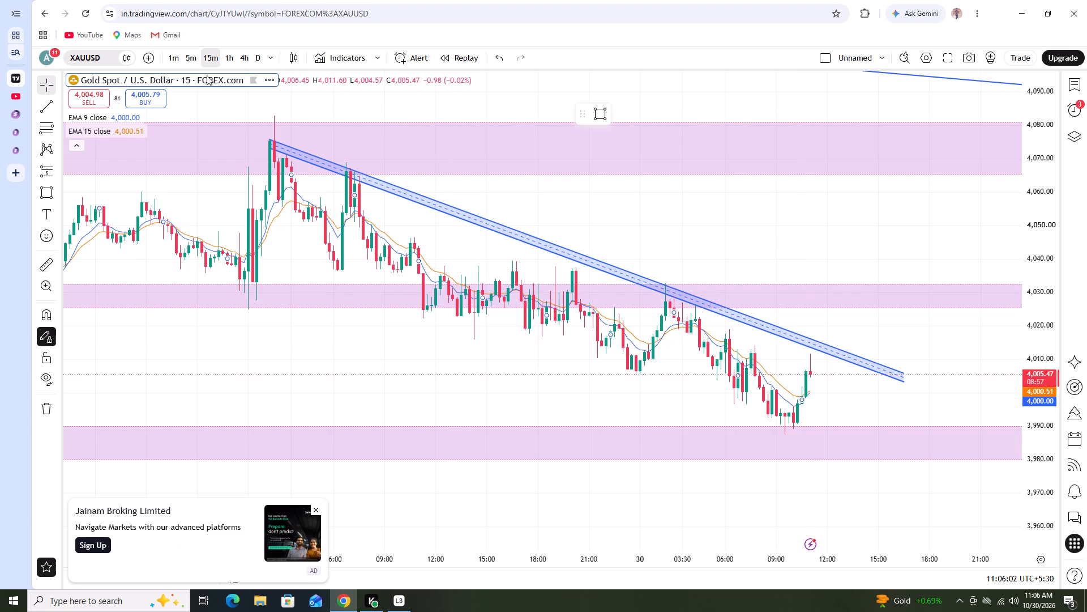
# Examine XAUUSD on the 5-minute chart, focusing on the latest candles between the descending channel and the lower zone.
pyautogui.click(186, 59)
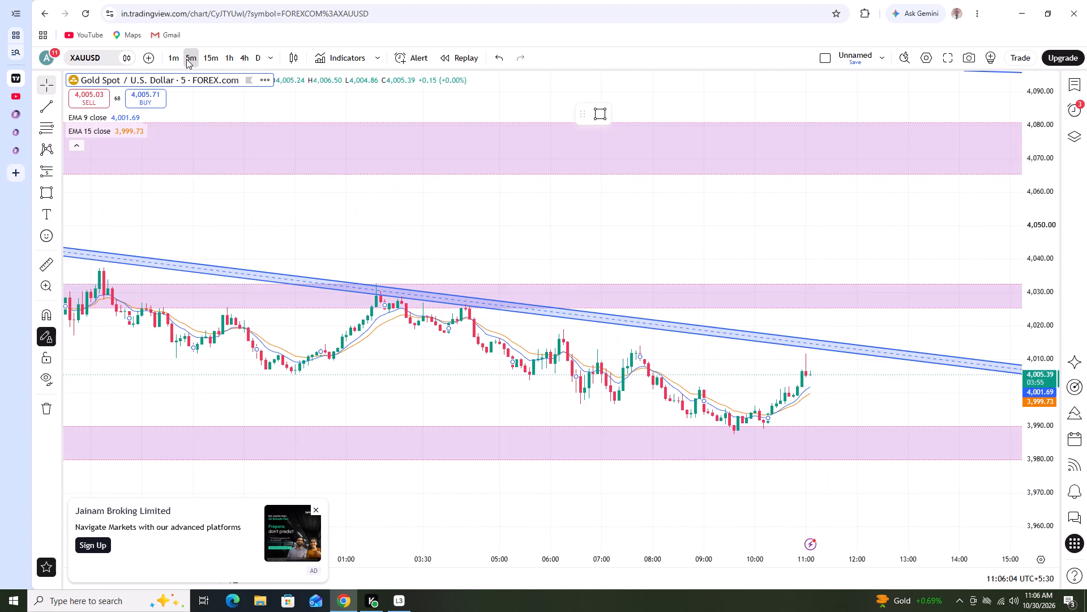
pyautogui.scroll(4, 1039, 330)
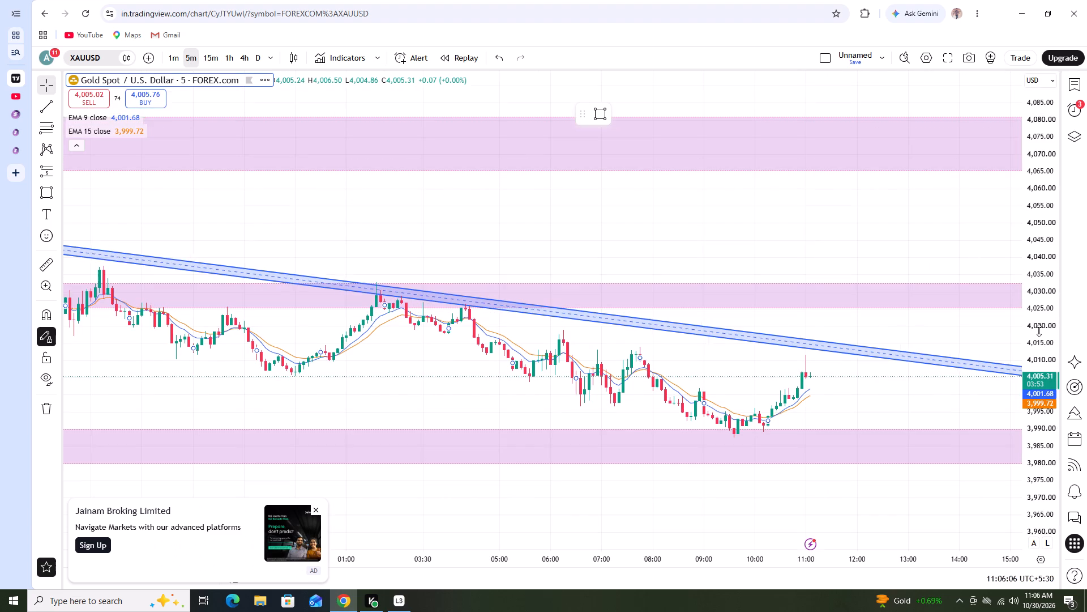
pyautogui.scroll(4, 1039, 330)
pyautogui.scroll(-5, 818, 388)
pyautogui.scroll(4, 1010, 343)
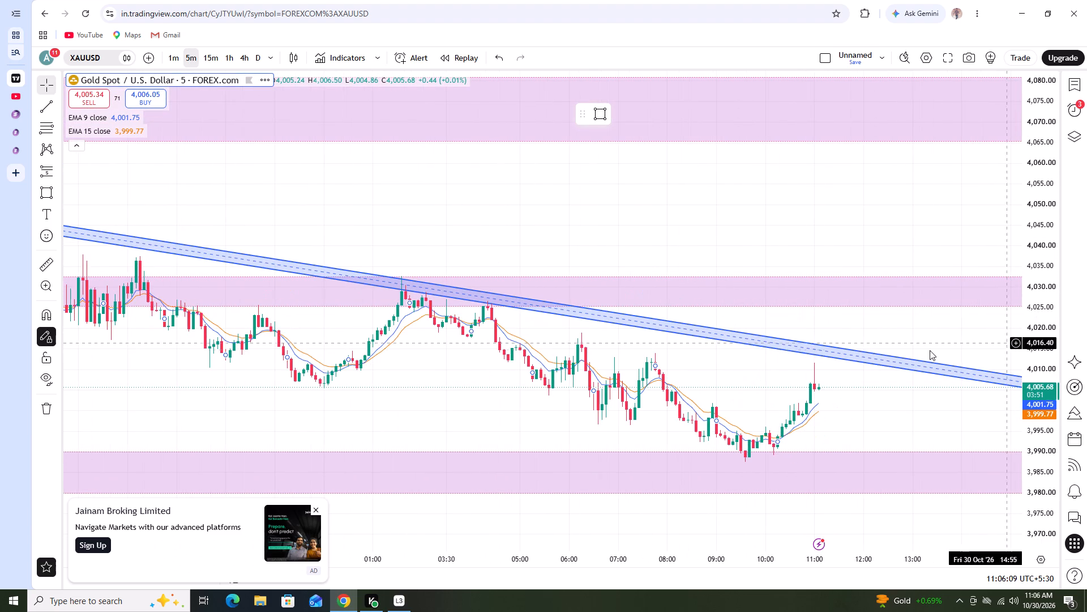
pyautogui.scroll(-5, 887, 359)
pyautogui.scroll(5, 1042, 323)
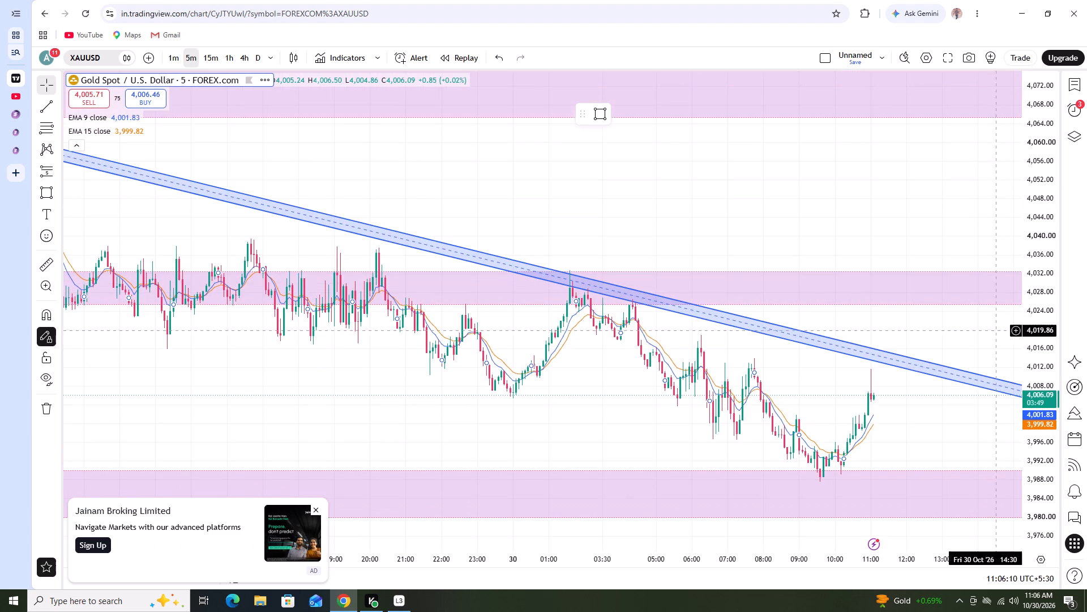
pyautogui.moveTo(963, 341); pyautogui.dragTo(909, 248)
pyautogui.scroll(-2, 663, 375)
pyautogui.scroll(2, 1040, 284)
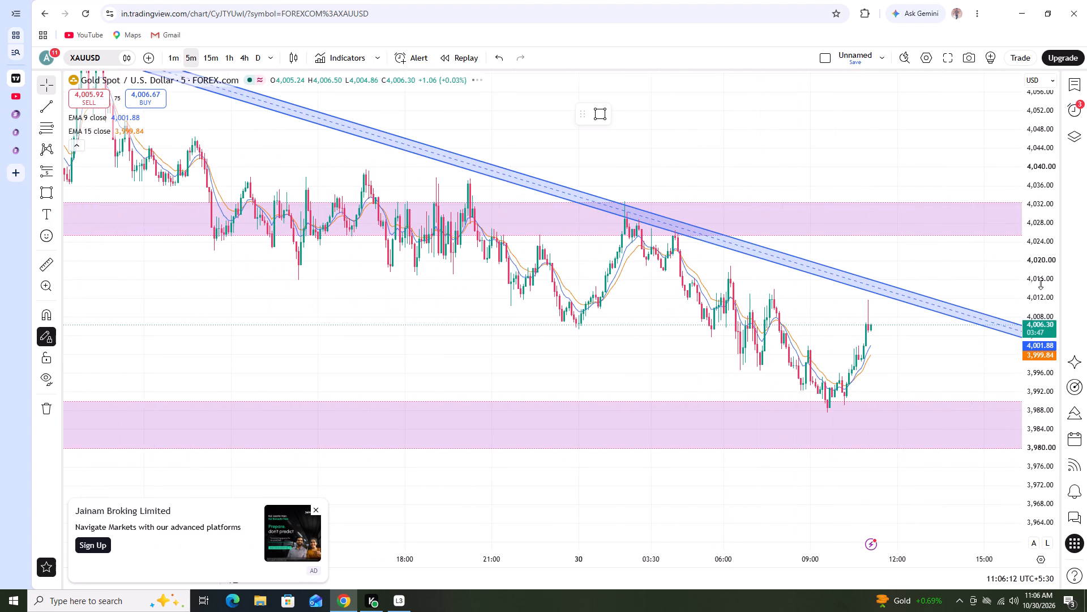
pyautogui.scroll(4, 1041, 283)
pyautogui.moveTo(970, 267); pyautogui.dragTo(931, 233)
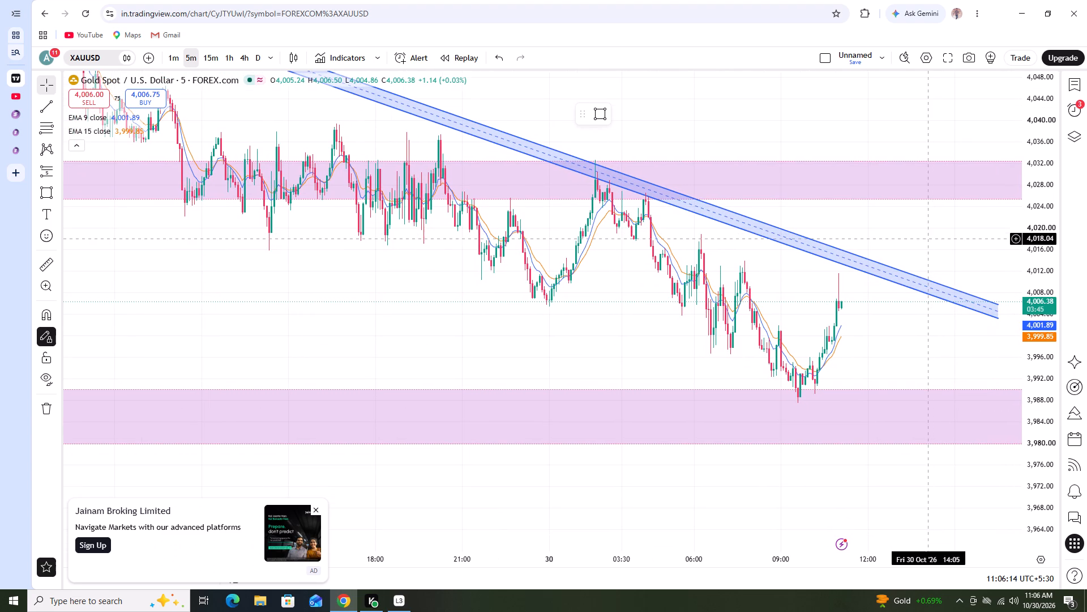
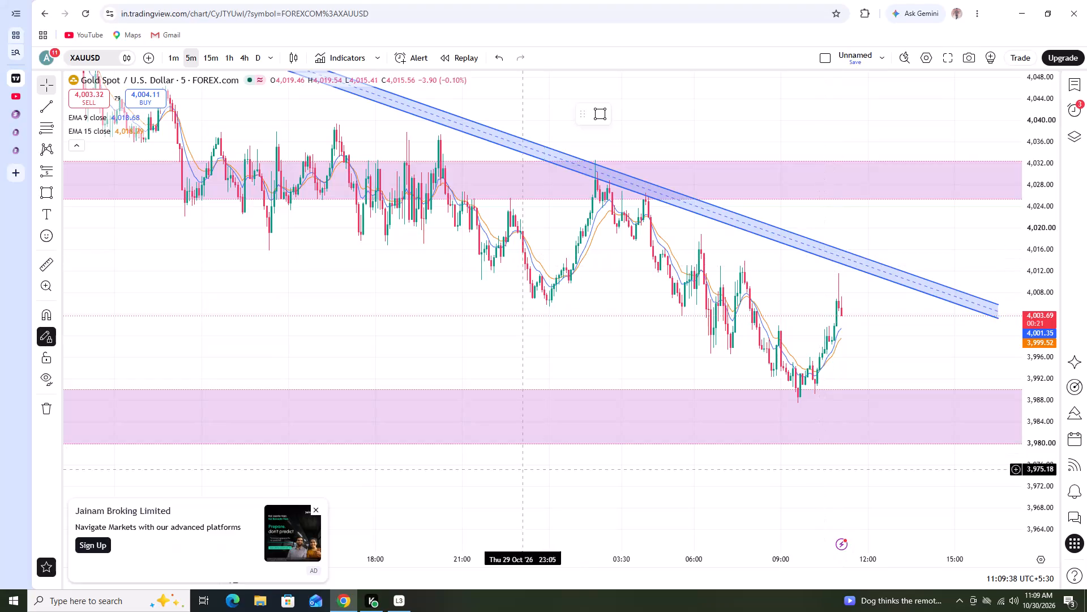
# Compare XAUUSD on the 5-minute and 15-minute charts, checking the latest candles against the descending channel and the upper and lower zones.
pyautogui.scroll(2, 900, 298)
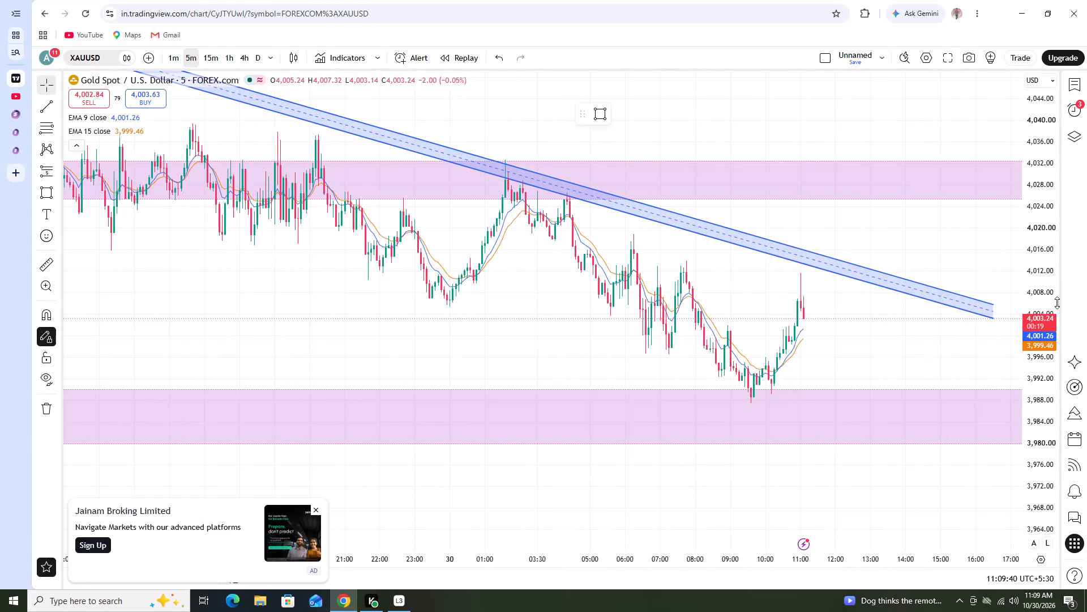
pyautogui.scroll(6, 1046, 289)
pyautogui.moveTo(926, 352); pyautogui.dragTo(925, 330)
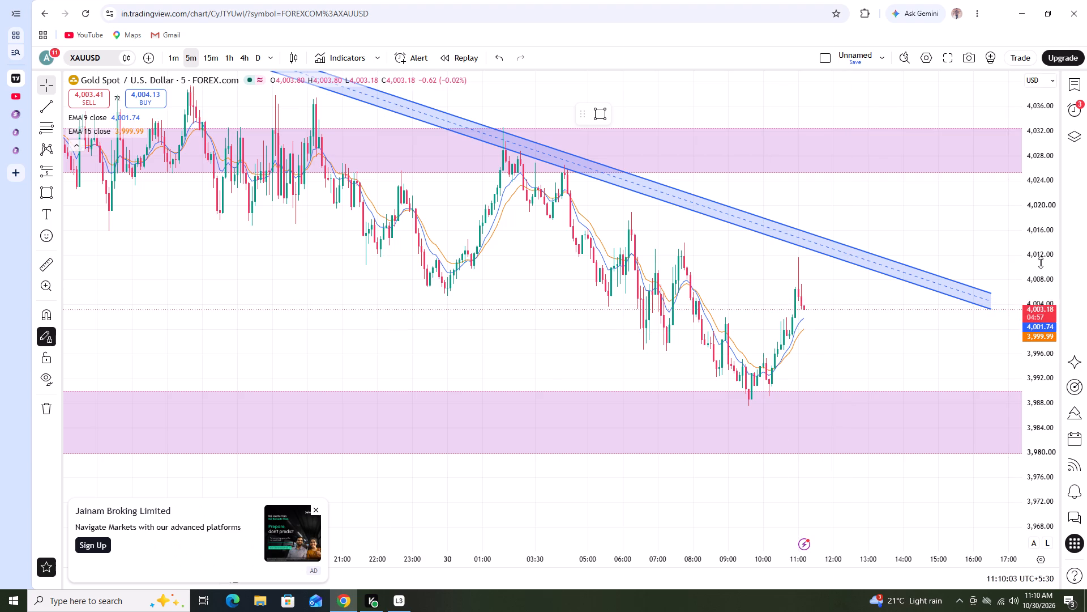
pyautogui.scroll(5, 1033, 280)
pyautogui.scroll(1, 923, 337)
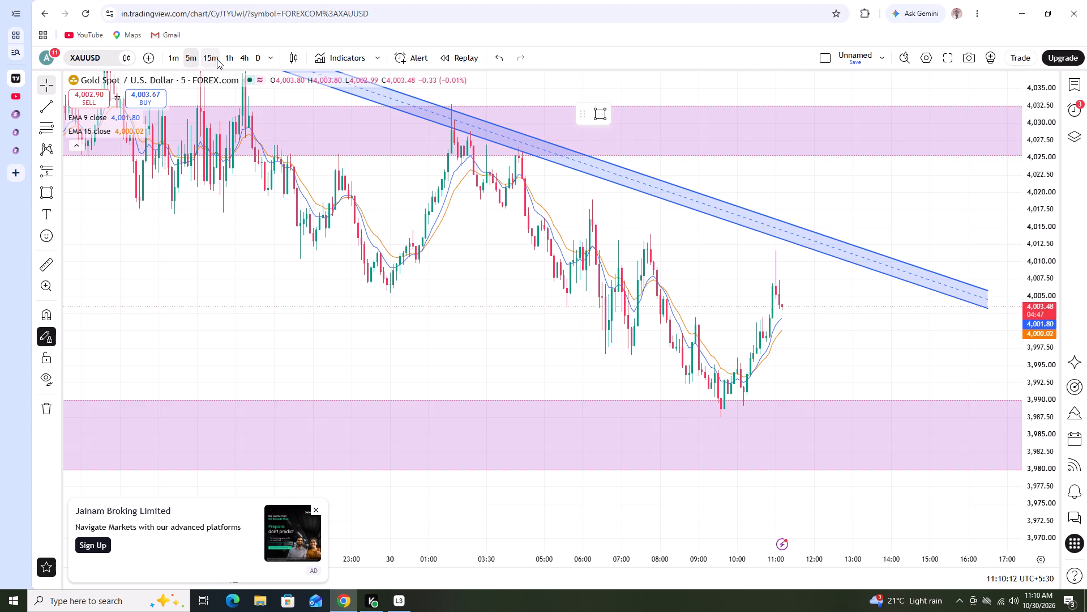
pyautogui.scroll(2, 737, 354)
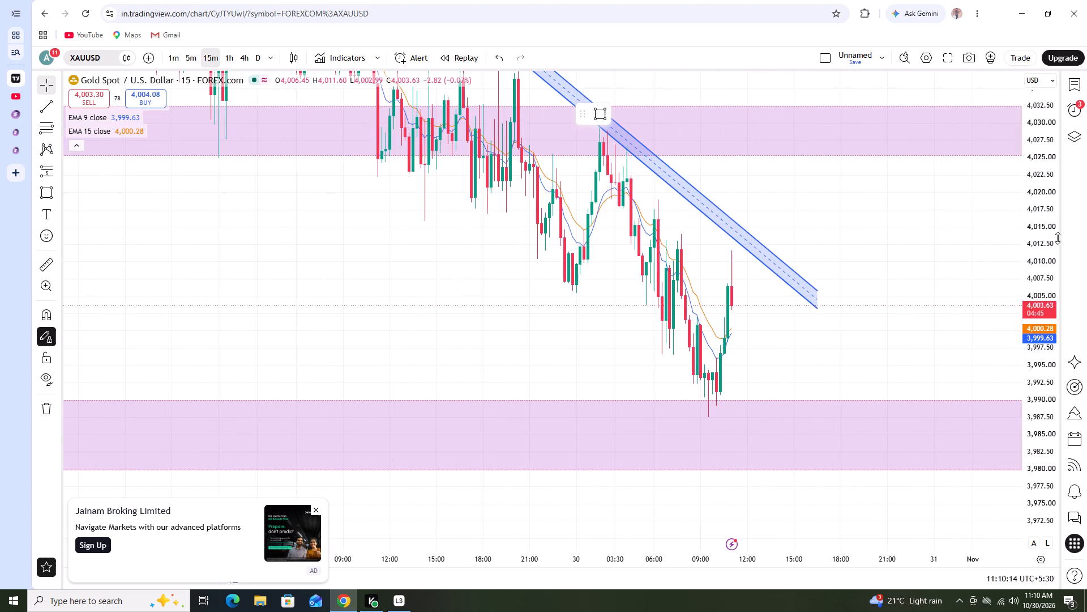
pyautogui.scroll(-12, 1038, 250)
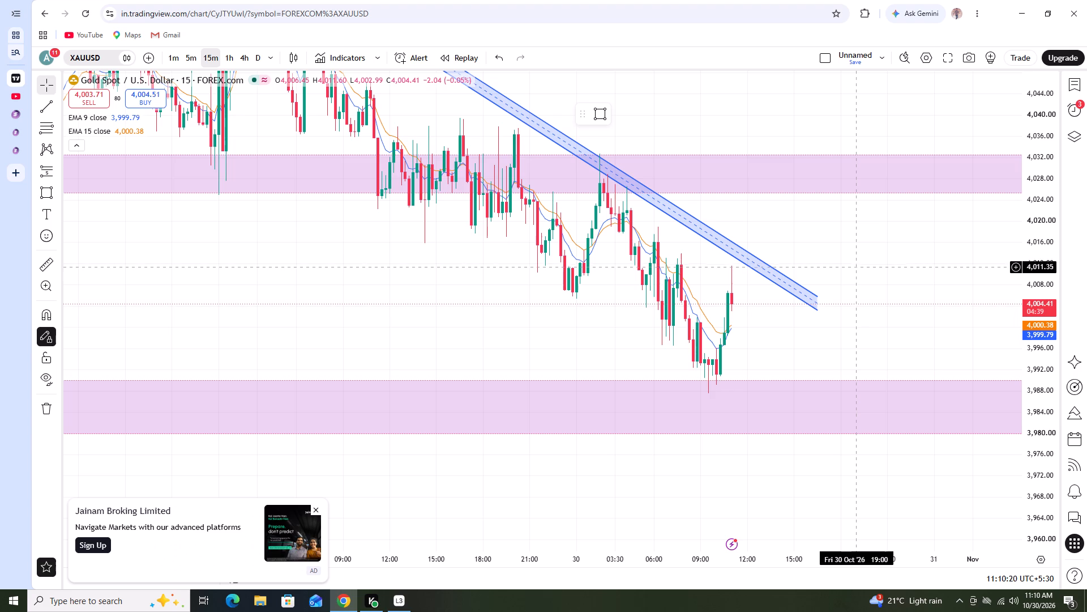
pyautogui.click(192, 57)
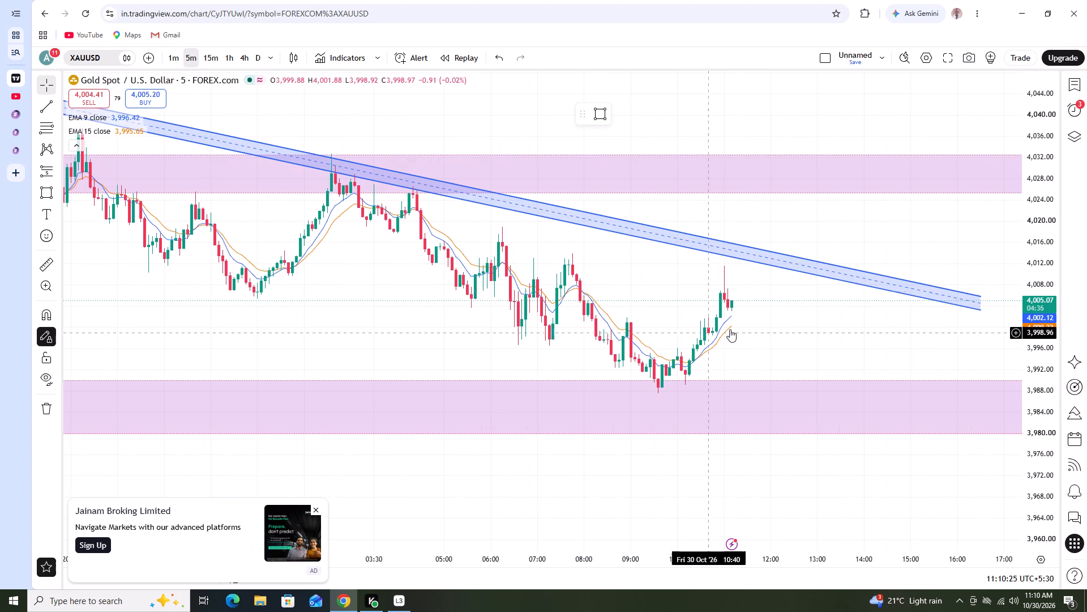
pyautogui.scroll(8, 1044, 269)
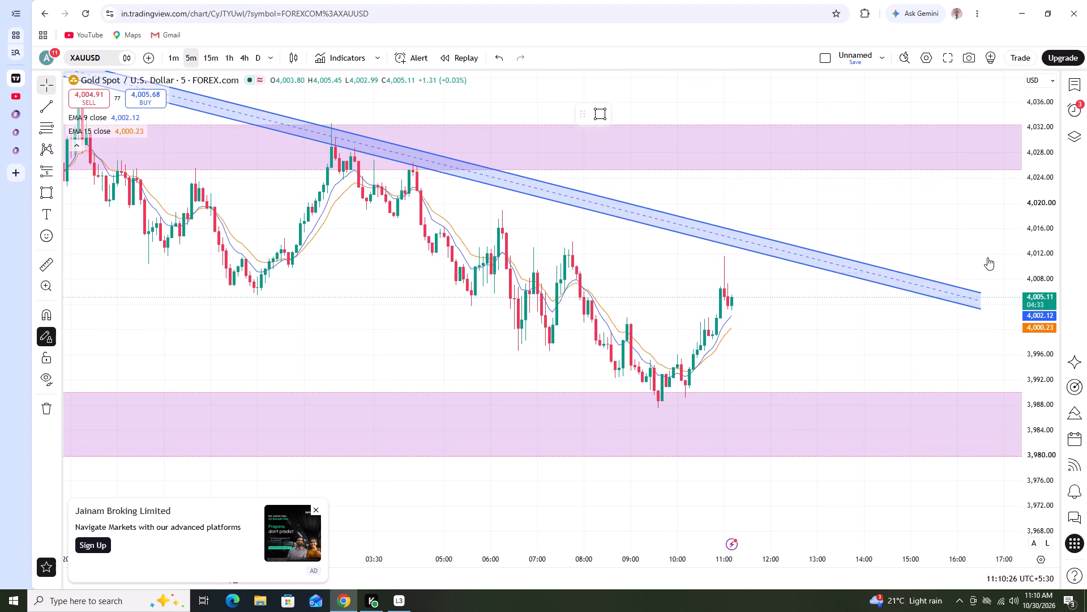
pyautogui.scroll(-2, 854, 341)
pyautogui.scroll(1, 1018, 276)
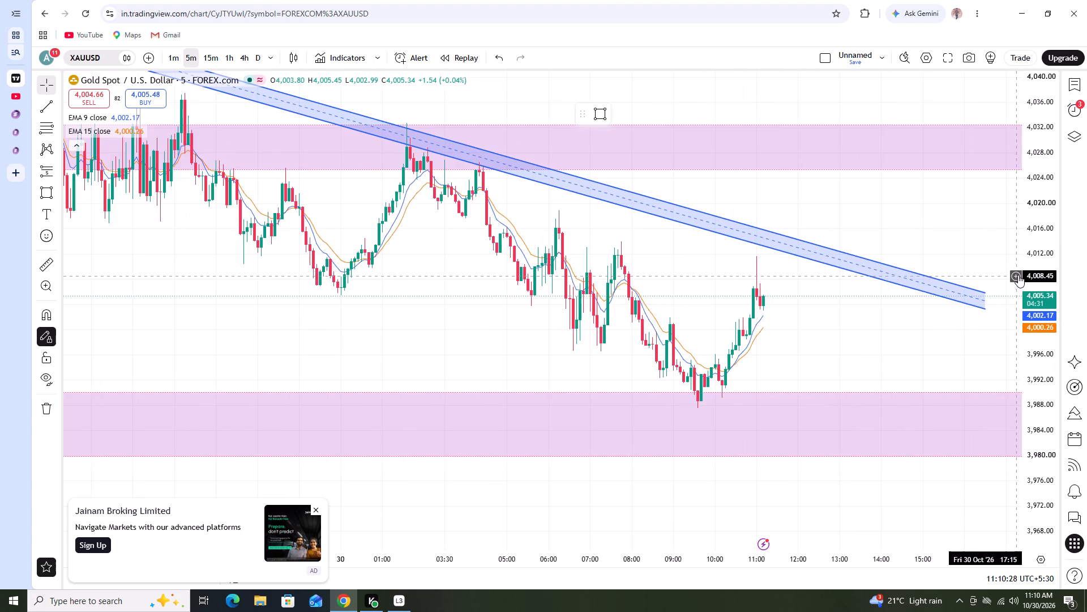
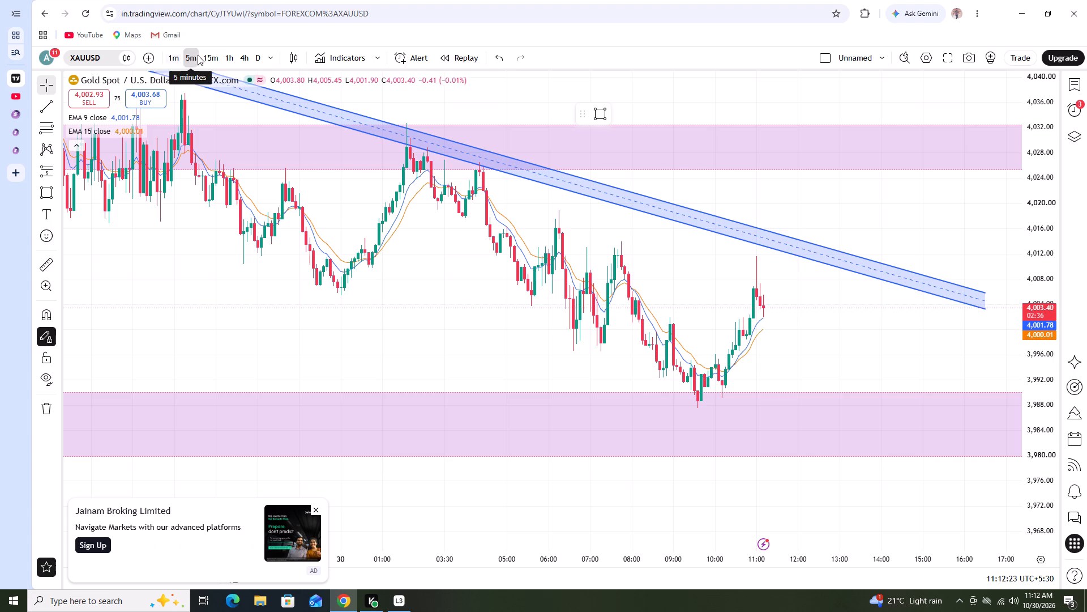
# Examine XAUUSD on the 1-minute and 5-minute charts, checking recent candles against the descending channel and the upper and lower zones.
pyautogui.click(174, 56)
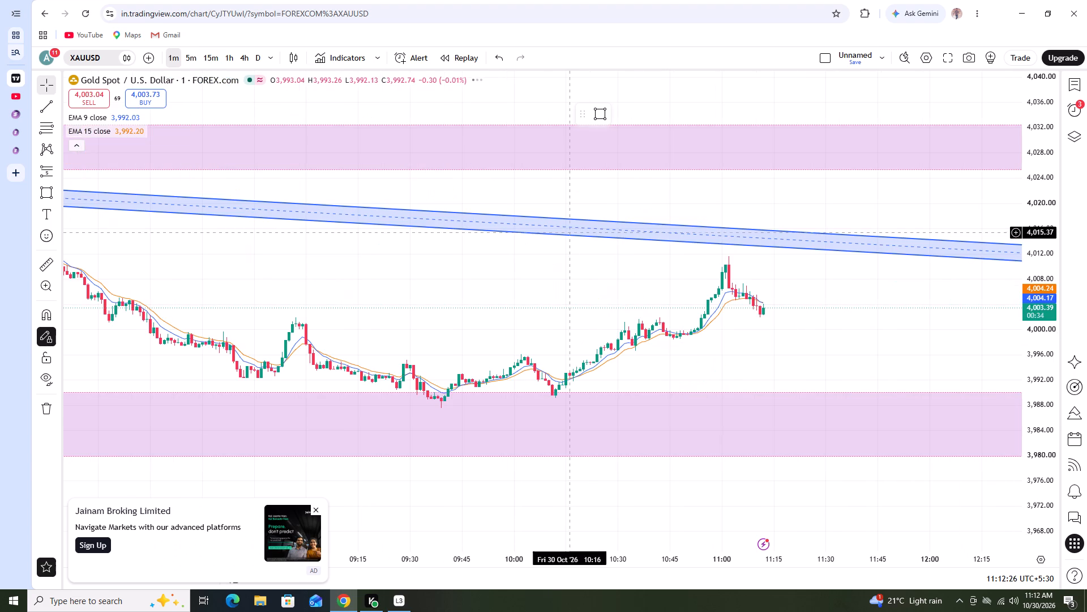
pyautogui.scroll(-4, 506, 307)
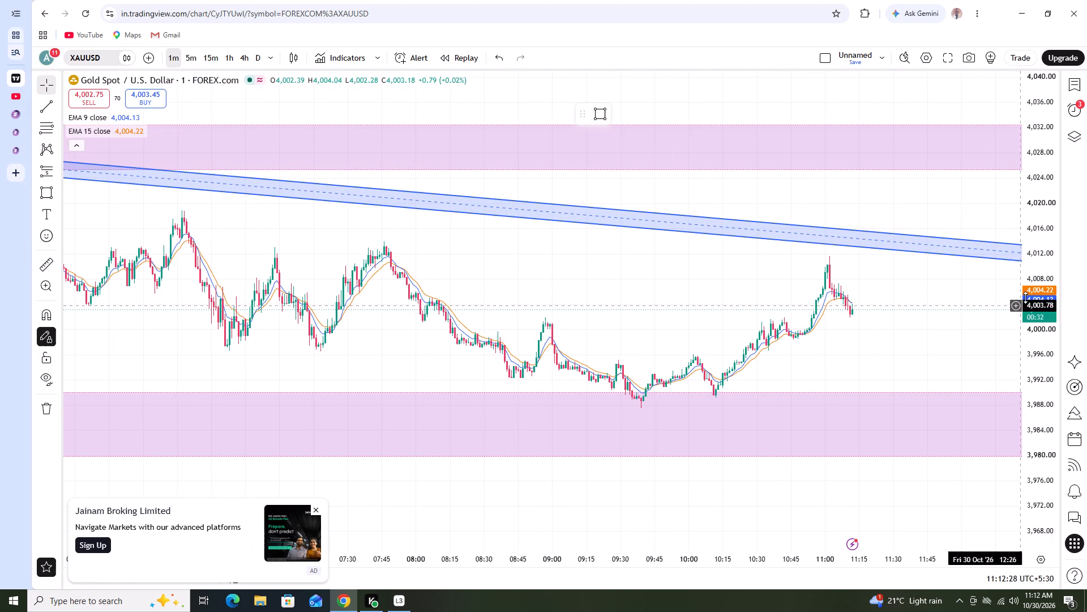
pyautogui.scroll(13, 1037, 276)
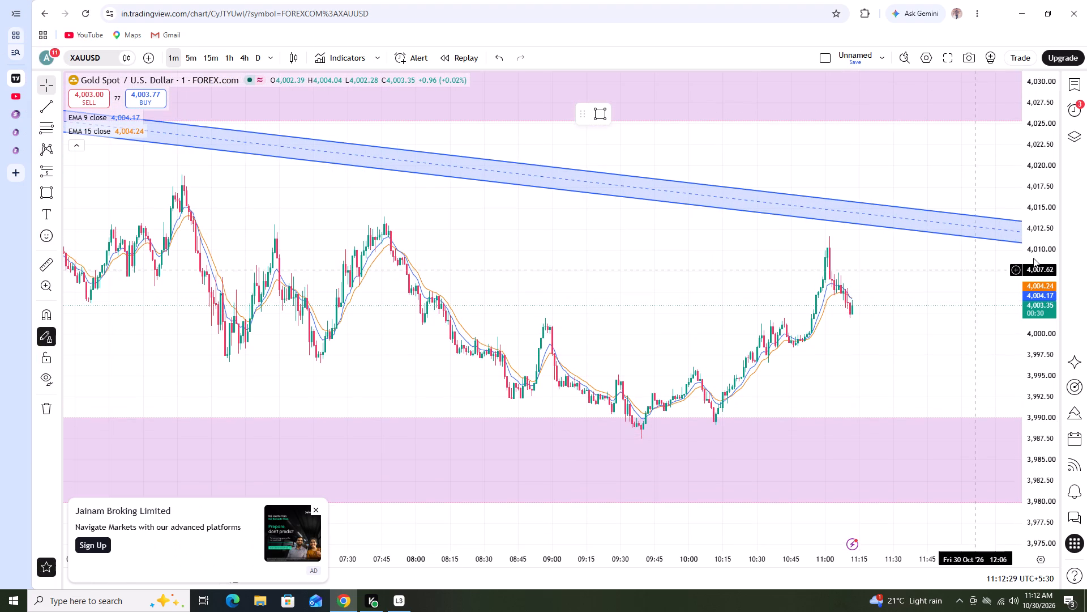
pyautogui.scroll(2, 1034, 256)
pyautogui.scroll(2, 969, 265)
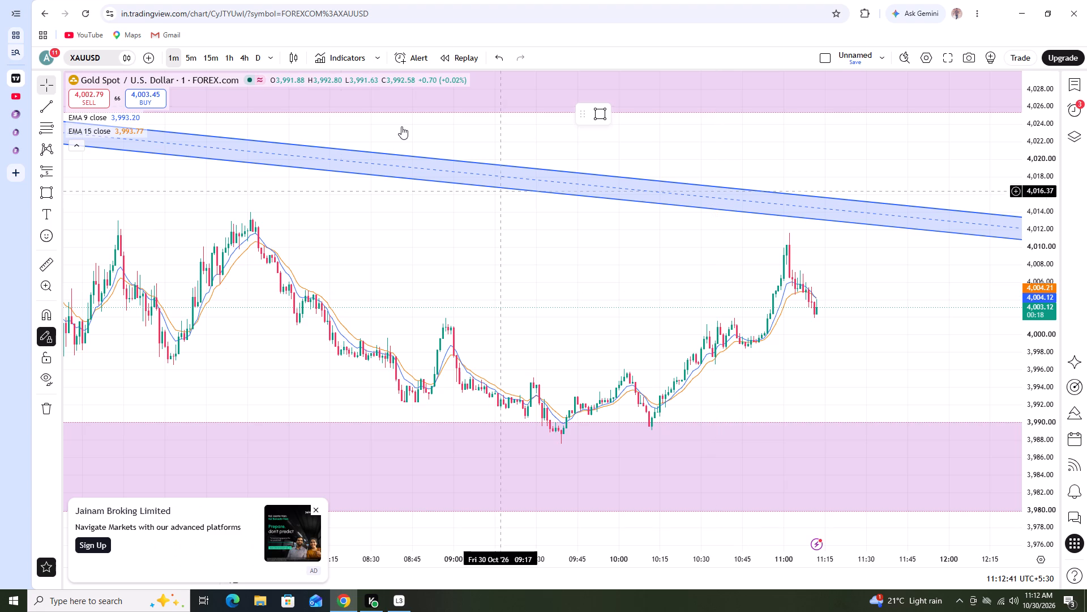
pyautogui.click(184, 58)
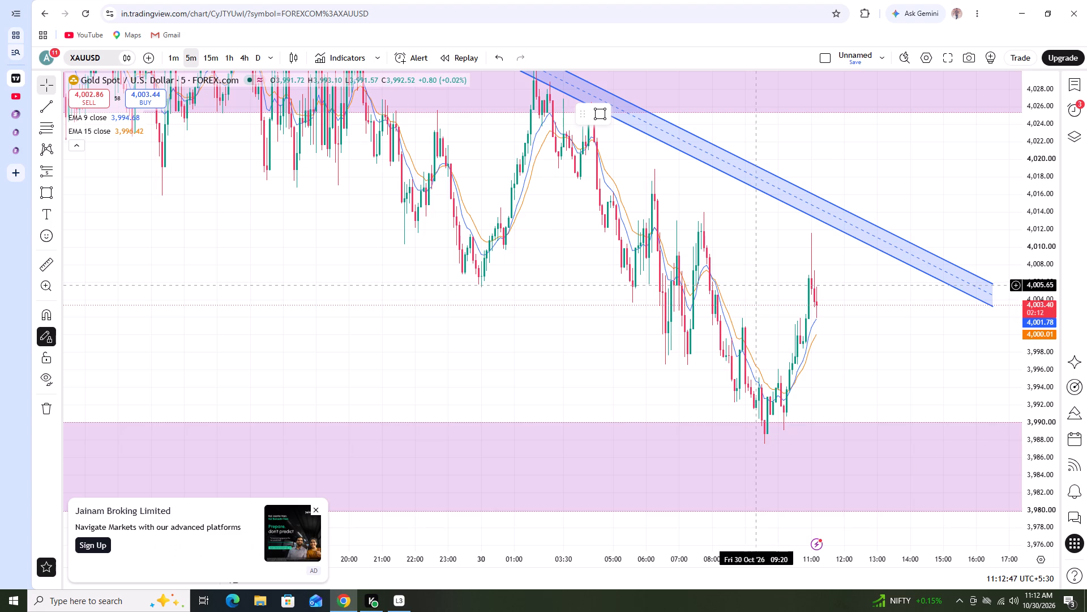
pyautogui.scroll(-3, 1045, 237)
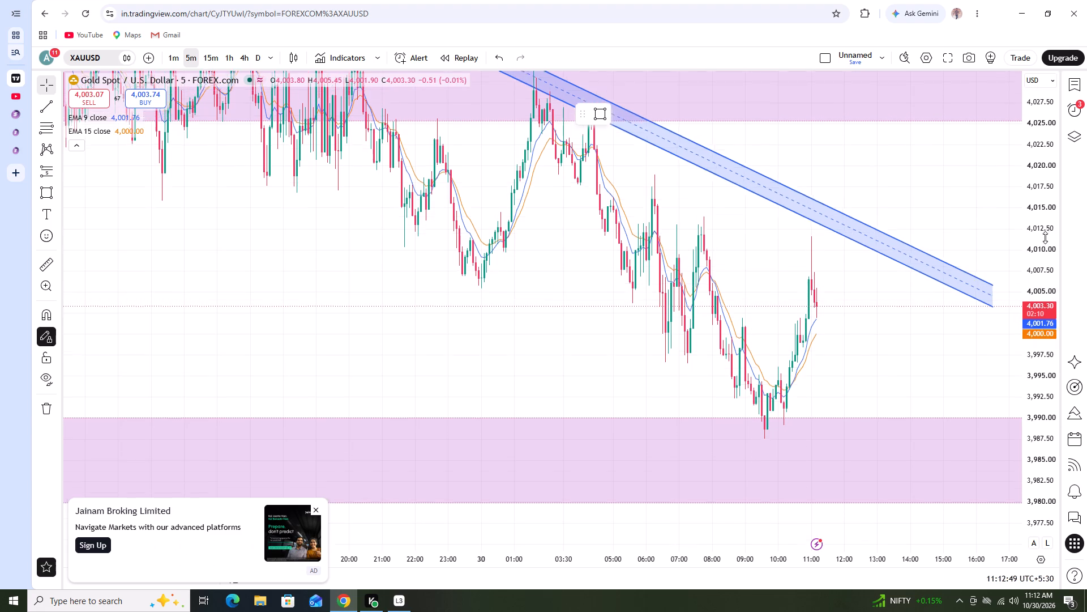
pyautogui.scroll(-10, 1045, 237)
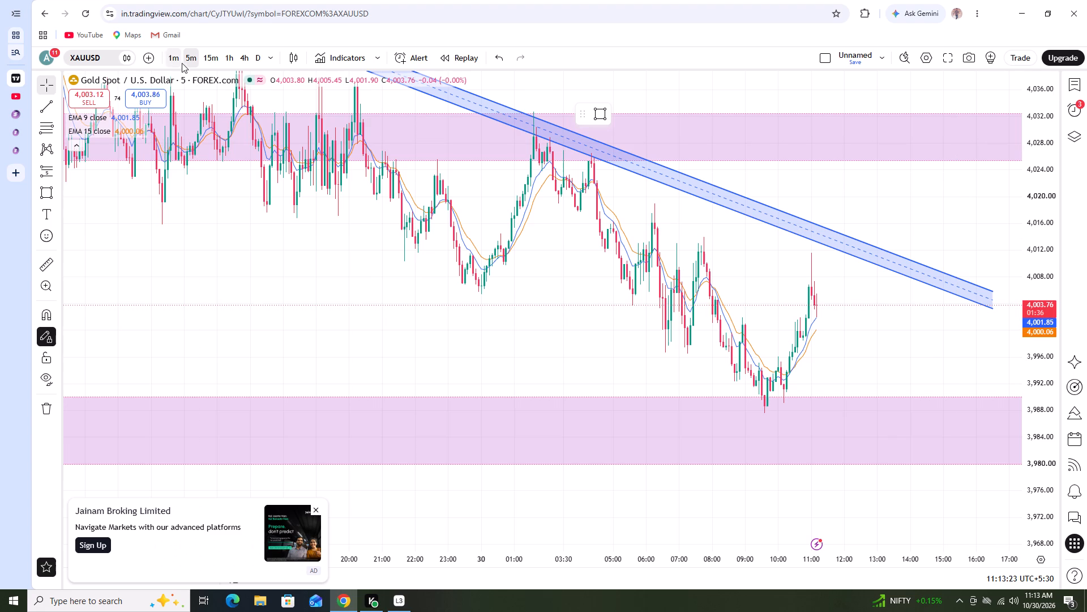
# Review XAUUSD on the 1-hour, 15-minute and 1-minute charts, comparing the latest pullback with the descending channel and both zones.
pyautogui.click(224, 53)
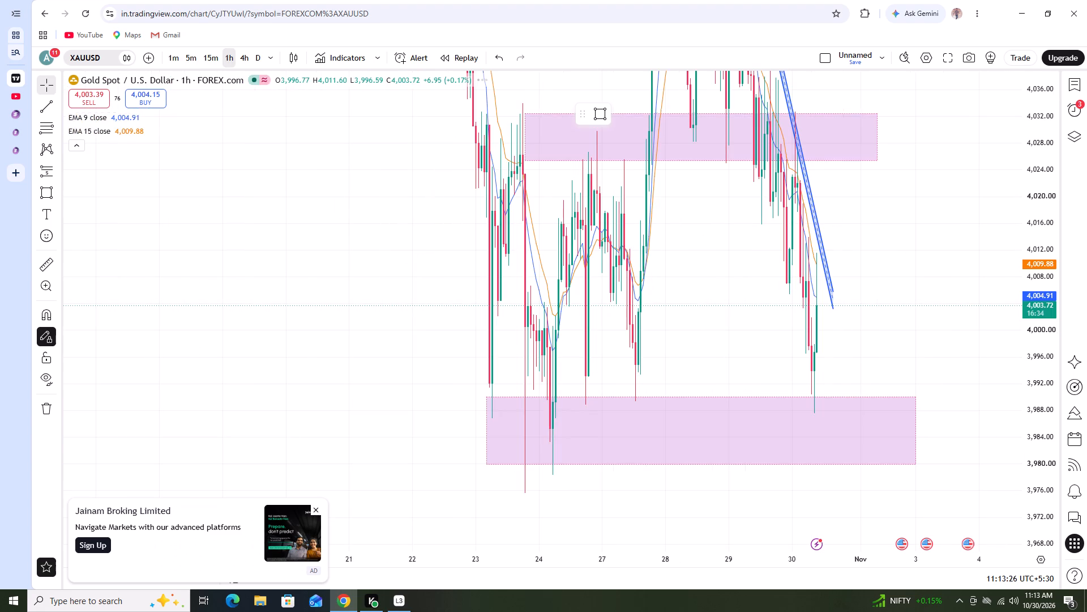
pyautogui.click(207, 54)
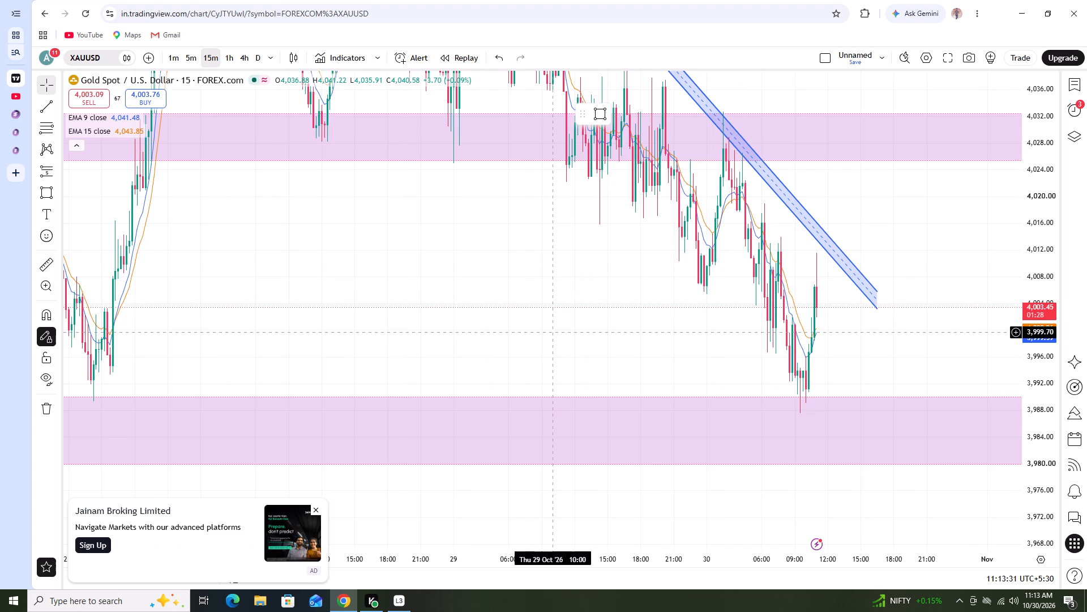
pyautogui.click(179, 56)
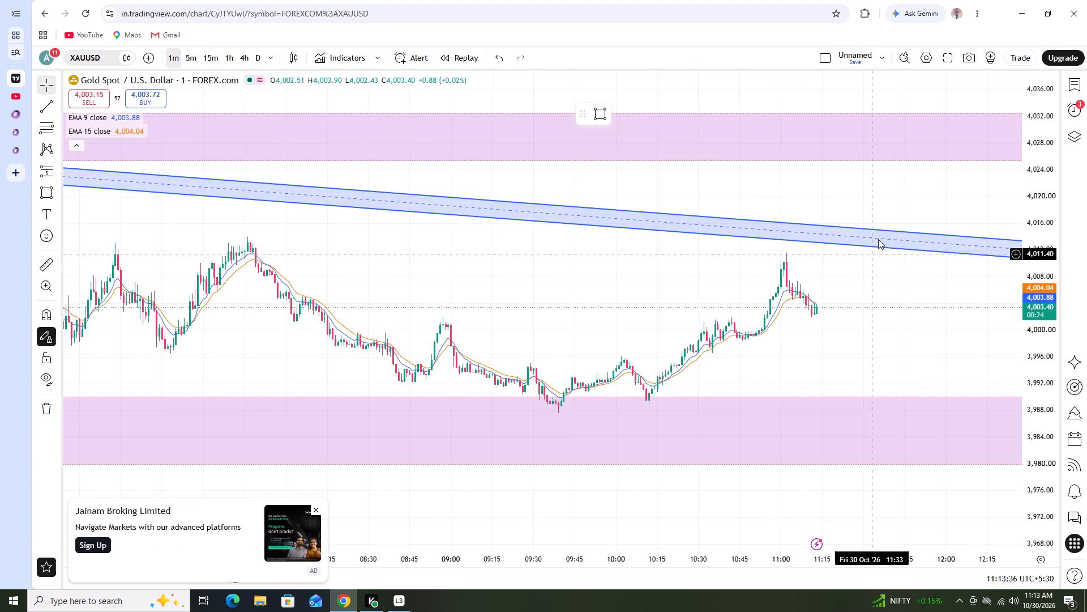
pyautogui.scroll(3, 1050, 347)
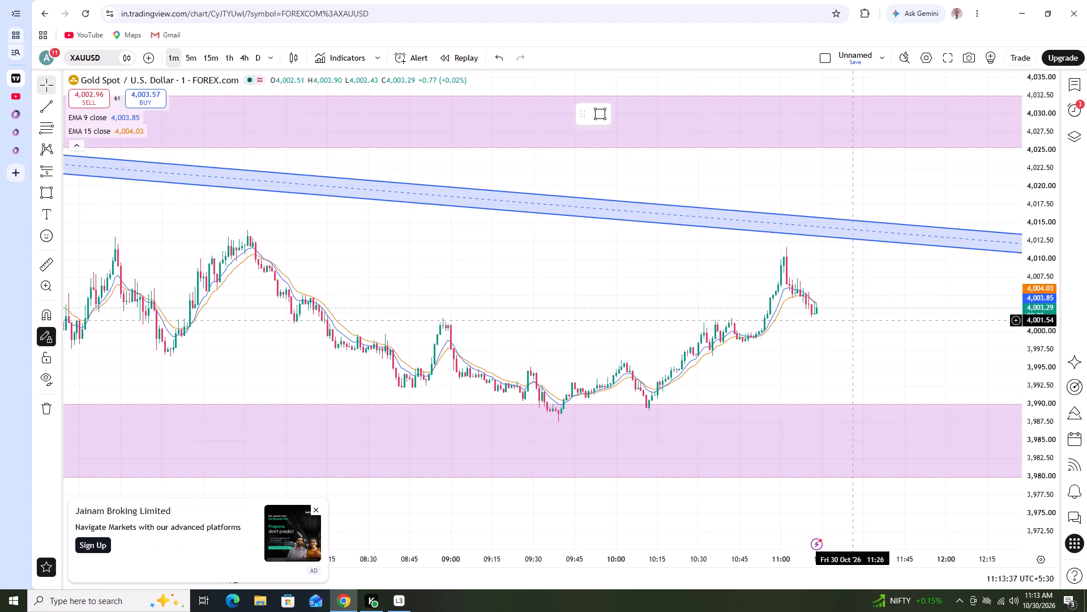
pyautogui.scroll(-5, 824, 345)
pyautogui.scroll(4, 1026, 312)
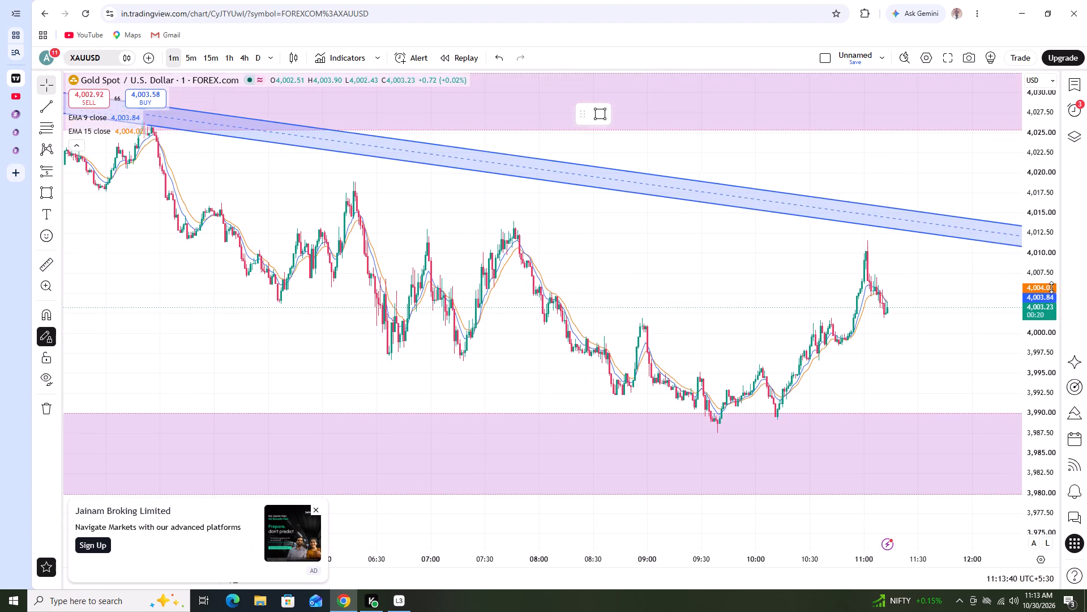
pyautogui.scroll(1, 1051, 287)
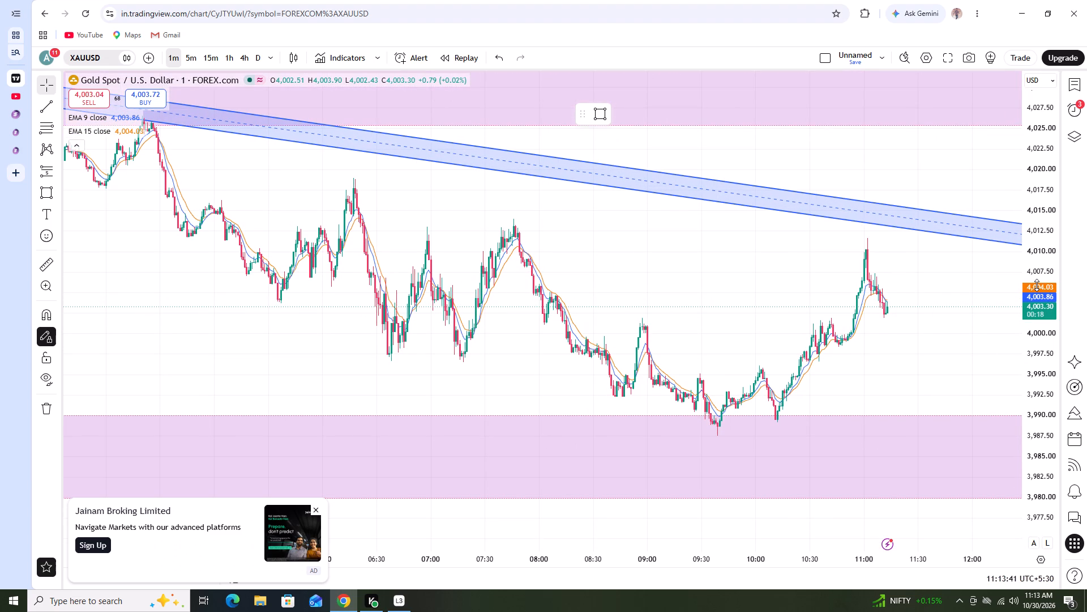
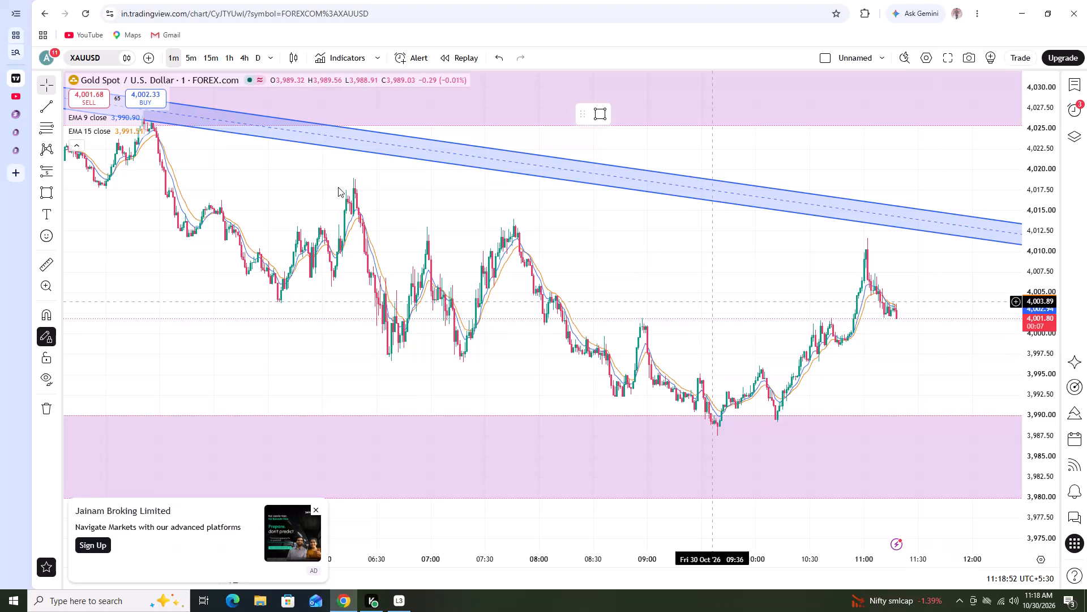
# Examine XAUUSD on the 5-minute chart, comparing the latest candles with the descending channel and the upper and lower zones.
pyautogui.click(186, 53)
pyautogui.scroll(3, 534, 246)
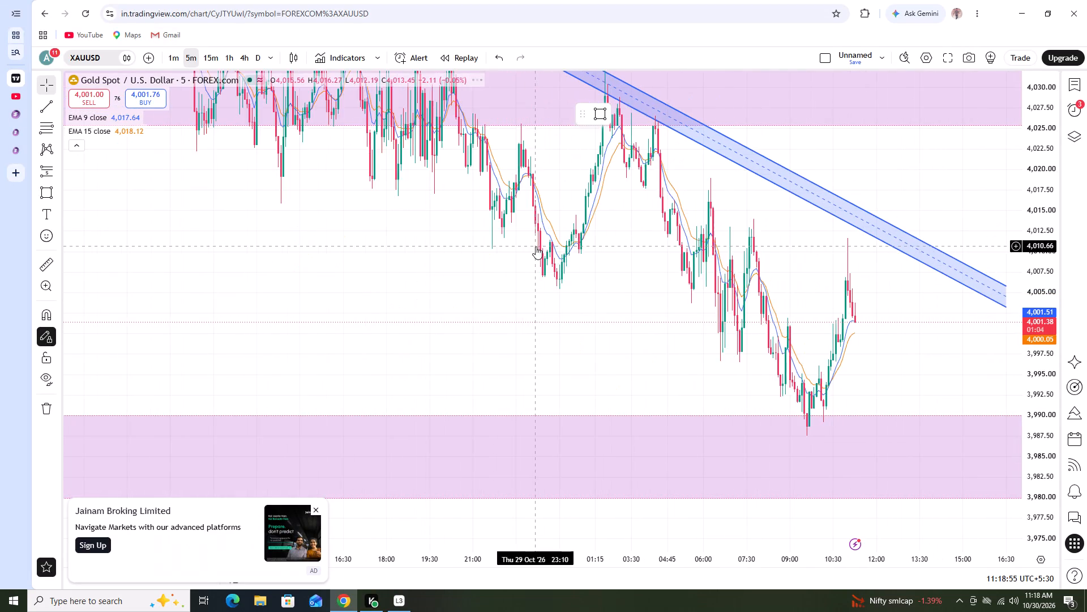
pyautogui.scroll(1, 536, 249)
pyautogui.scroll(-5, 1036, 248)
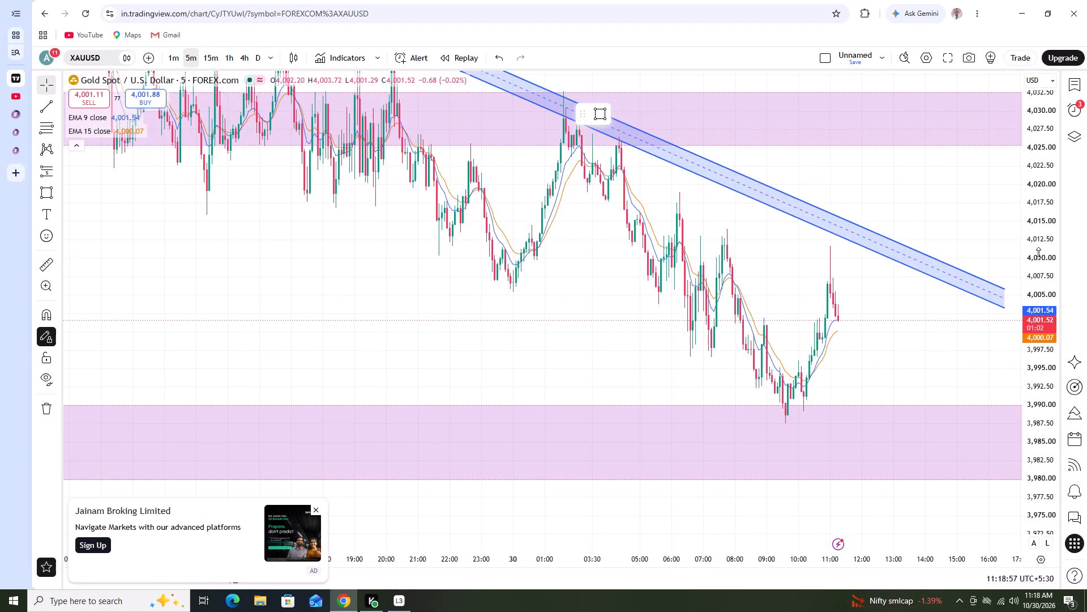
pyautogui.scroll(-3, 1038, 253)
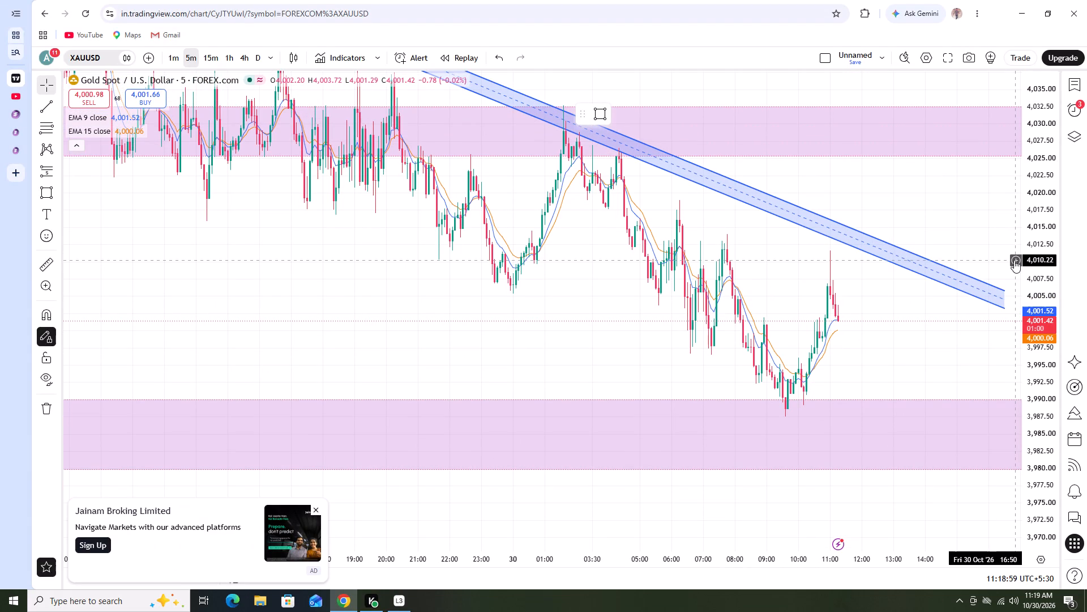
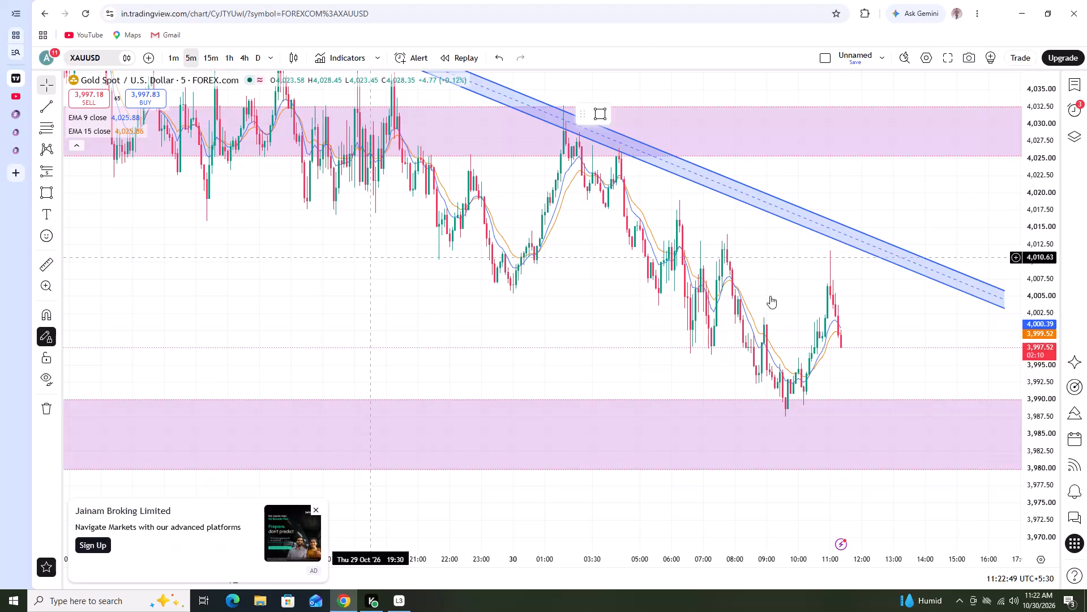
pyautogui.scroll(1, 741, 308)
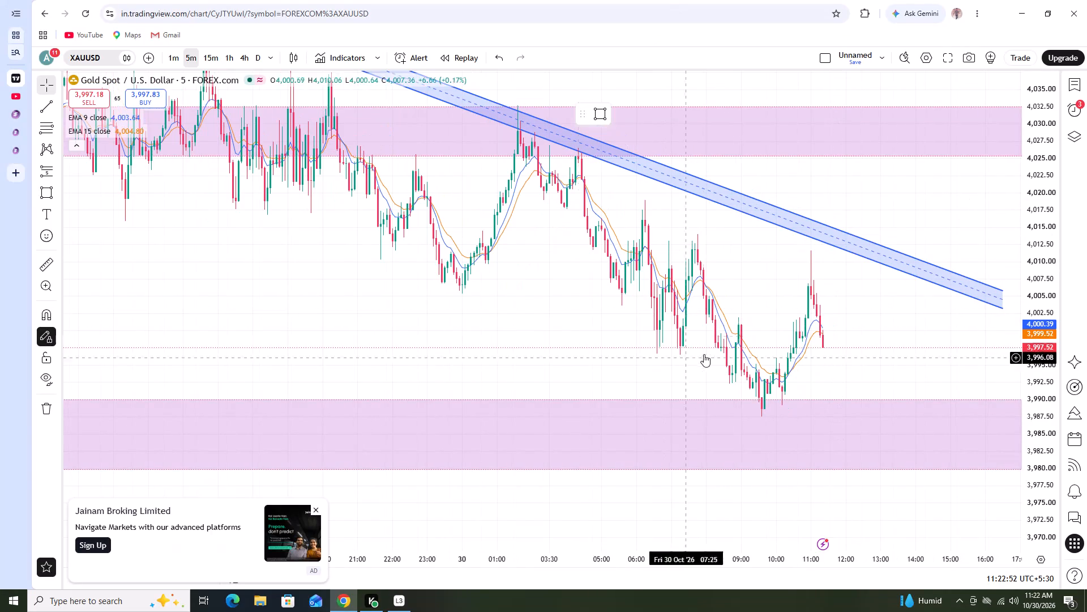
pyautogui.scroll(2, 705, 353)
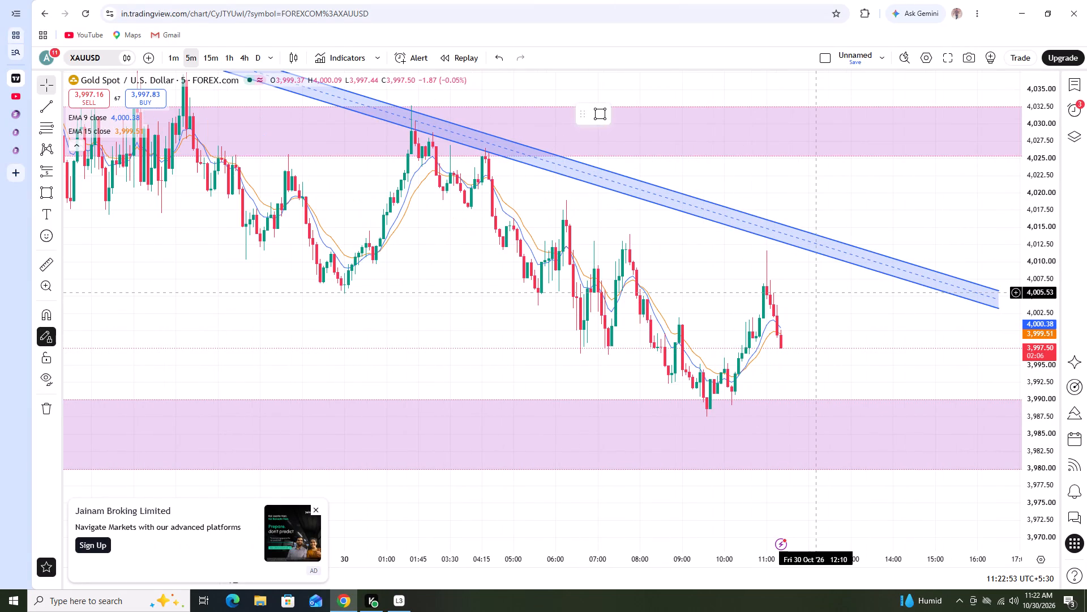
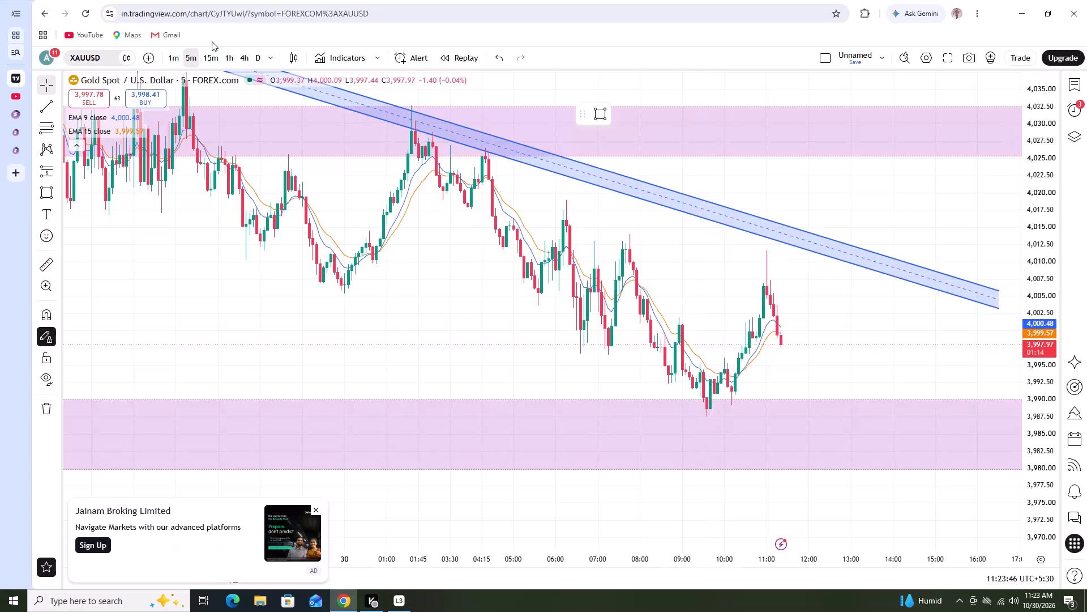
# Examine XAUUSD on the 15-minute timeframe around the descending channel and the lower purple zone.
pyautogui.click(208, 58)
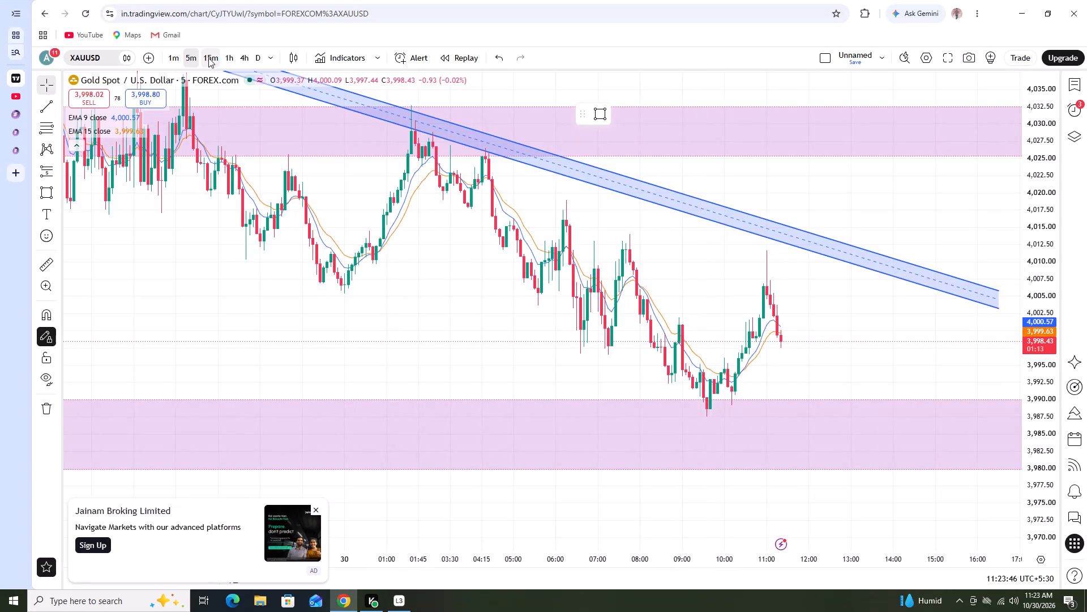
pyautogui.scroll(3, 531, 342)
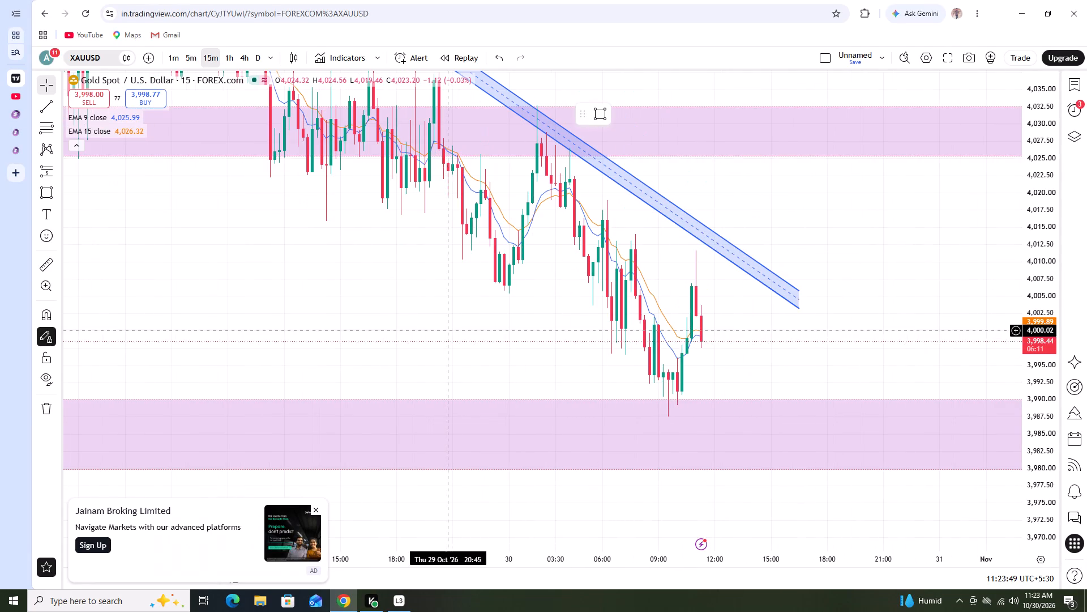
pyautogui.scroll(2, 513, 334)
pyautogui.scroll(-6, 1053, 173)
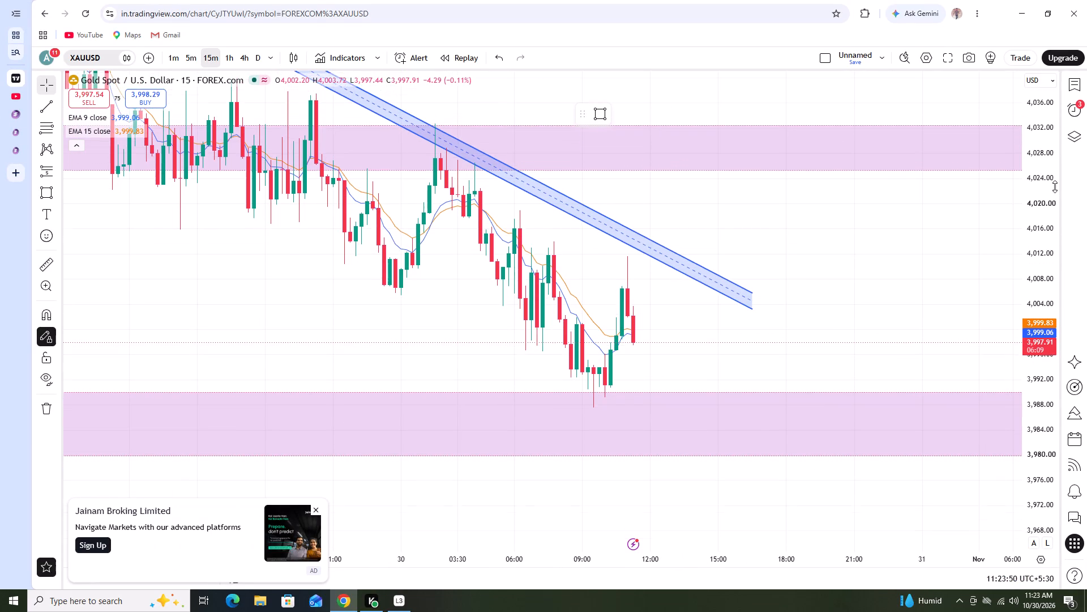
pyautogui.scroll(-4, 1055, 186)
pyautogui.scroll(-6, 828, 393)
pyautogui.scroll(3, 911, 406)
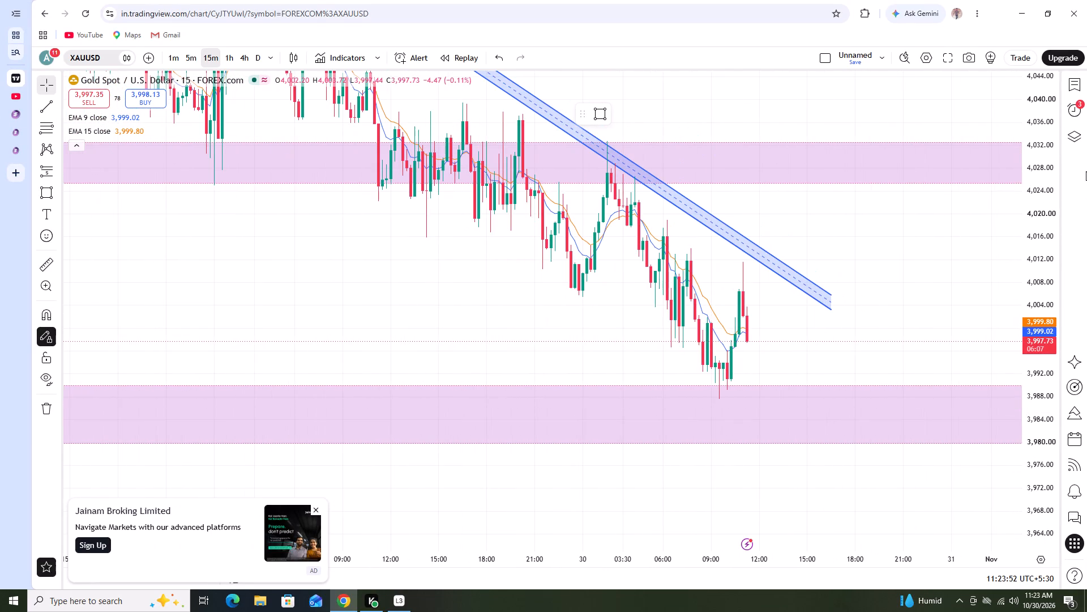
pyautogui.scroll(-10, 1037, 219)
pyautogui.moveTo(941, 347); pyautogui.dragTo(1052, 225)
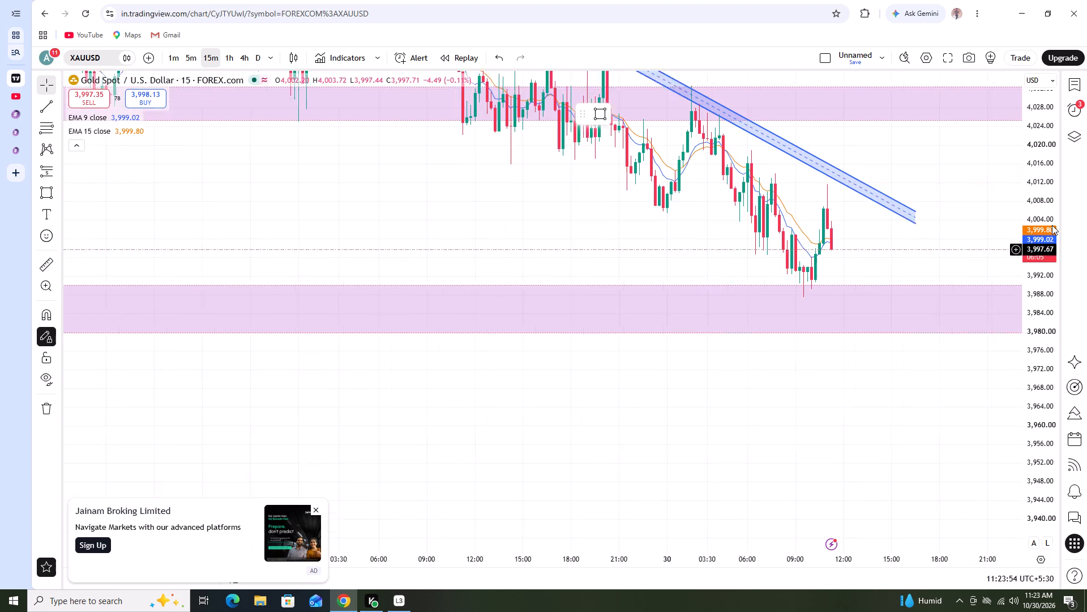
pyautogui.moveTo(1052, 225); pyautogui.dragTo(1050, 224)
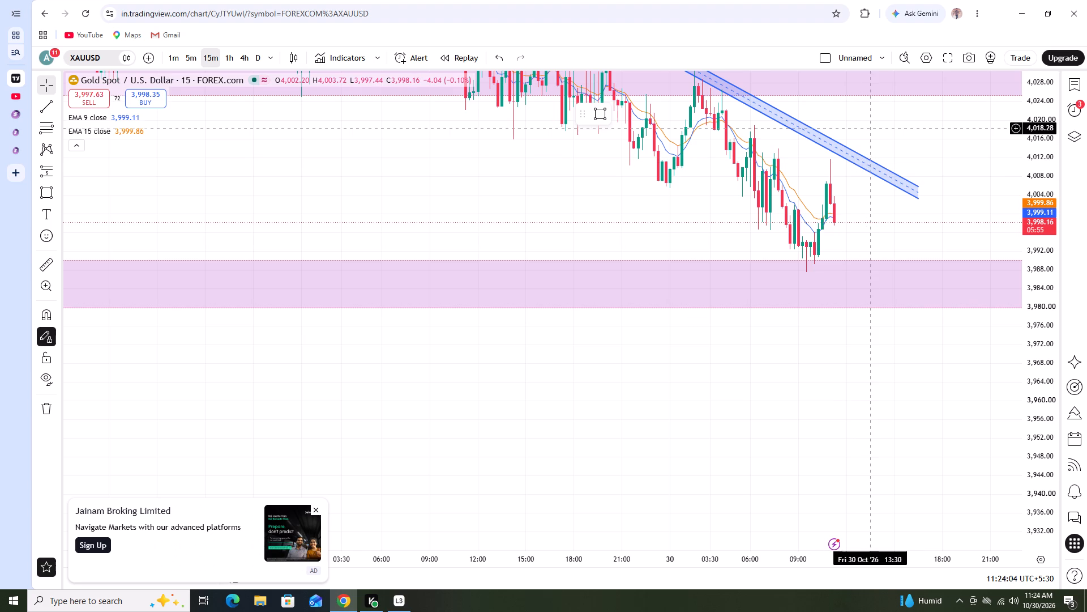
# Compare XAUUSD price action below the descending channel on the 5-minute and 15-minute timeframes.
pyautogui.click(195, 58)
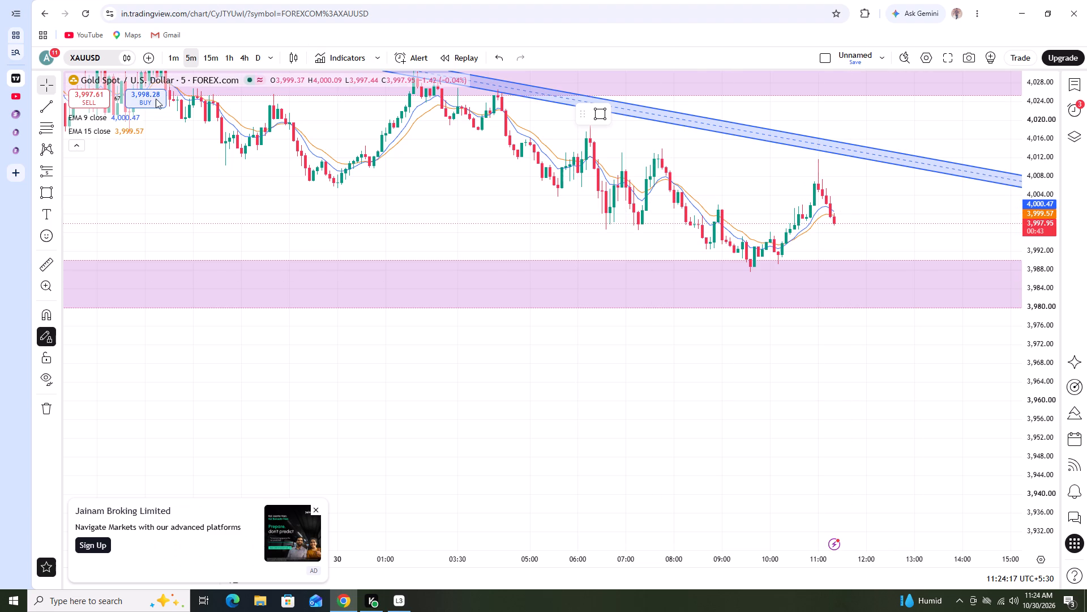
pyautogui.click(208, 50)
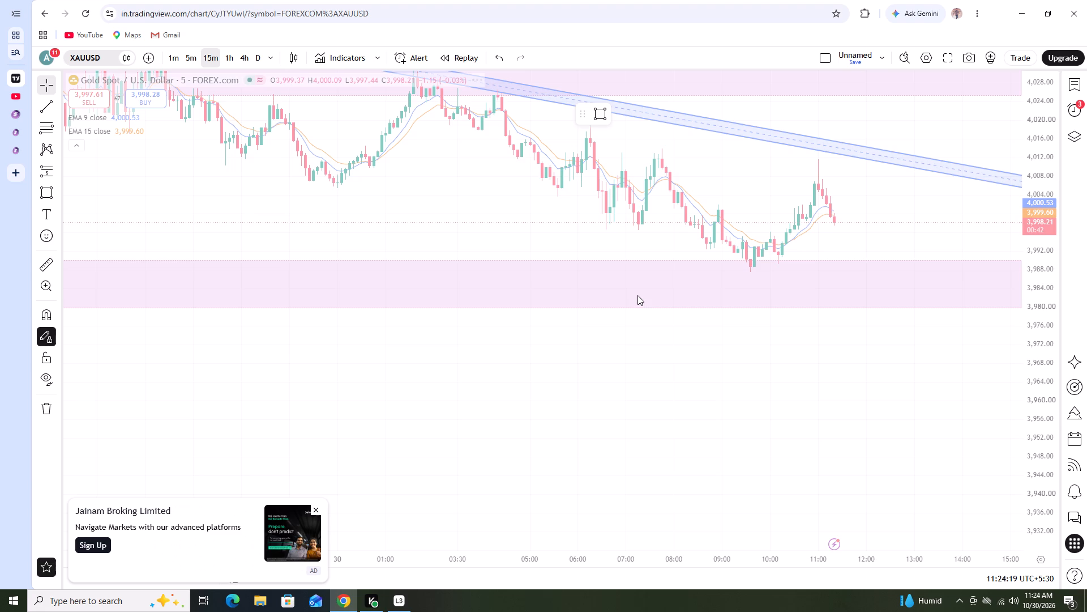
pyautogui.scroll(1, 553, 219)
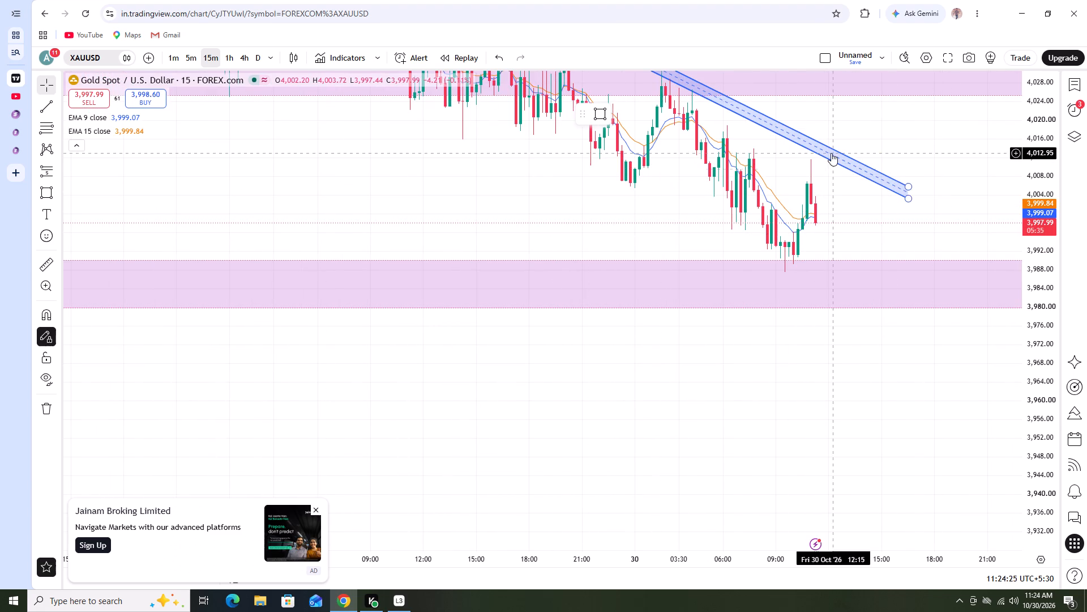
pyautogui.click(187, 54)
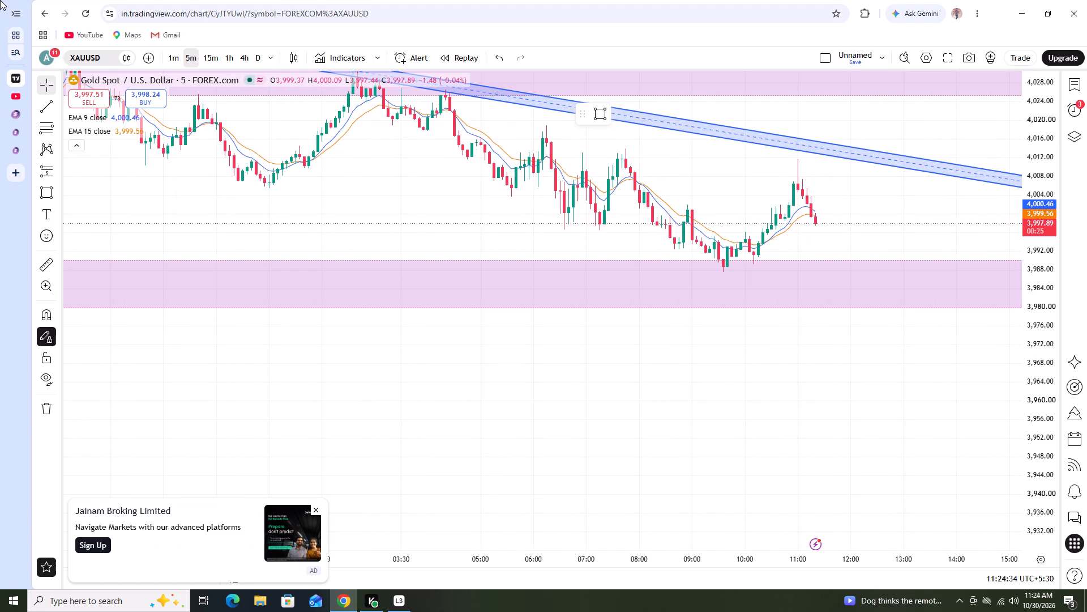
# Load the USTEC chart and examine its recent price action on the 5-minute and 15-minute timeframes.
pyautogui.click(103, 54)
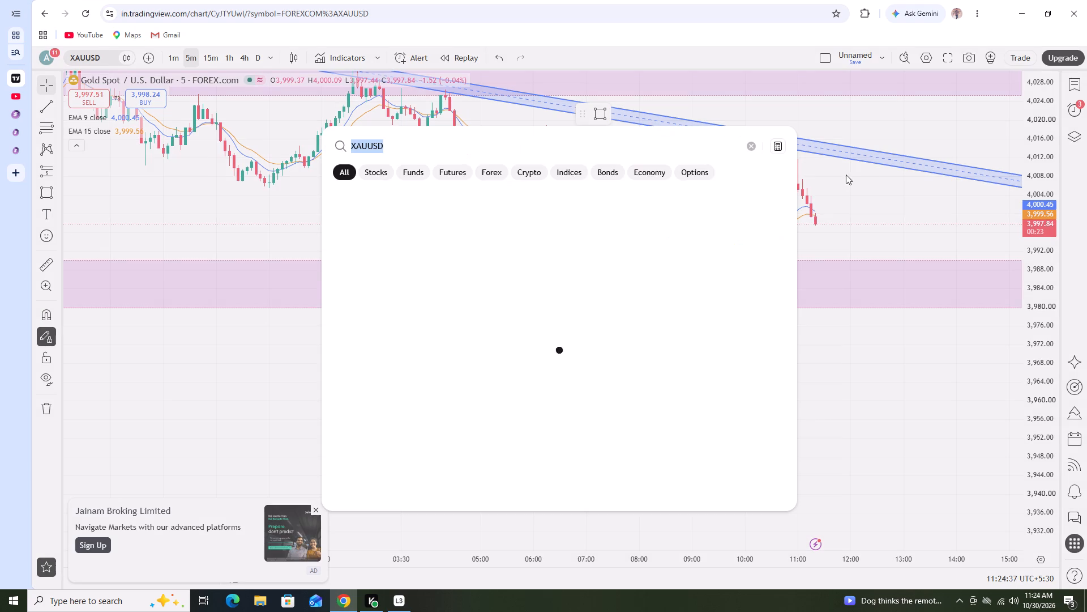
pyautogui.click(754, 139)
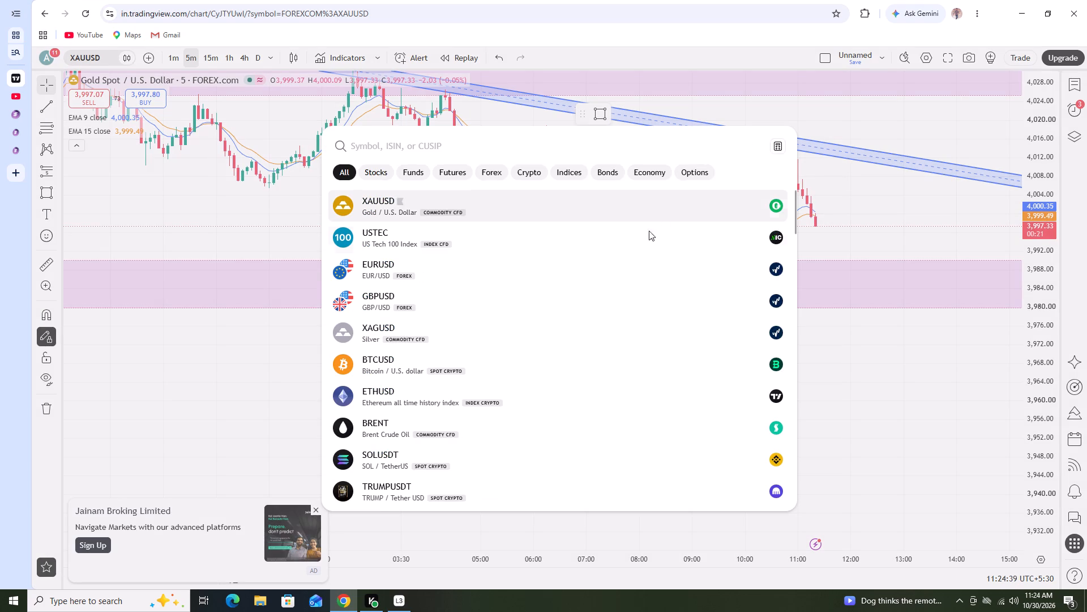
pyautogui.click(646, 243)
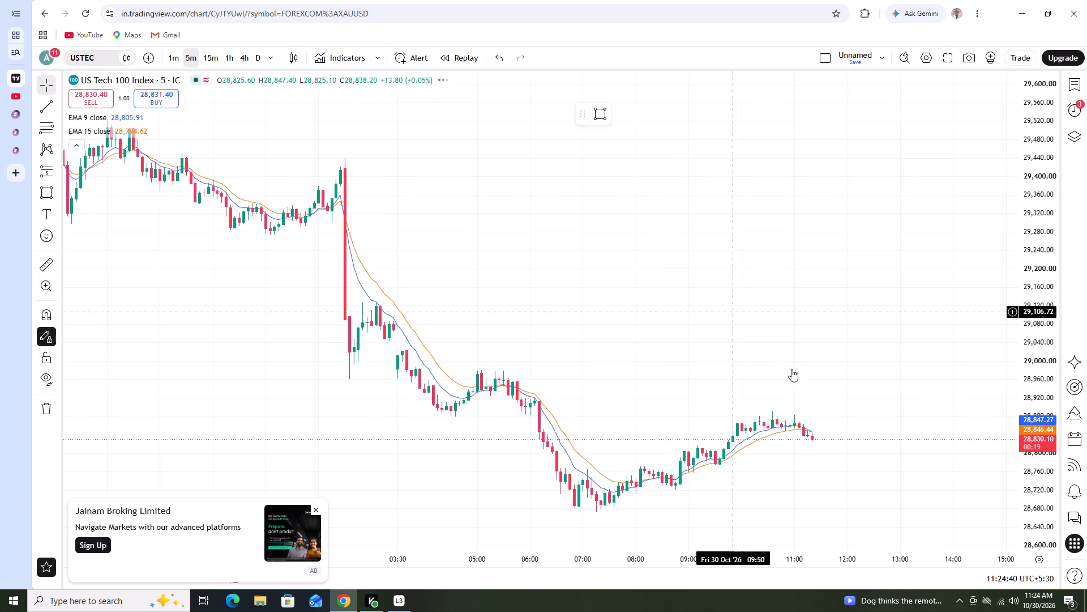
pyautogui.scroll(5, 1017, 367)
pyautogui.scroll(-15, 1017, 364)
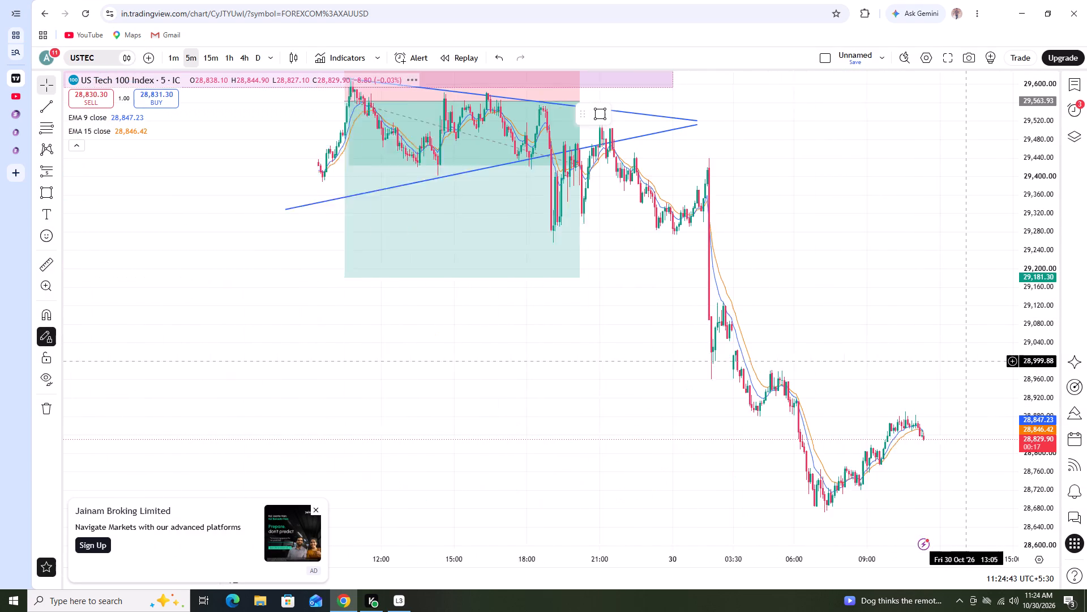
pyautogui.moveTo(965, 361); pyautogui.dragTo(915, 242)
pyautogui.scroll(2, 904, 280)
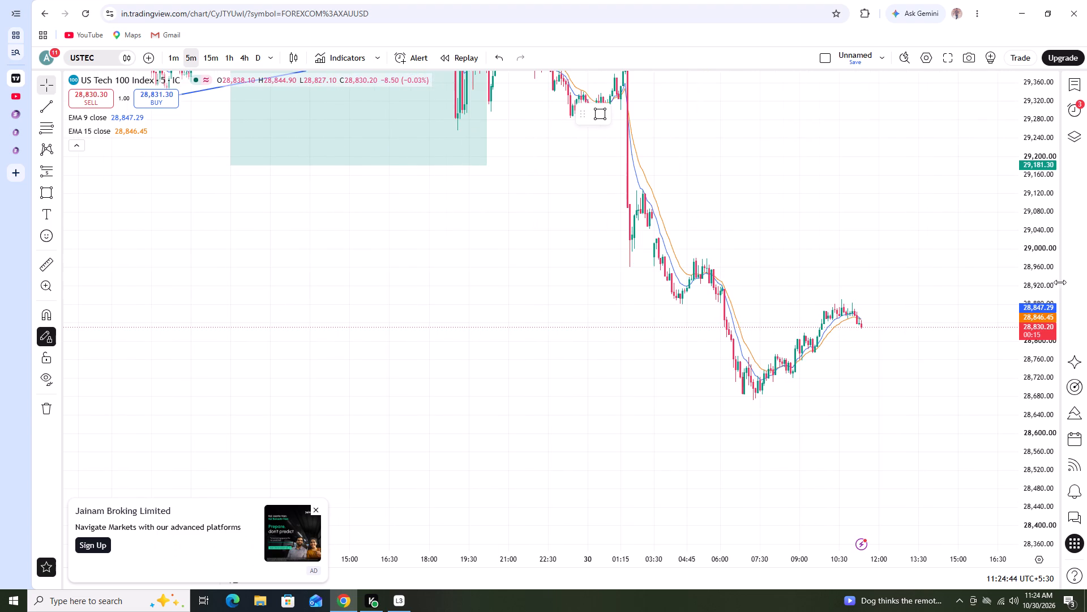
pyautogui.scroll(20, 1046, 285)
pyautogui.scroll(1, 1046, 285)
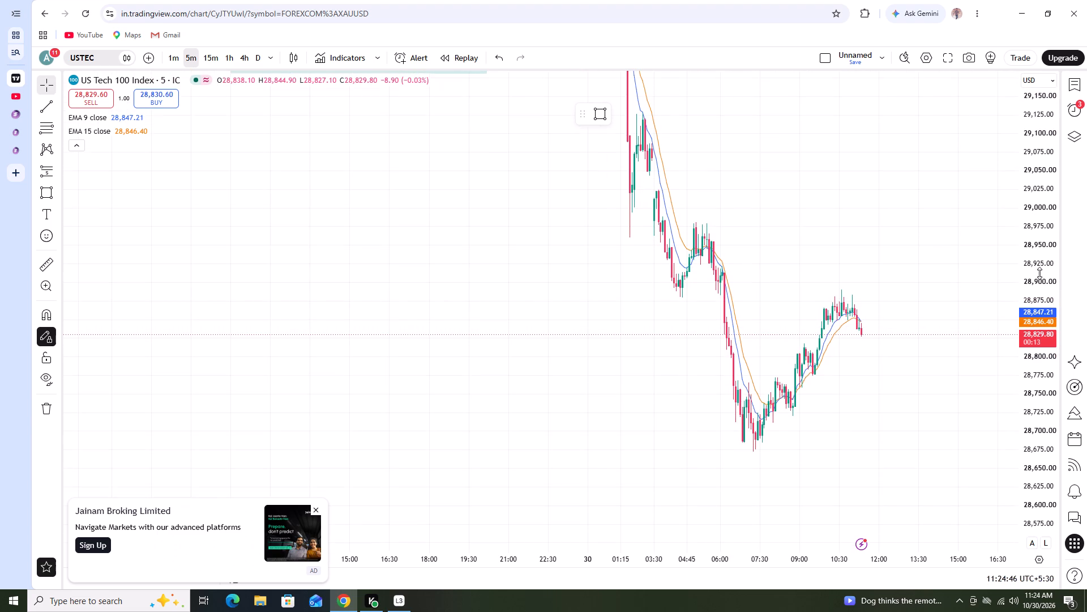
pyautogui.scroll(6, 1039, 273)
pyautogui.scroll(2, 866, 333)
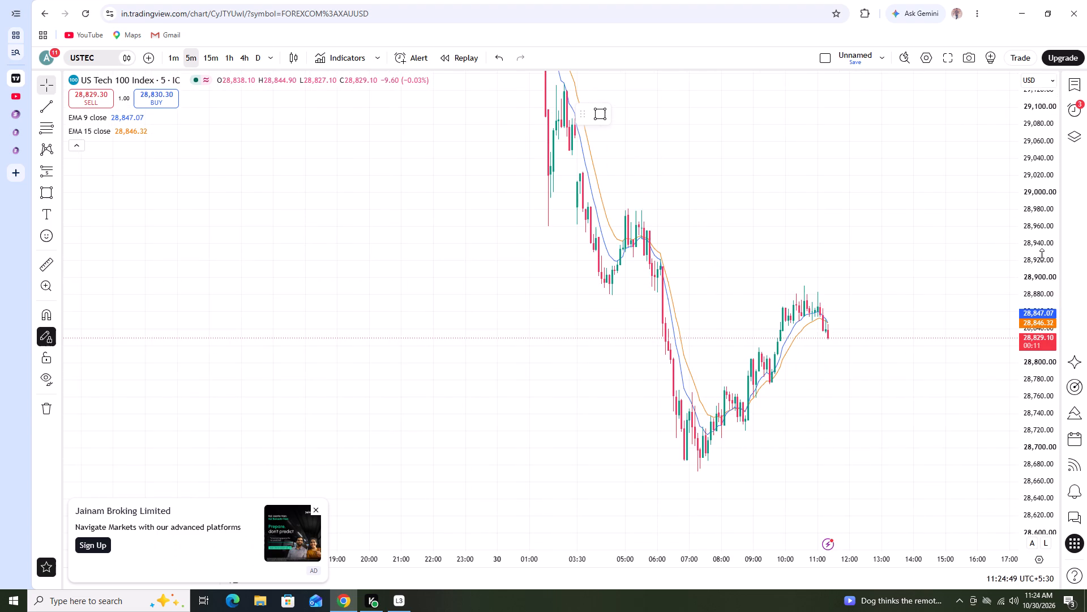
pyautogui.scroll(-3, 1045, 254)
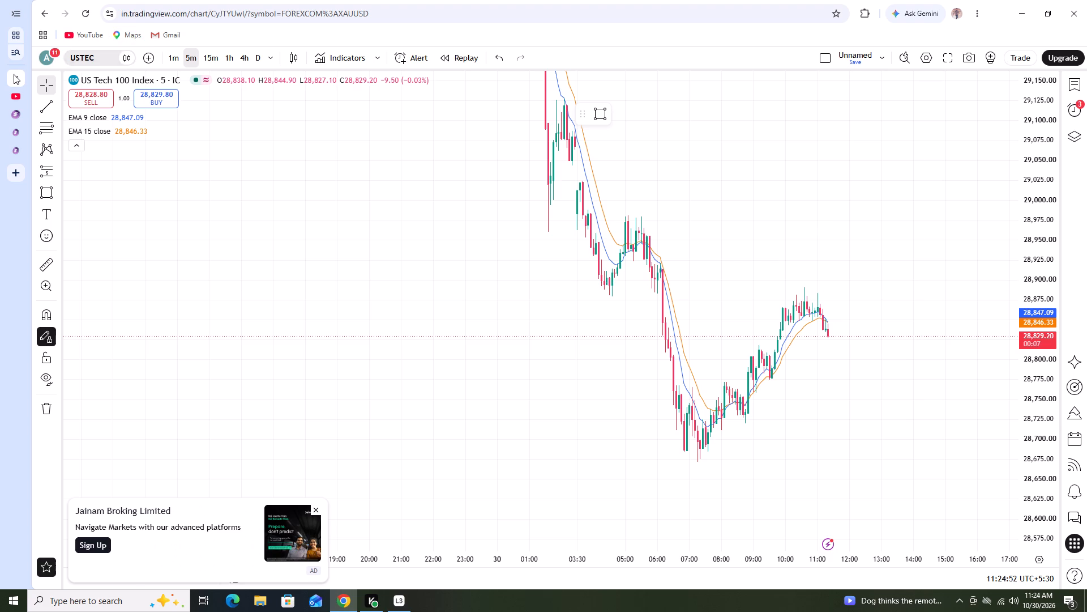
pyautogui.click(204, 61)
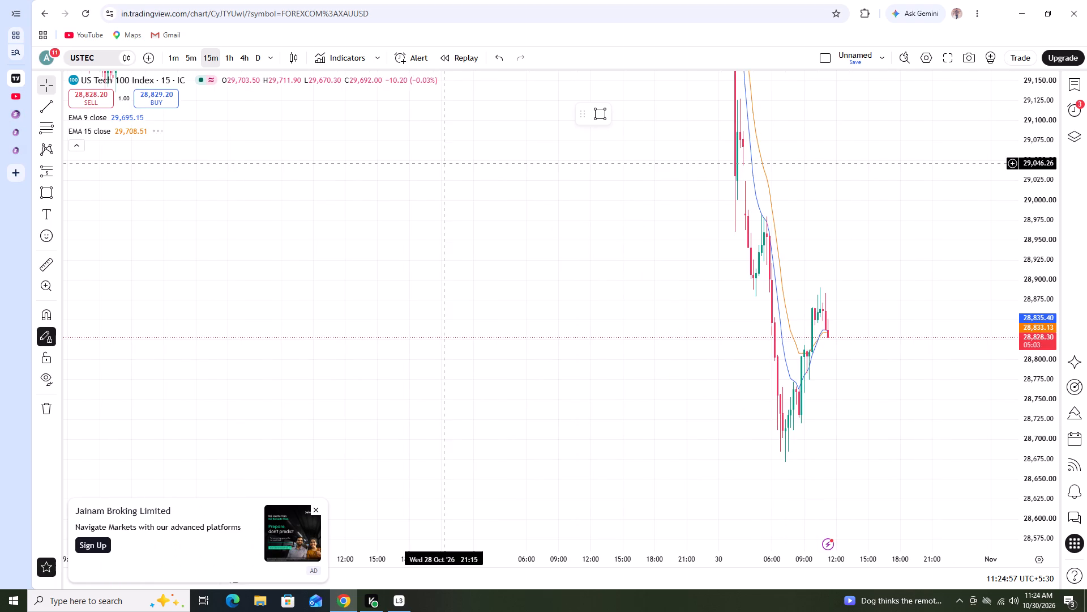
pyautogui.scroll(2, 444, 164)
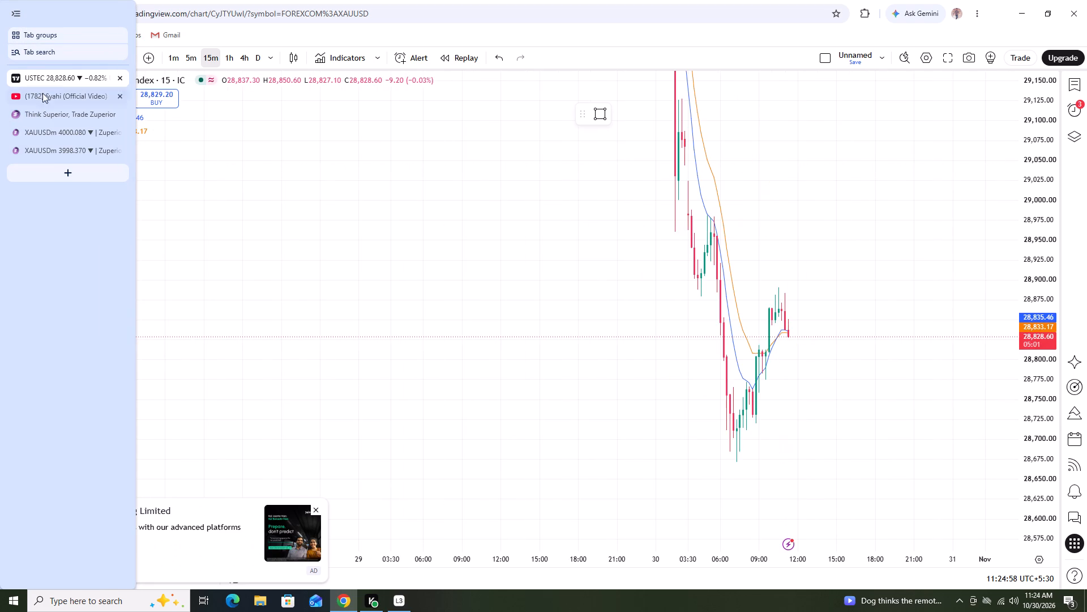
# Switch to the Zuperior terminal, select USTECm and examine the 5-minute chart shown there.
pyautogui.click(58, 139)
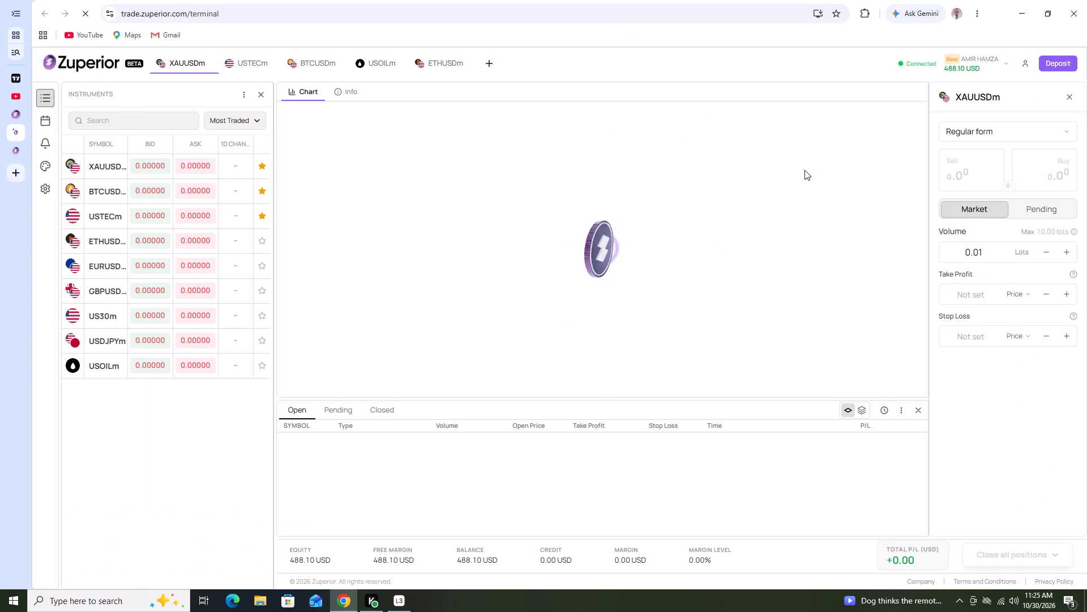
pyautogui.click(246, 66)
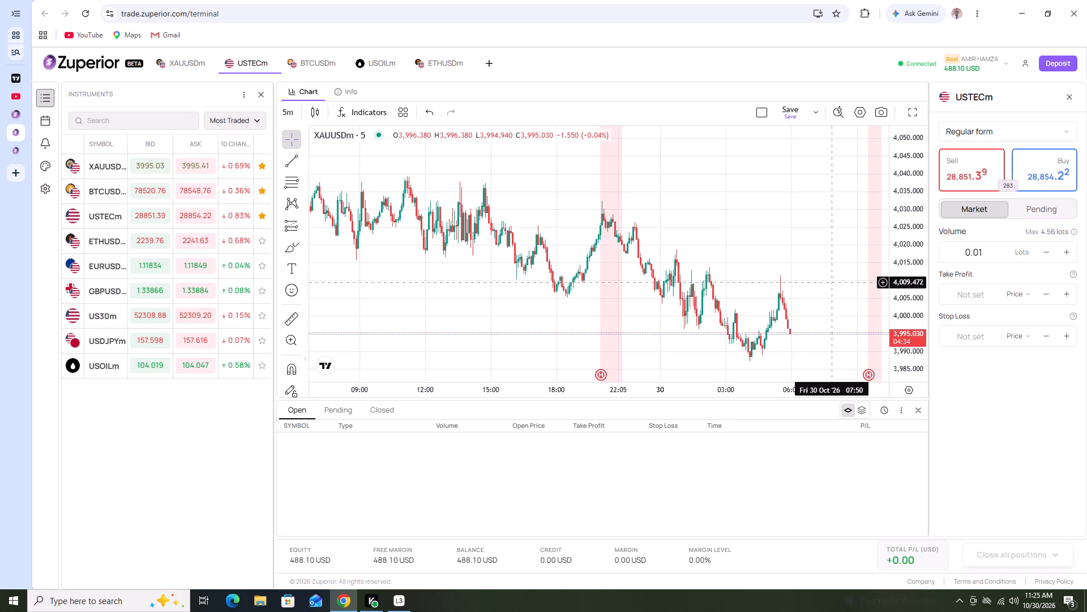
pyautogui.scroll(1, 681, 368)
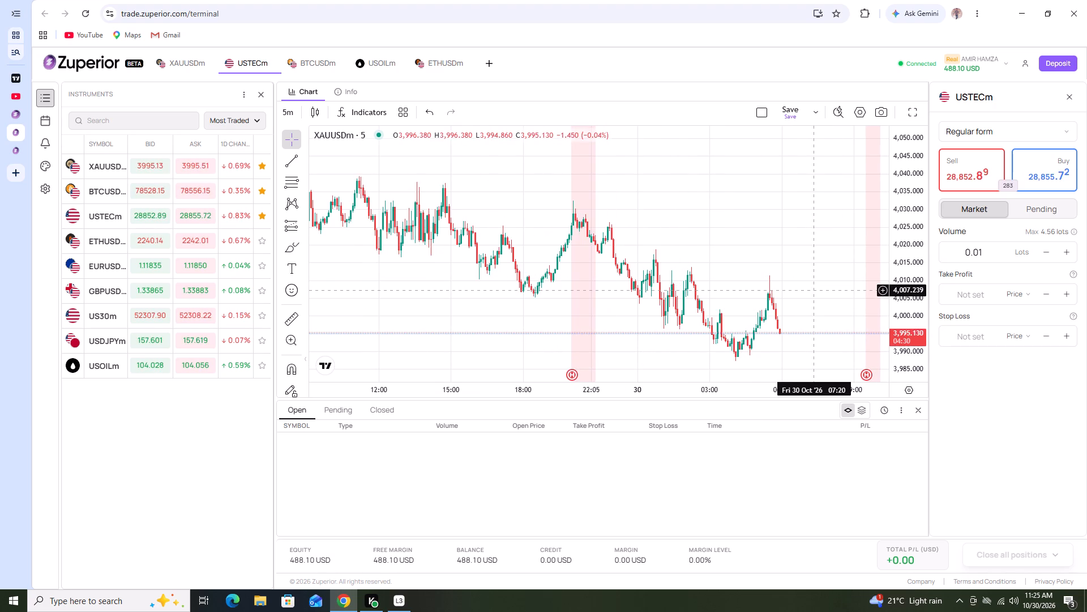
pyautogui.scroll(-2, 893, 271)
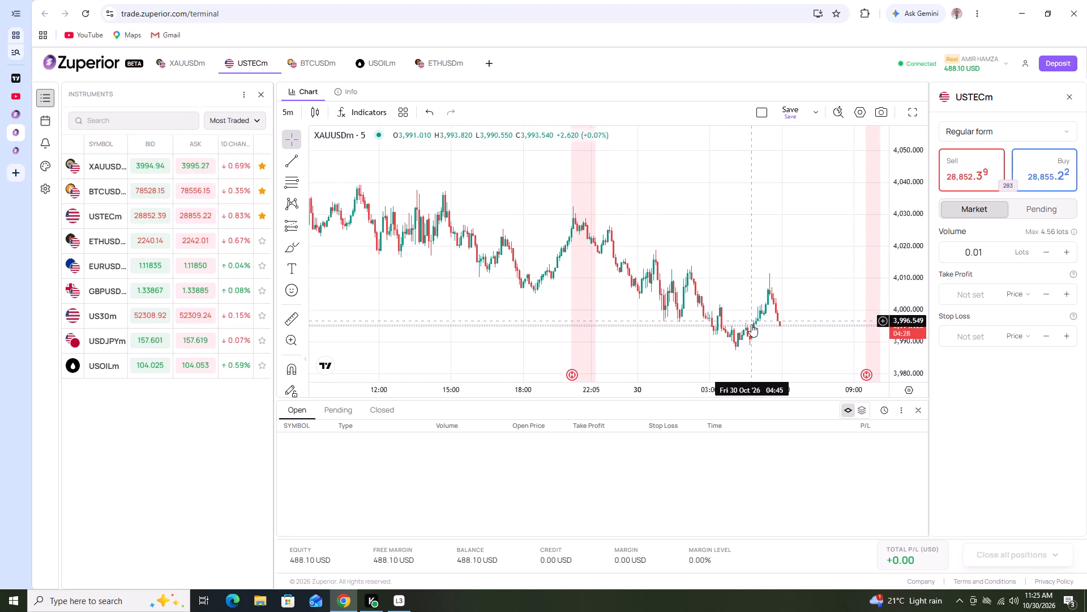
pyautogui.scroll(-4, 777, 328)
pyautogui.scroll(4, 762, 324)
pyautogui.moveTo(846, 299); pyautogui.dragTo(845, 258)
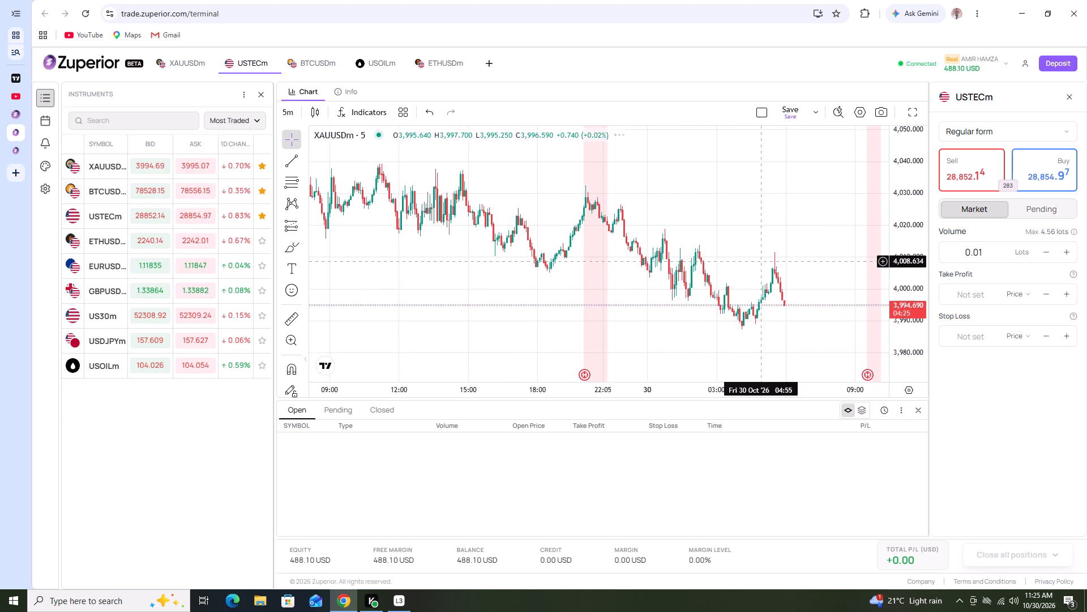
pyautogui.moveTo(845, 258); pyautogui.dragTo(844, 254)
pyautogui.scroll(3, 903, 266)
pyautogui.scroll(2, 759, 304)
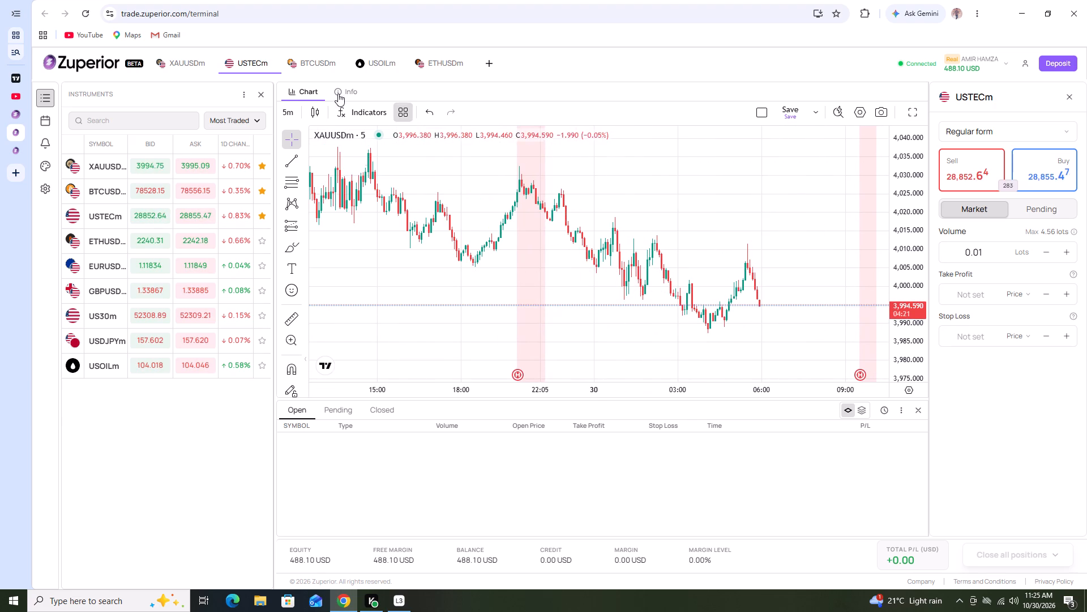
# Reload the USTECm chart by switching to the BTCUSDm instrument and back.
pyautogui.click(305, 60)
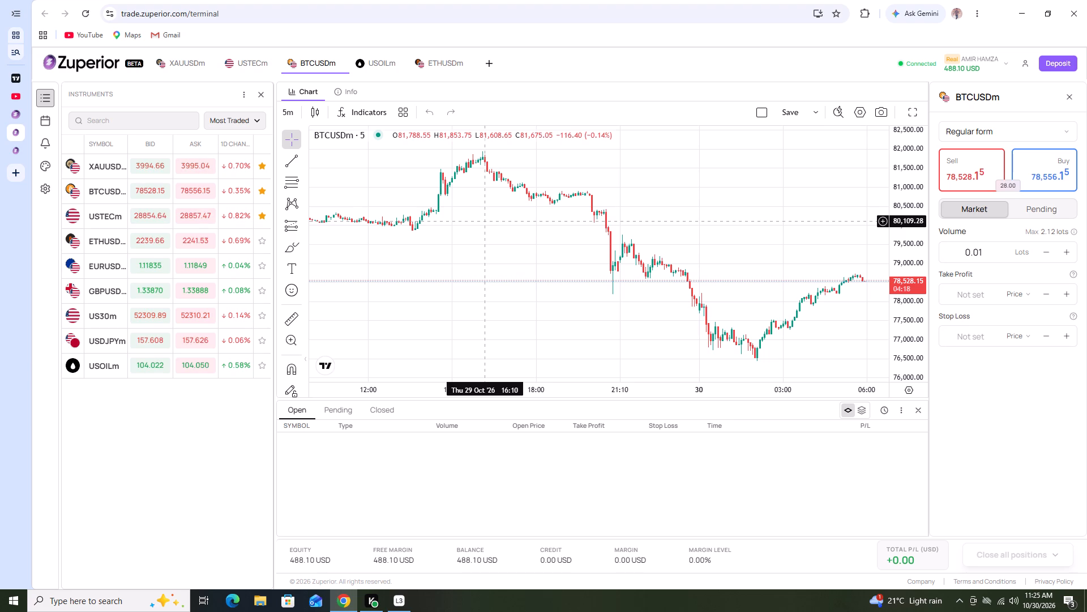
pyautogui.moveTo(256, 62); pyautogui.dragTo(255, 68)
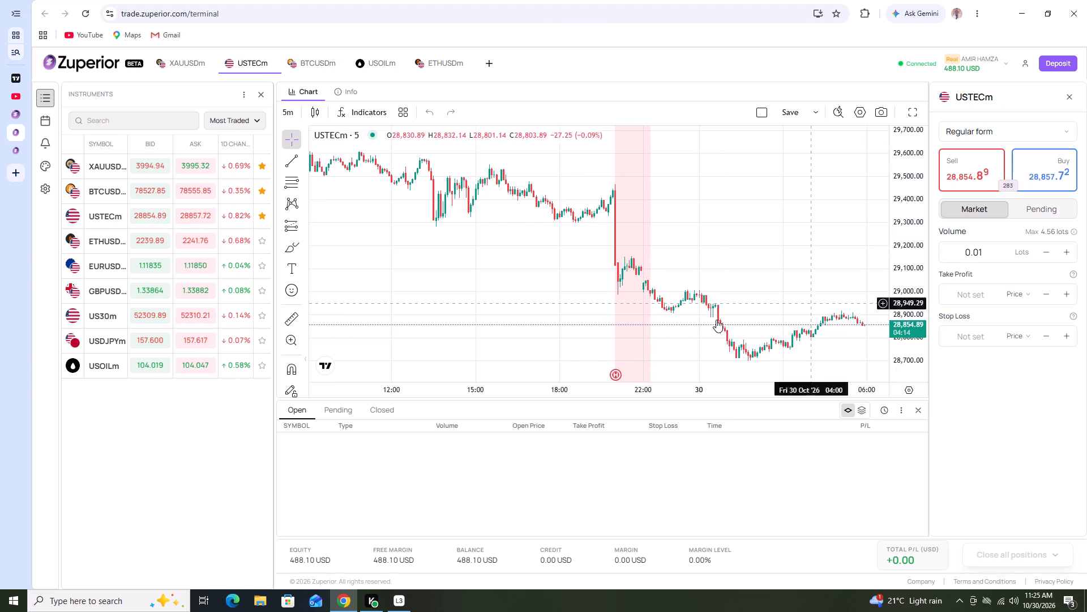
# Examine the latest USTECm price action on the 5-minute chart, comparing the overnight swings with the current price.
pyautogui.scroll(5, 742, 281)
pyautogui.scroll(-4, 738, 276)
pyautogui.scroll(8, 901, 288)
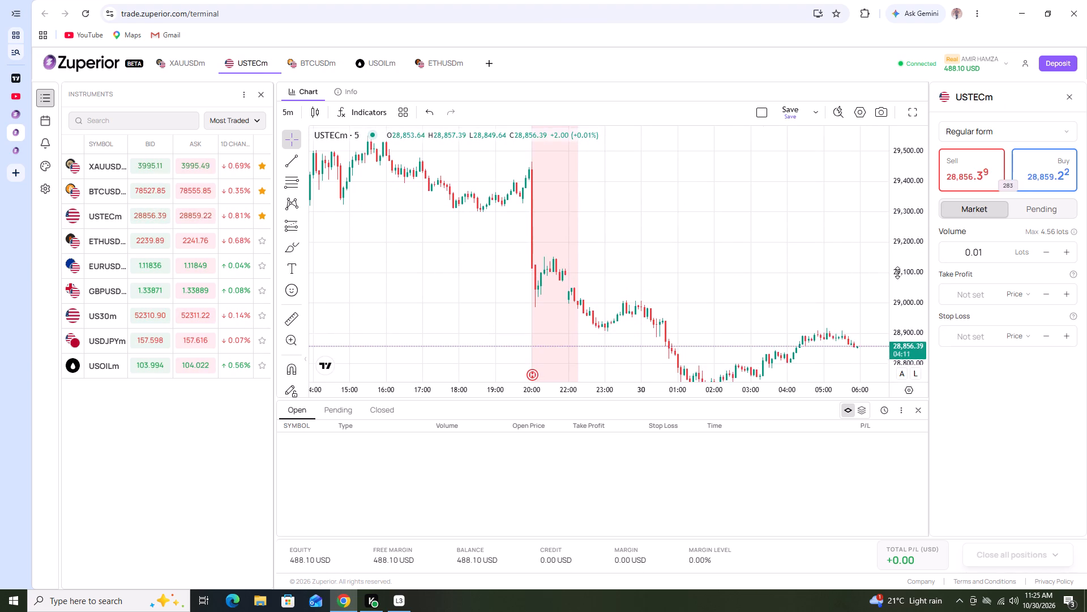
pyautogui.moveTo(776, 267); pyautogui.dragTo(754, 201)
pyautogui.scroll(10, 919, 300)
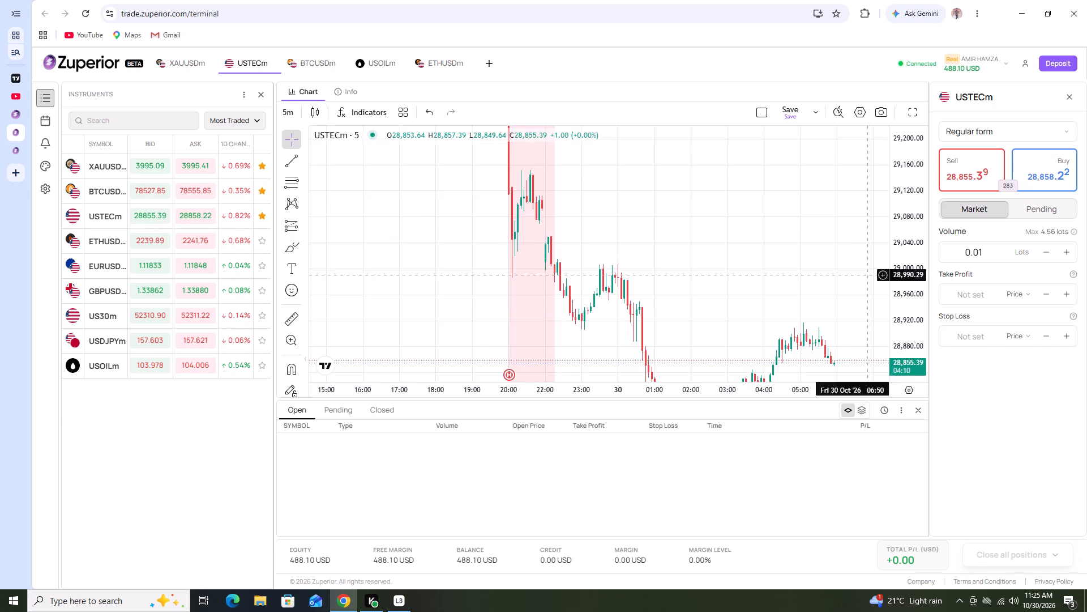
pyautogui.moveTo(807, 274); pyautogui.dragTo(735, 174)
pyautogui.scroll(2, 897, 288)
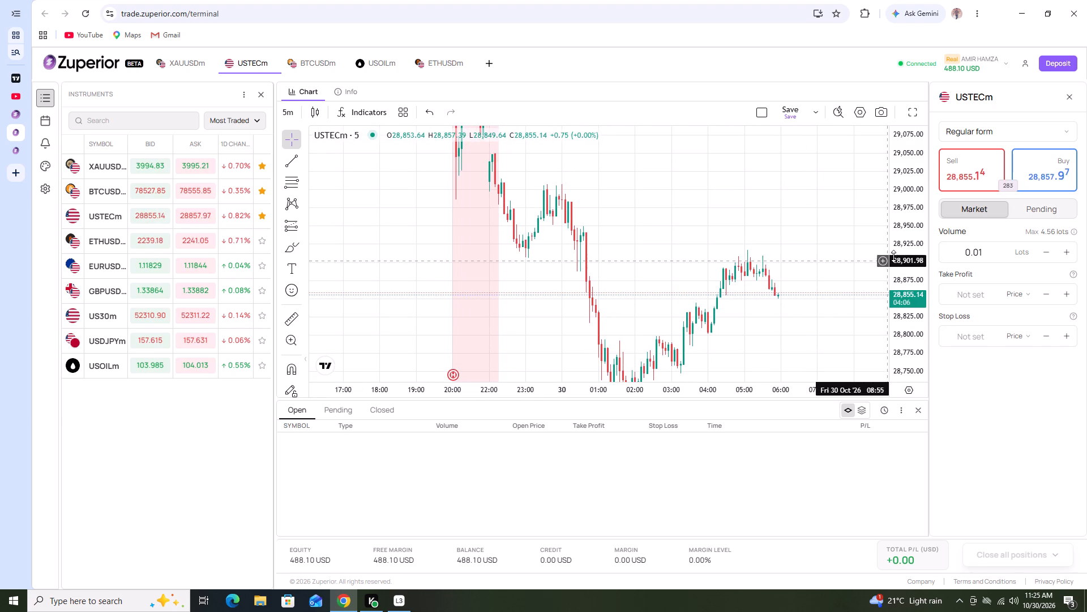
pyautogui.scroll(-3, 902, 259)
pyautogui.scroll(4, 895, 261)
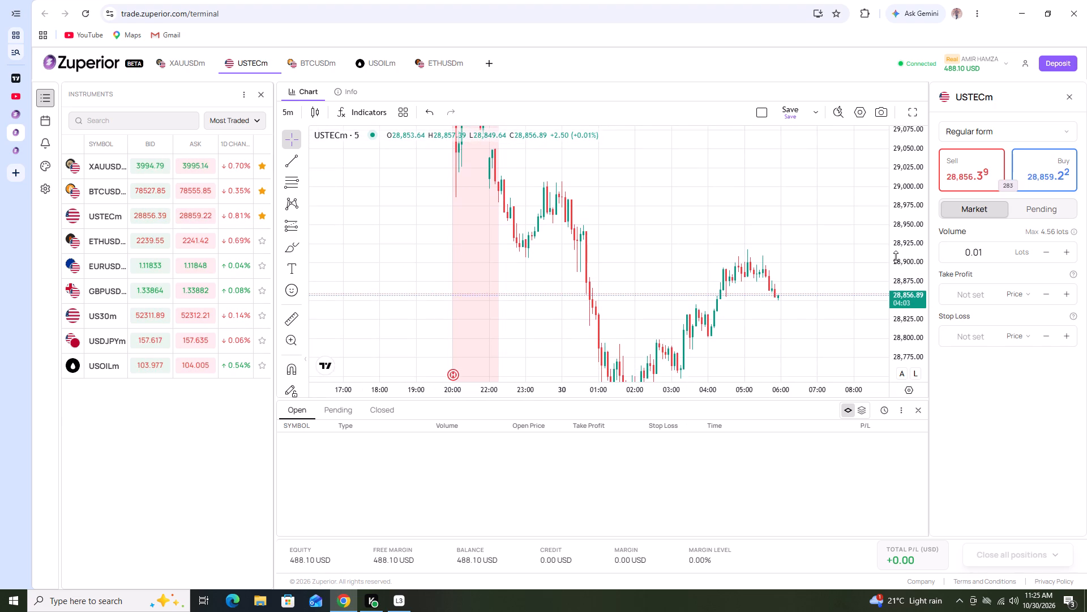
pyautogui.scroll(5, 896, 257)
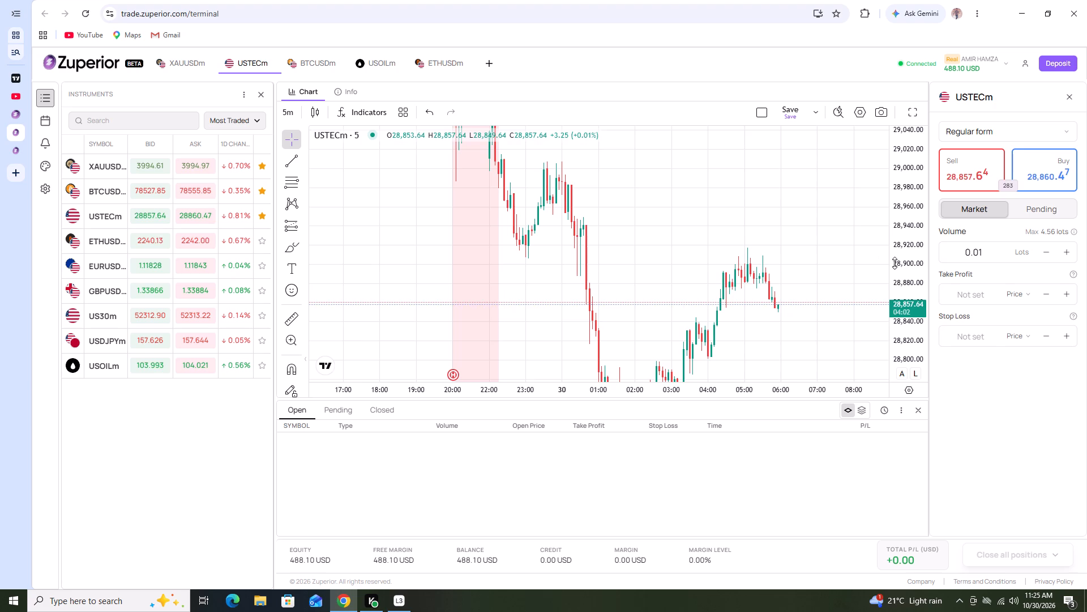
pyautogui.scroll(-2, 895, 263)
pyautogui.scroll(-3, 820, 290)
pyautogui.moveTo(818, 335); pyautogui.dragTo(763, 232)
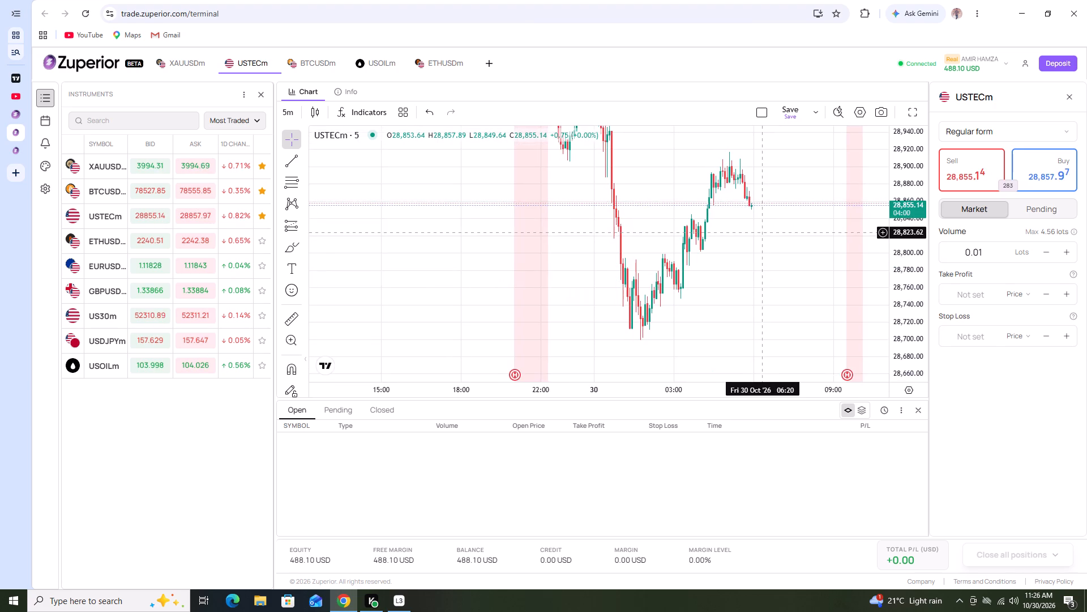
pyautogui.moveTo(763, 232); pyautogui.dragTo(747, 318)
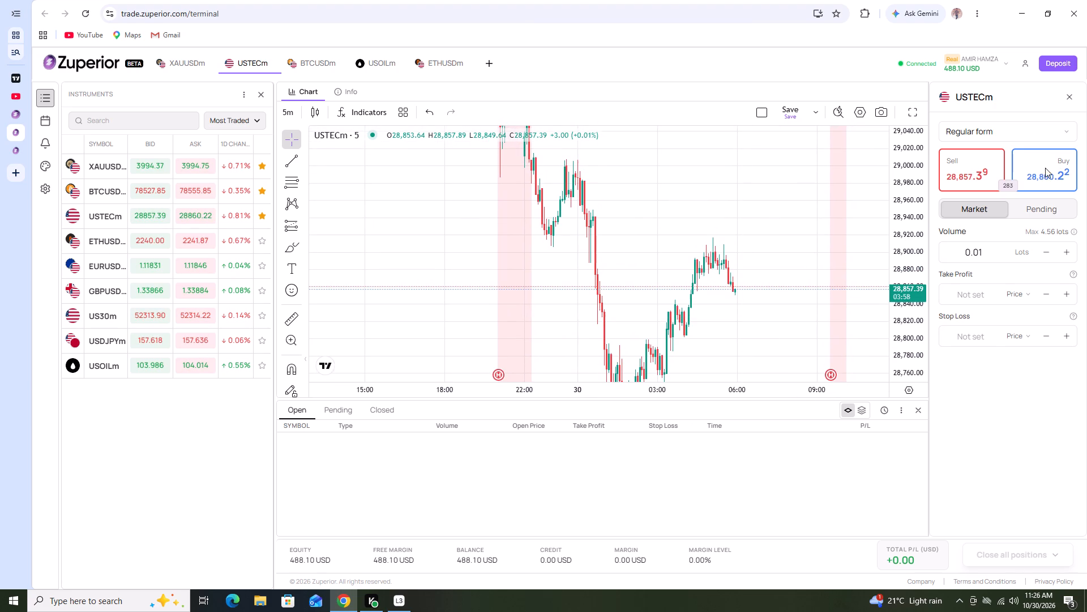
# Set the USTECm market order volume to 0.10 lots.
pyautogui.tripleClick(1066, 251)
pyautogui.click(1063, 251)
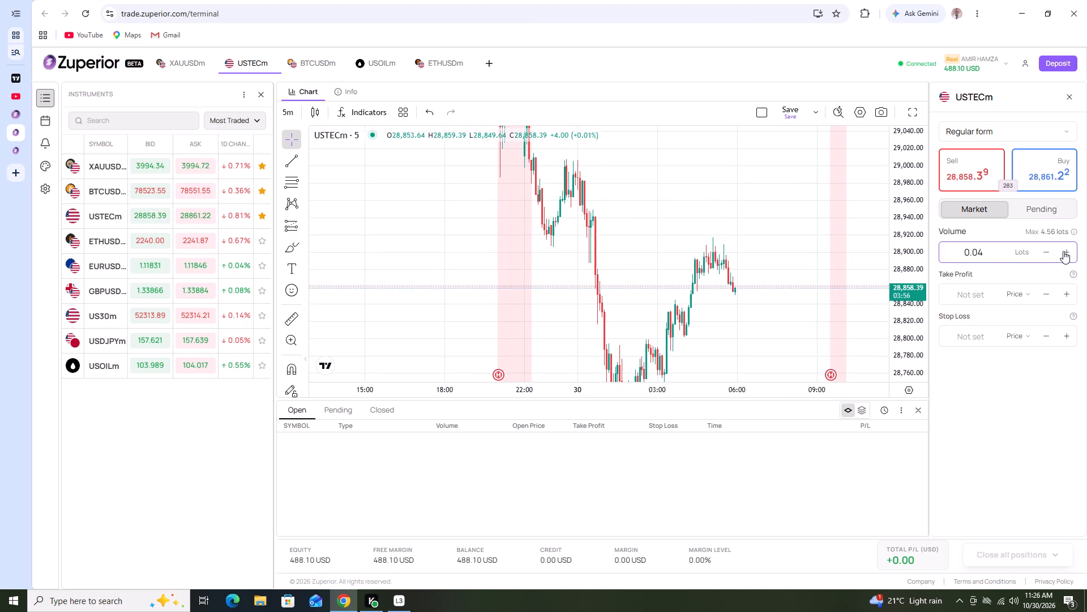
pyautogui.doubleClick(1060, 251)
pyautogui.click(1060, 251)
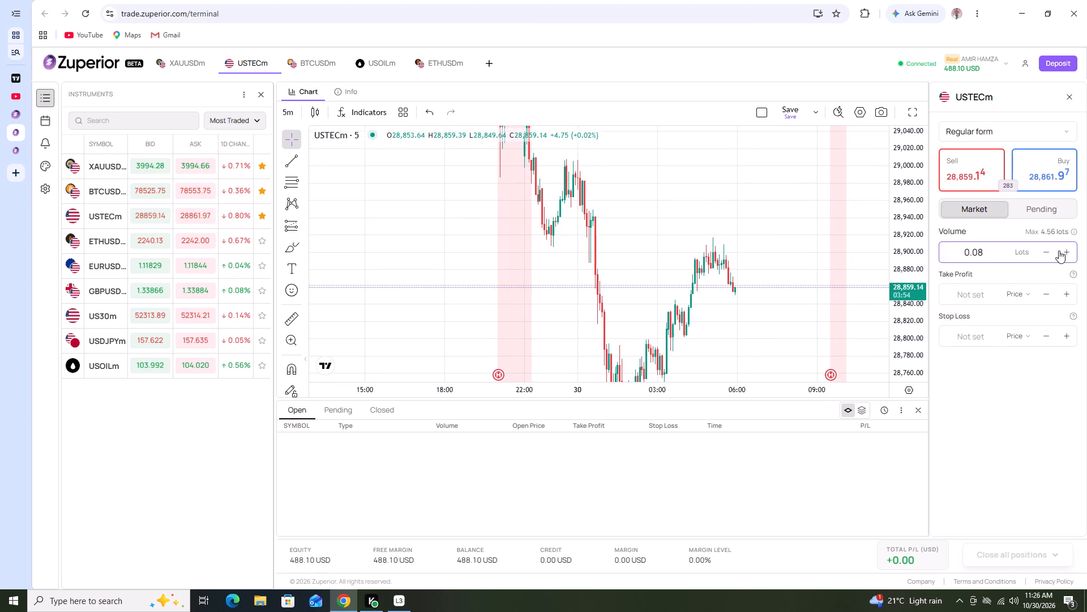
pyautogui.click(1059, 250)
pyautogui.click(1065, 250)
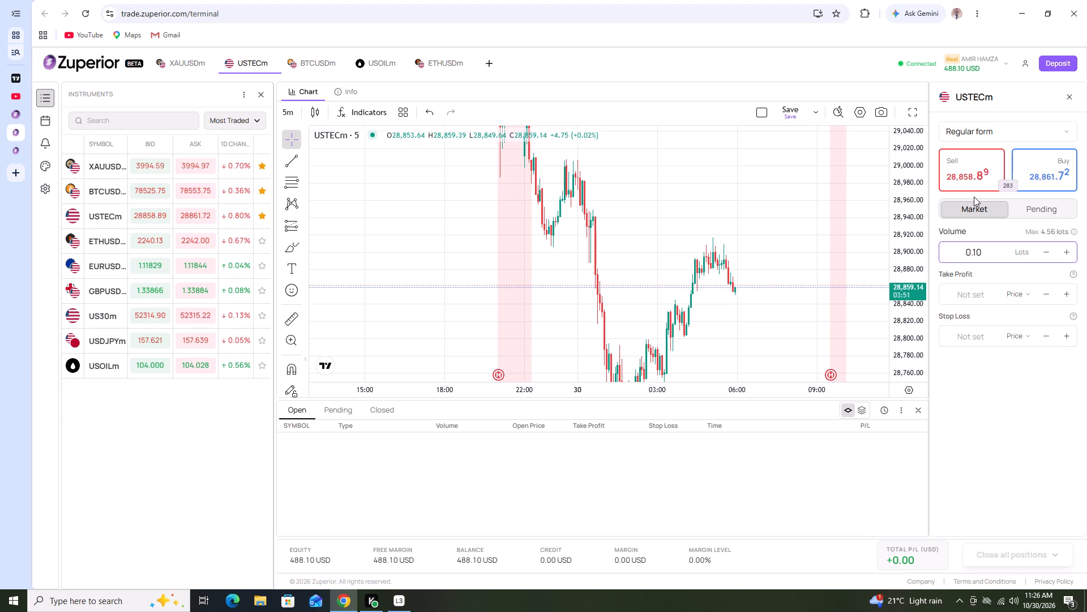
# Start a market sell order for USTECm and place its stop loss at about 28,925.26 on the chart.
pyautogui.click(968, 178)
pyautogui.click(799, 287)
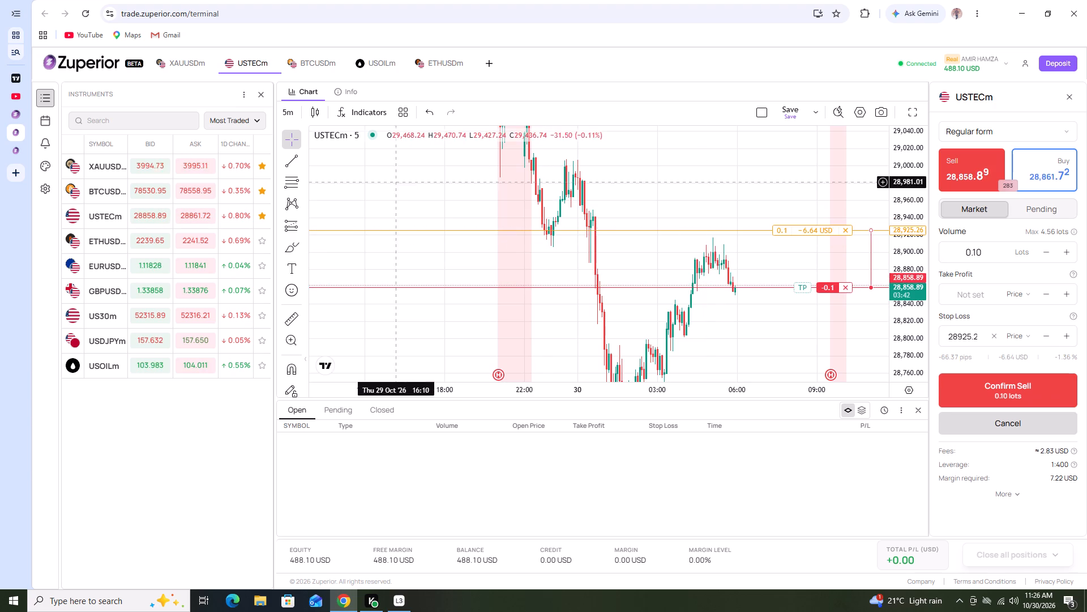
# Check the order against the 15-minute and 5-minute charts and place its take profit at about 28,647.87, below the overnight low.
pyautogui.click(289, 110)
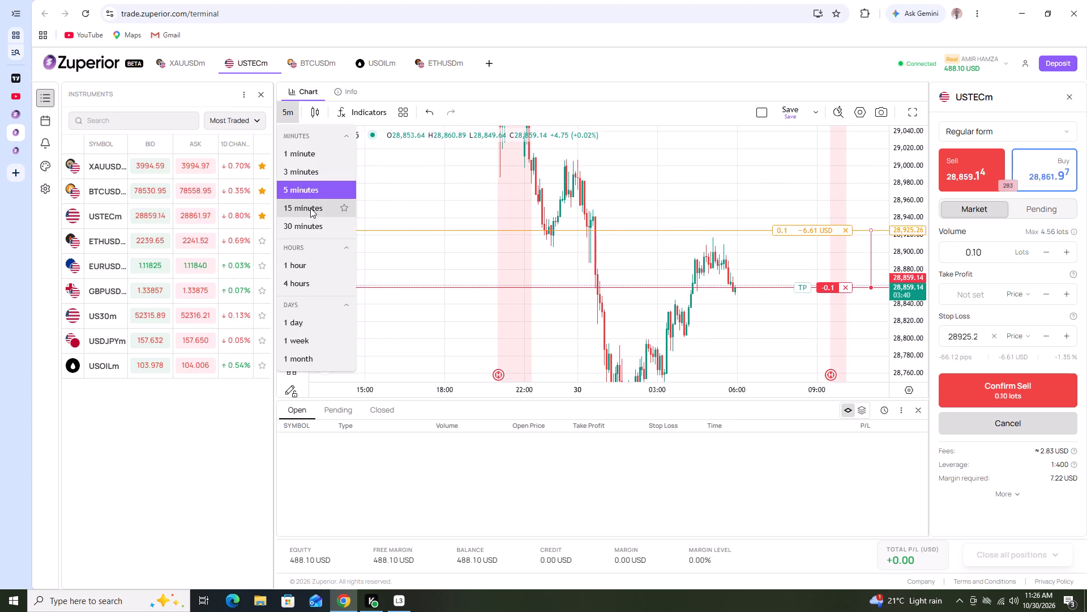
pyautogui.click(310, 208)
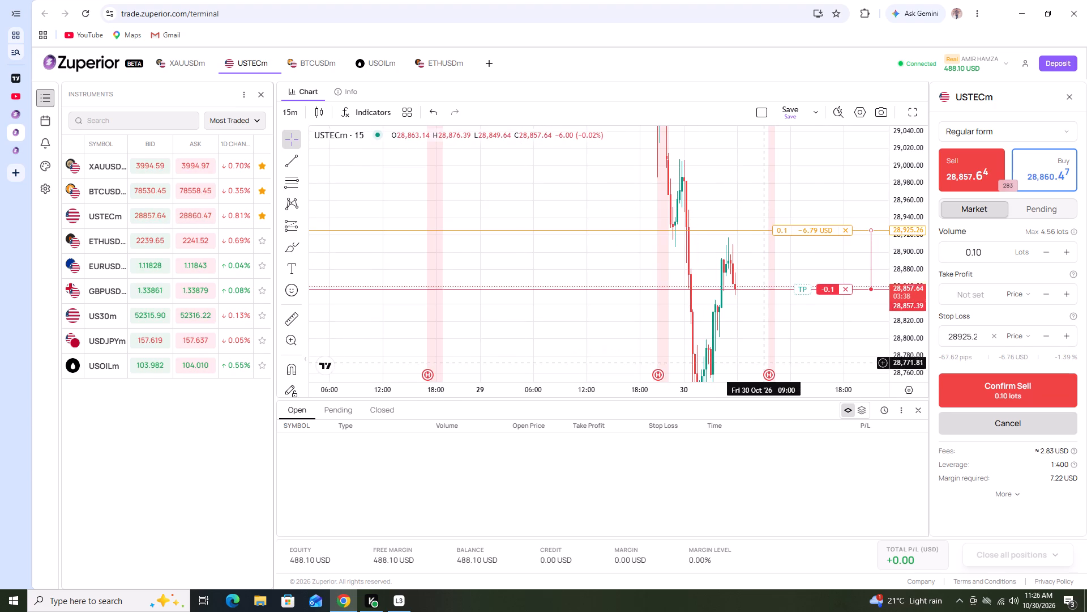
pyautogui.scroll(1, 798, 351)
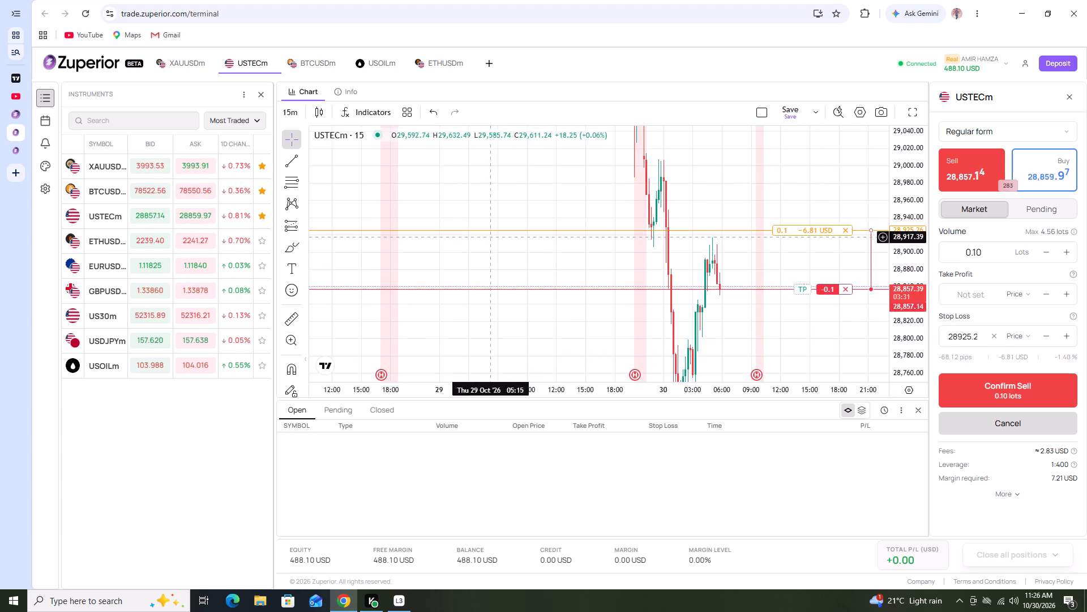
pyautogui.click(281, 117)
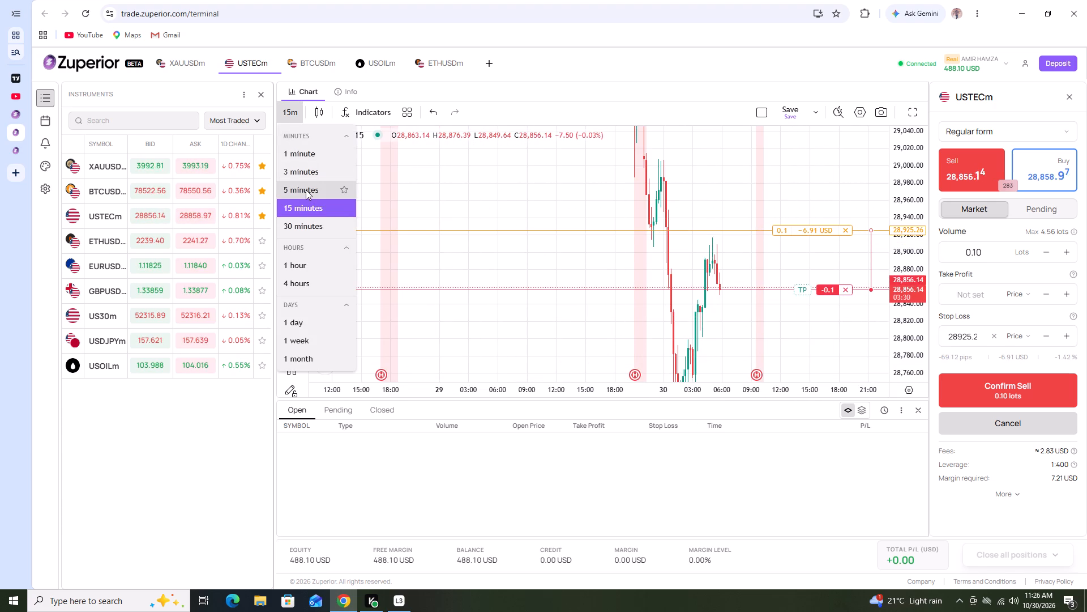
pyautogui.click(306, 190)
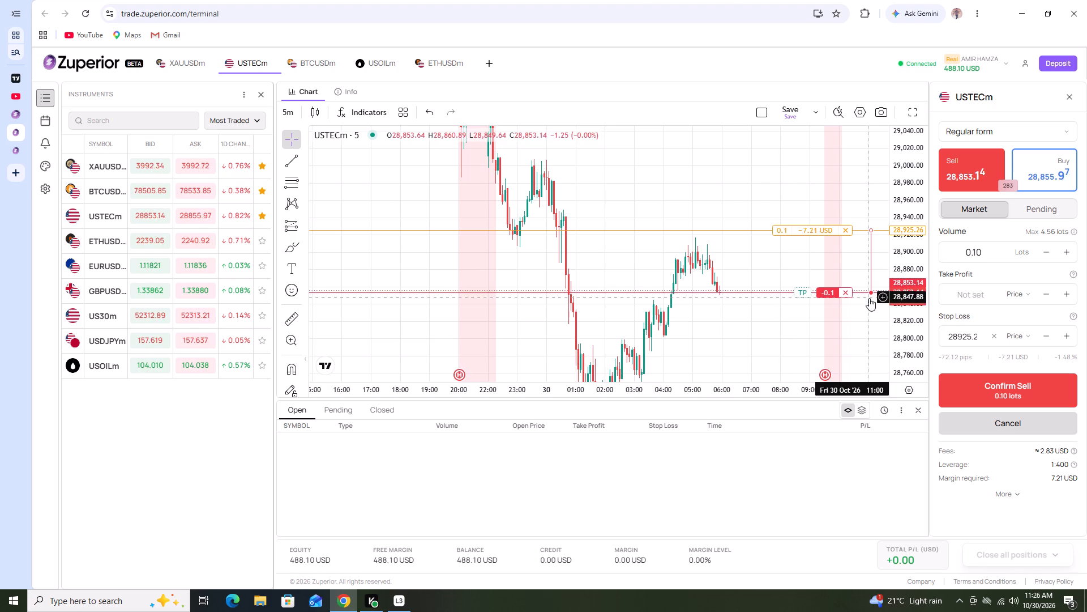
pyautogui.scroll(-2, 886, 302)
pyautogui.moveTo(828, 329); pyautogui.dragTo(788, 220)
pyautogui.moveTo(802, 195); pyautogui.dragTo(793, 359)
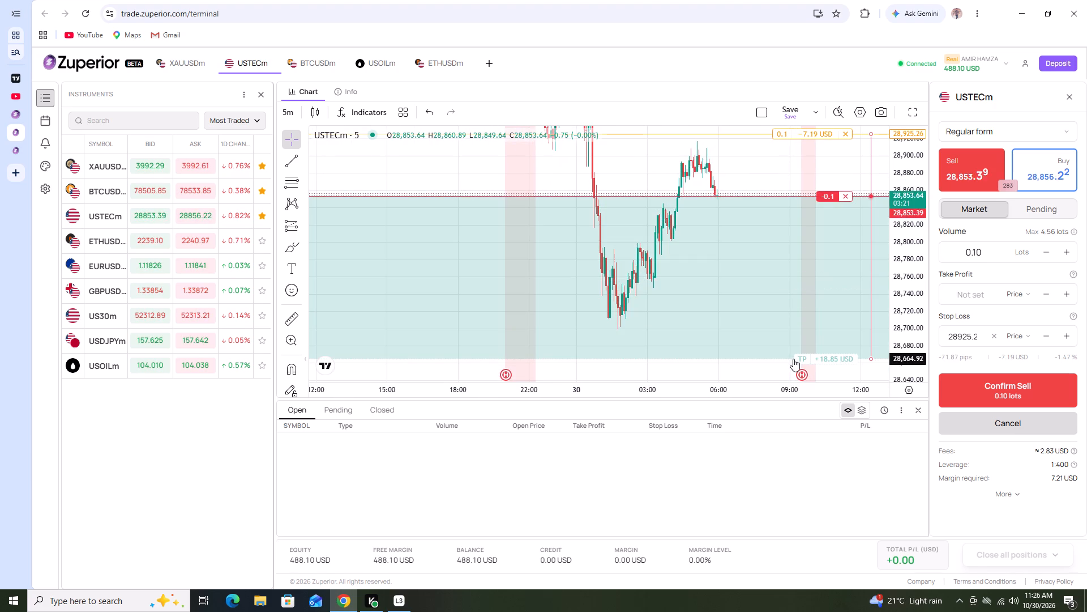
pyautogui.moveTo(793, 359); pyautogui.dragTo(789, 373)
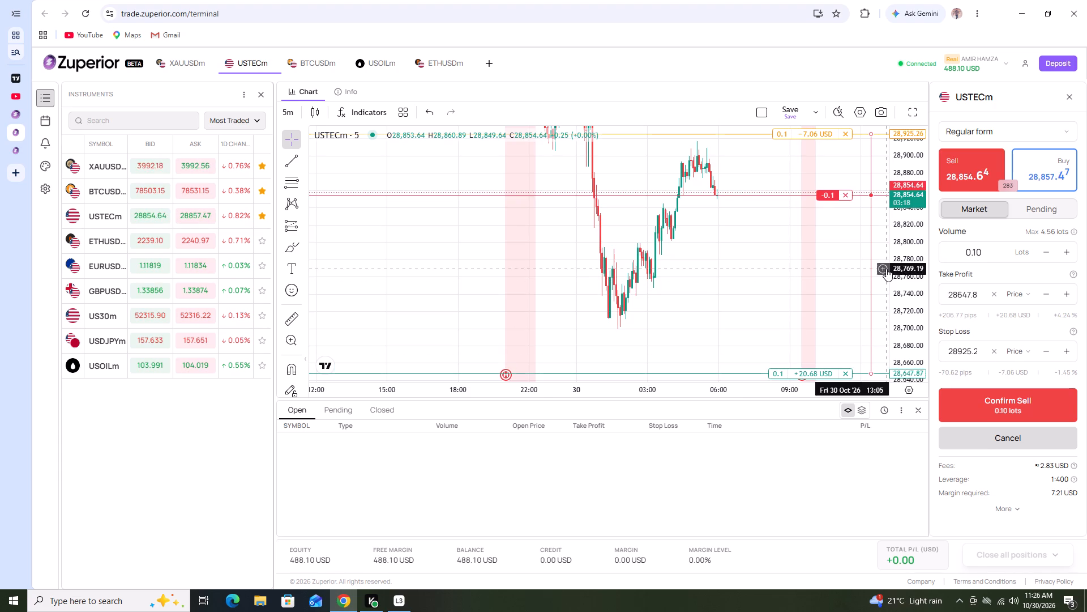
# Confirm the 0.10-lot USTECm market sell order.
pyautogui.scroll(-3, 901, 269)
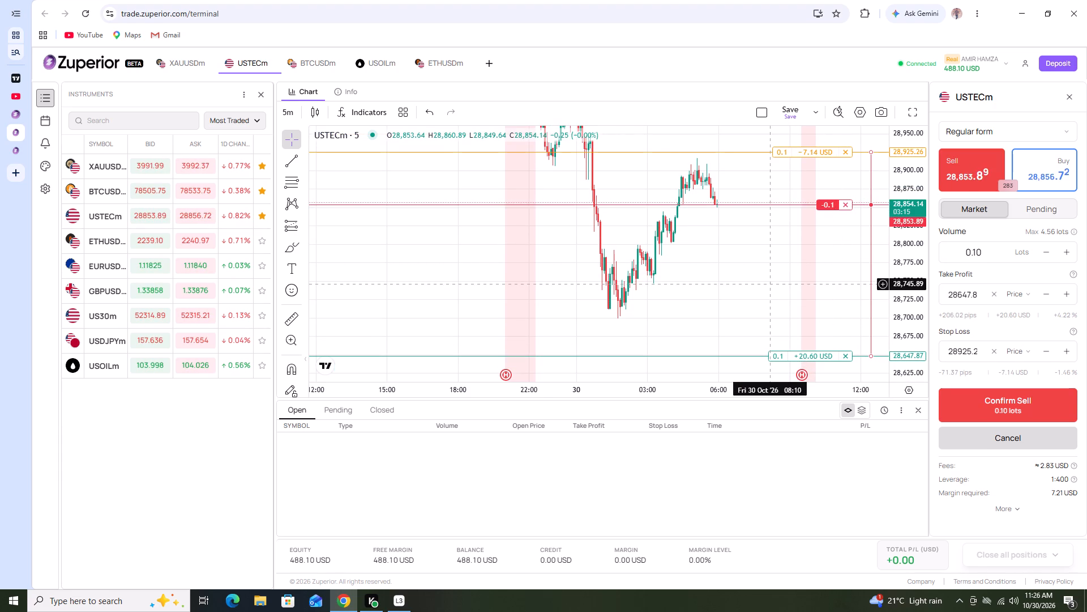
pyautogui.click(993, 407)
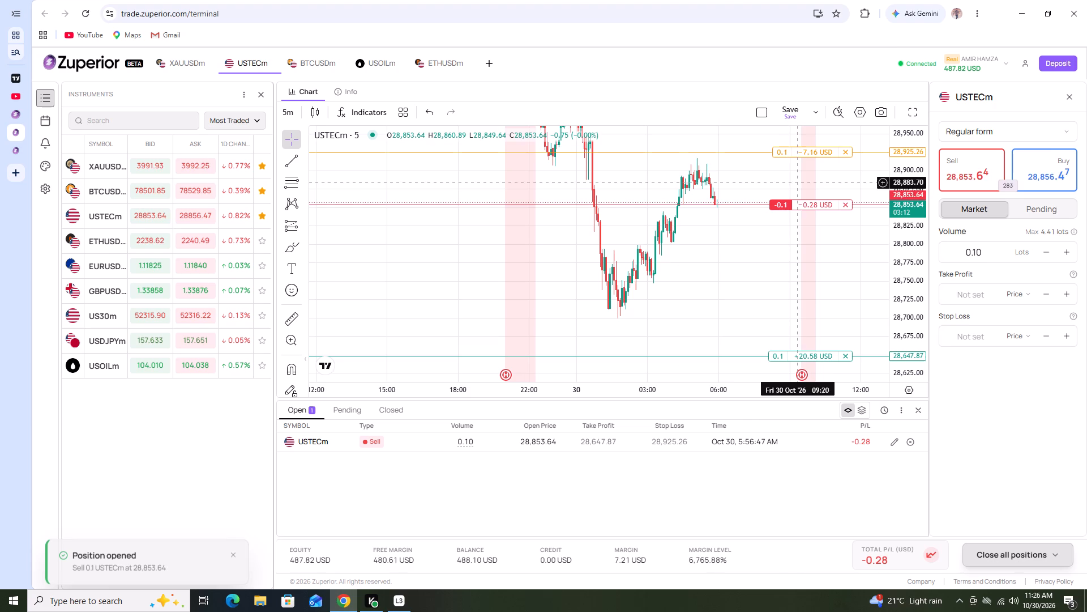
# Adjust the open USTECm sell position's stop loss on the chart to about 28,926.04.
pyautogui.moveTo(802, 147); pyautogui.dragTo(803, 150)
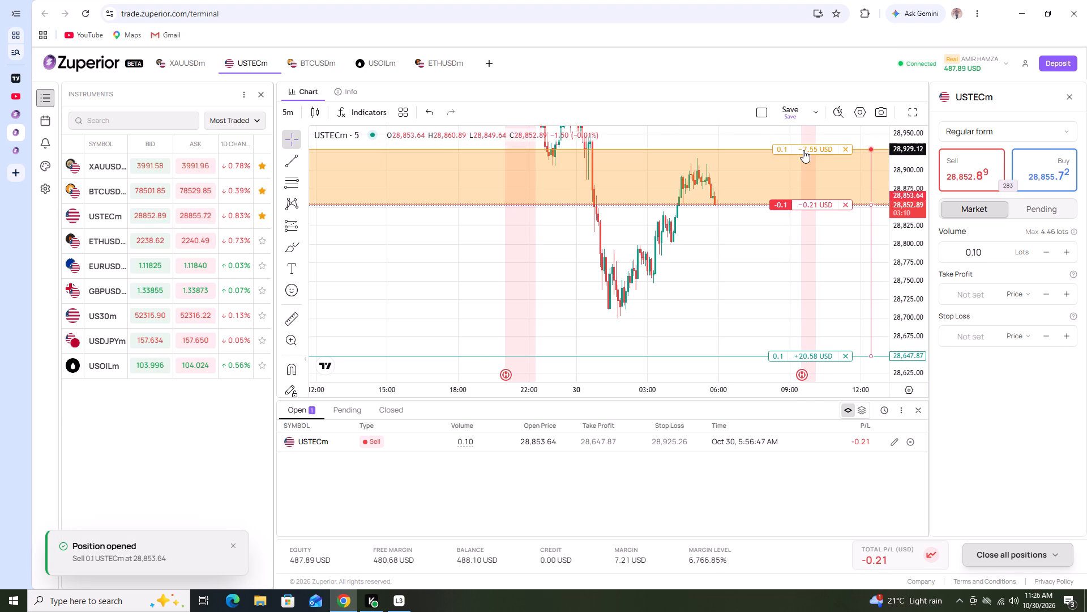
pyautogui.moveTo(803, 150); pyautogui.dragTo(805, 152)
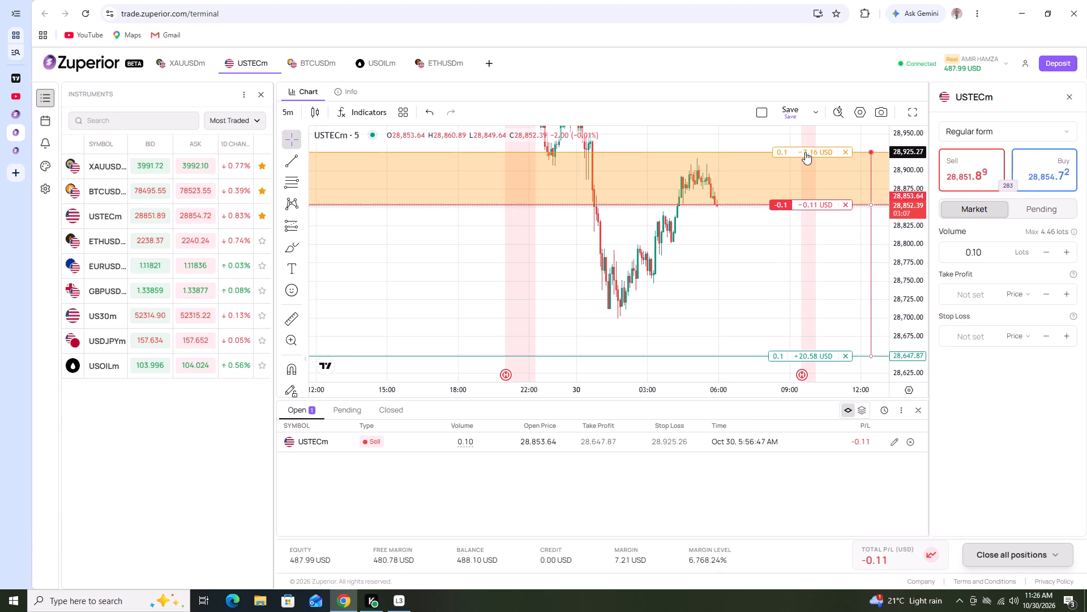
pyautogui.moveTo(805, 152); pyautogui.dragTo(805, 155)
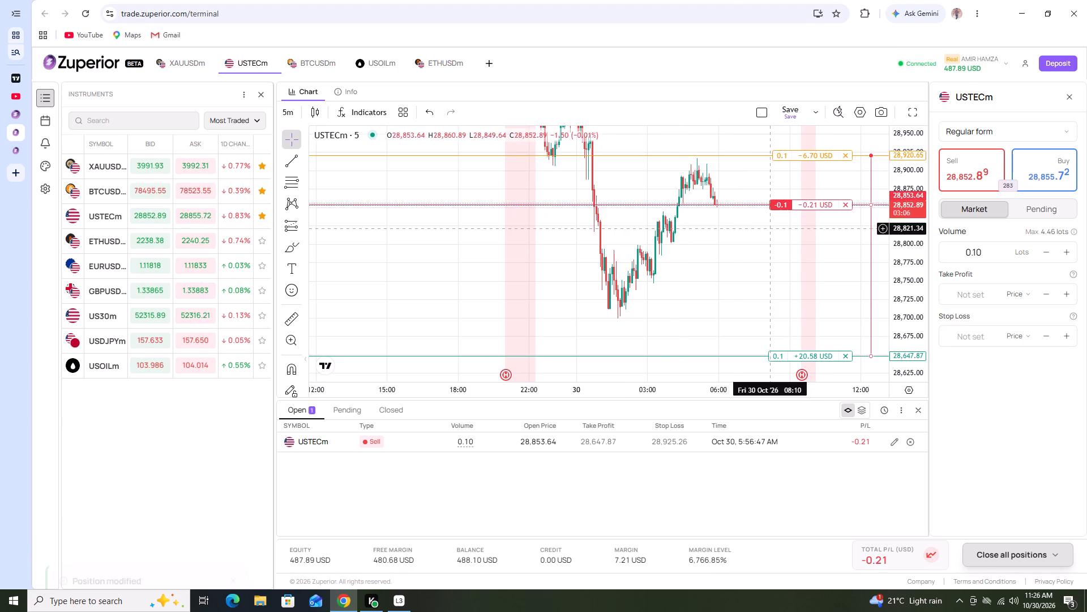
pyautogui.click(806, 154)
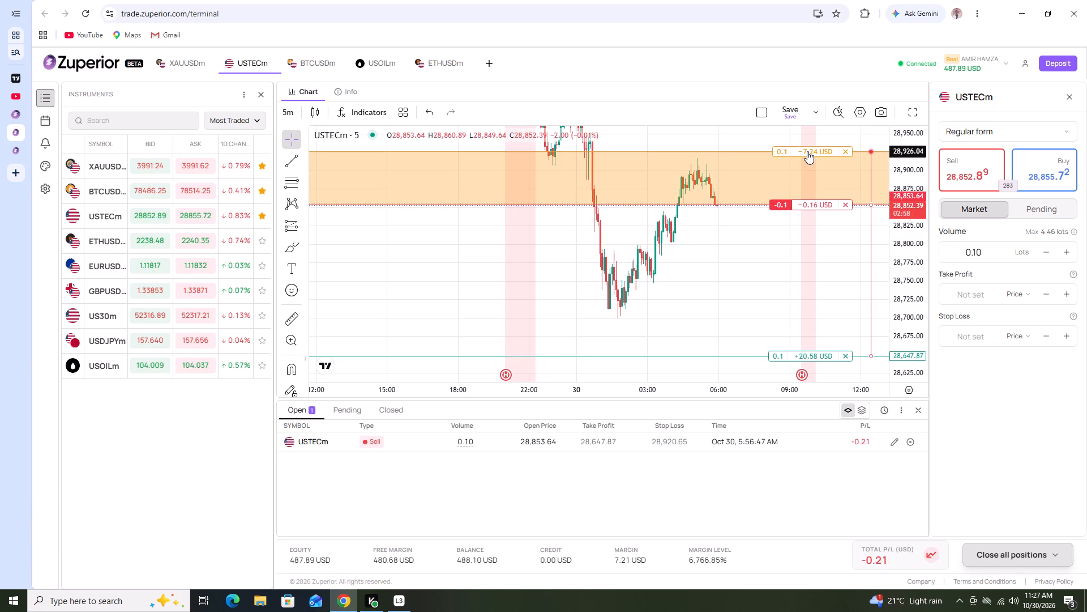
# Examine USTECm on the 1-hour chart, comparing the position's stop loss and take profit levels with recent swings.
pyautogui.scroll(-1, 709, 247)
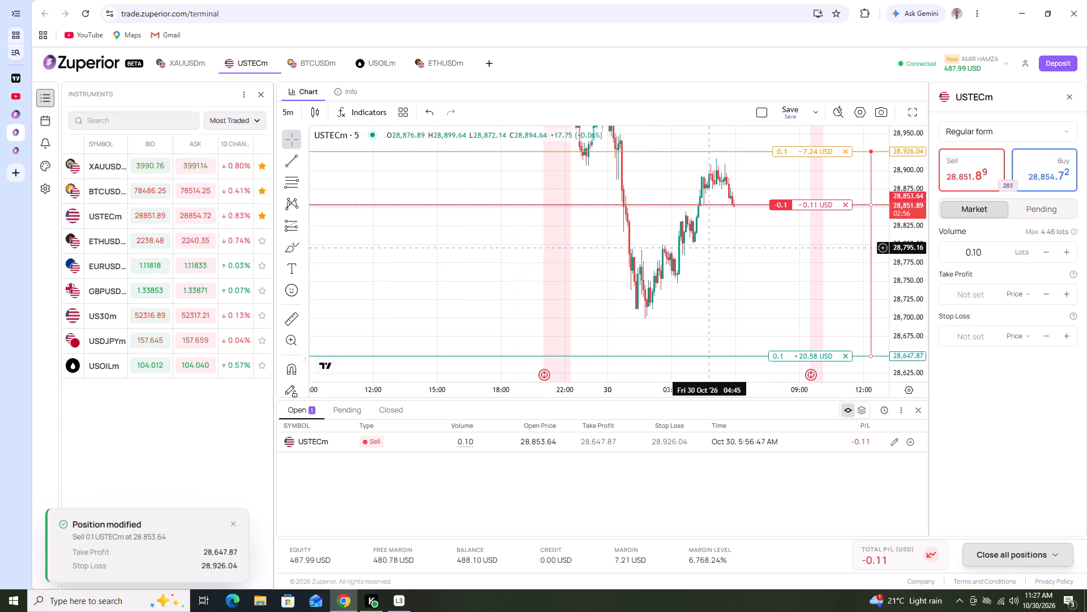
pyautogui.scroll(2, 934, 212)
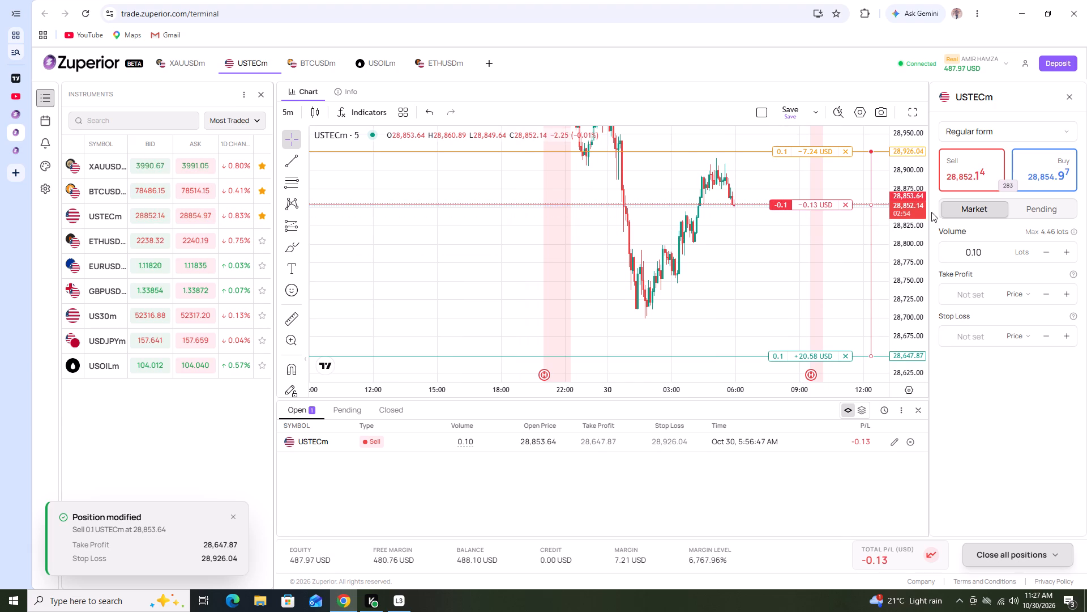
pyautogui.scroll(1, 915, 227)
pyautogui.click(281, 109)
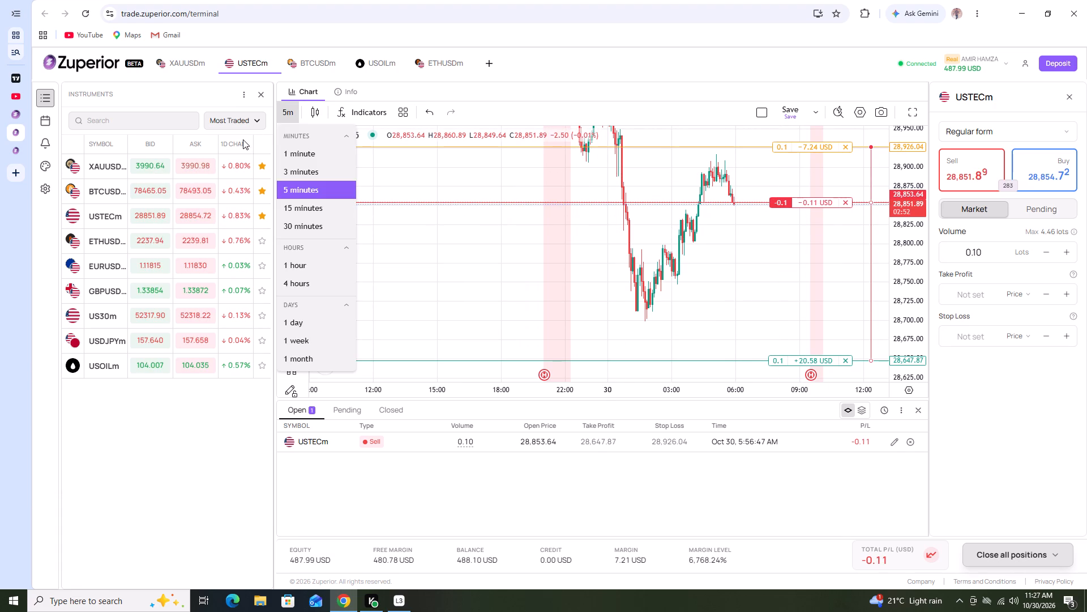
pyautogui.click(317, 264)
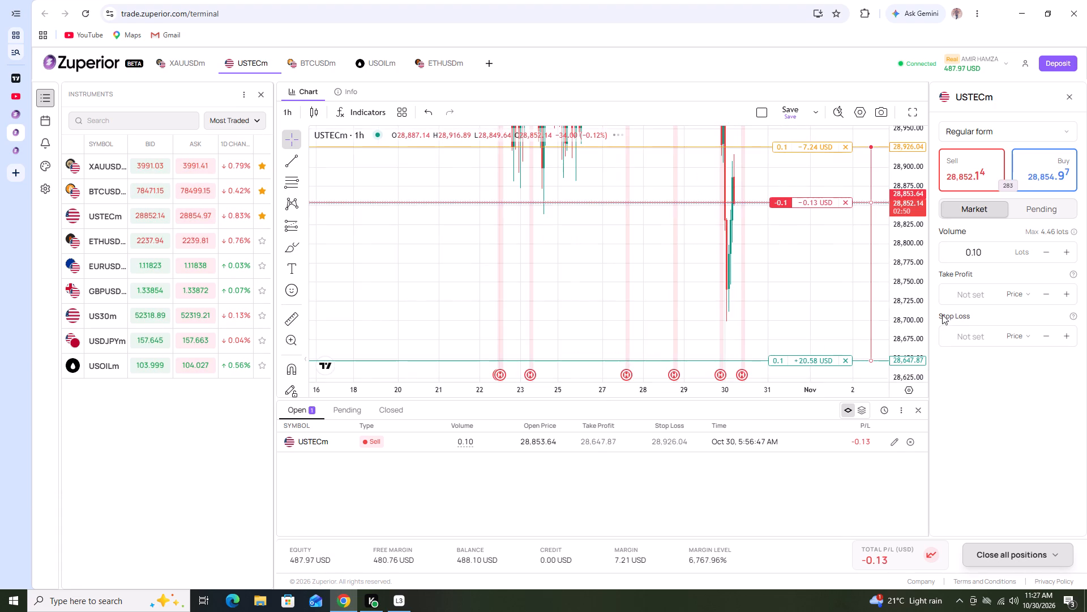
pyautogui.scroll(4, 810, 287)
pyautogui.scroll(-5, 910, 231)
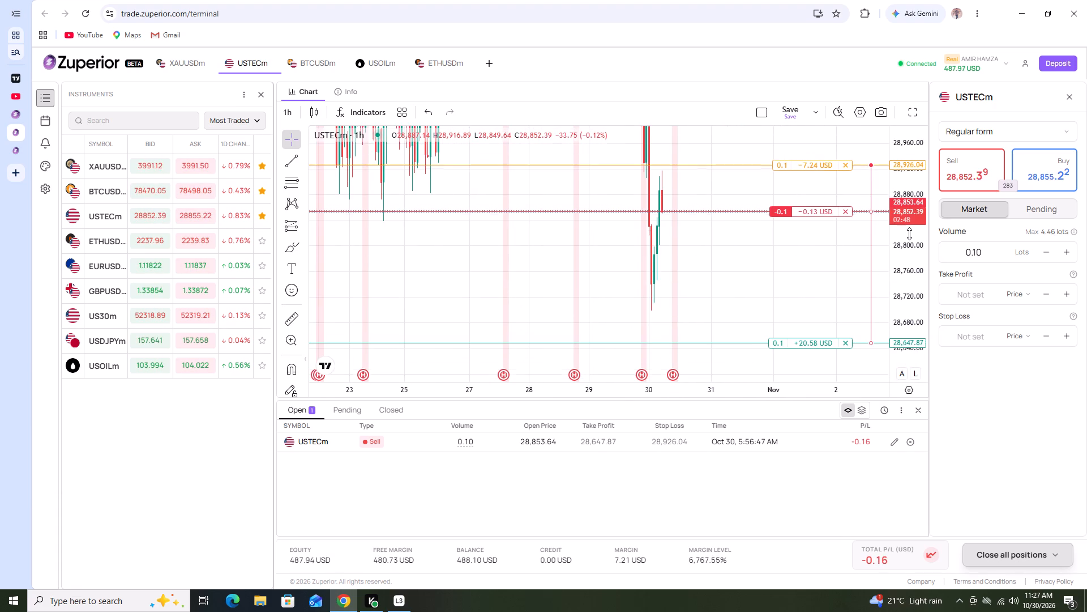
pyautogui.scroll(-10, 909, 233)
pyautogui.moveTo(756, 263); pyautogui.dragTo(828, 254)
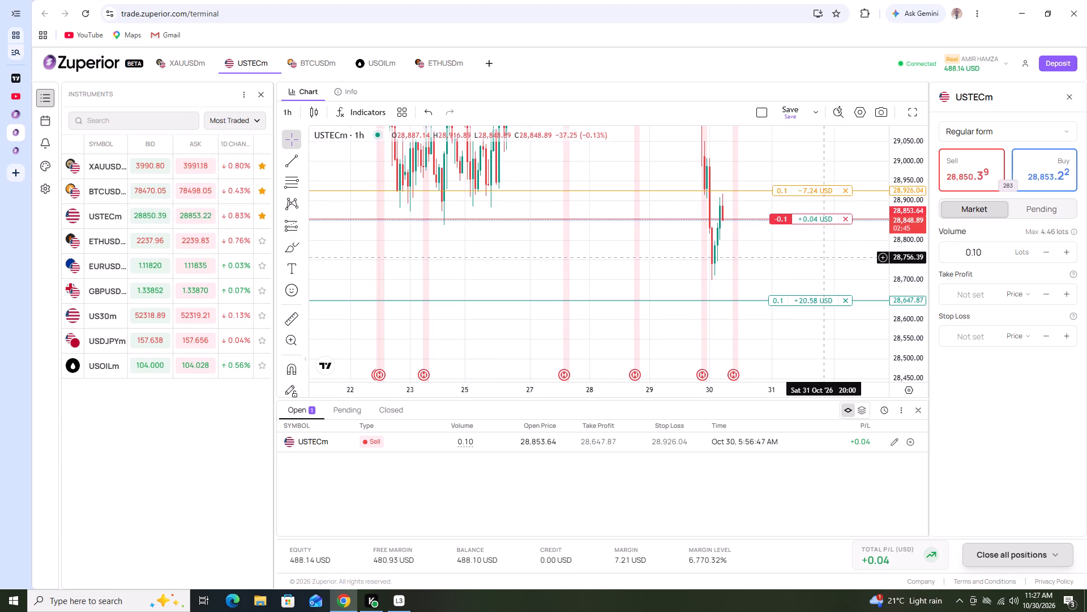
pyautogui.scroll(-10, 889, 240)
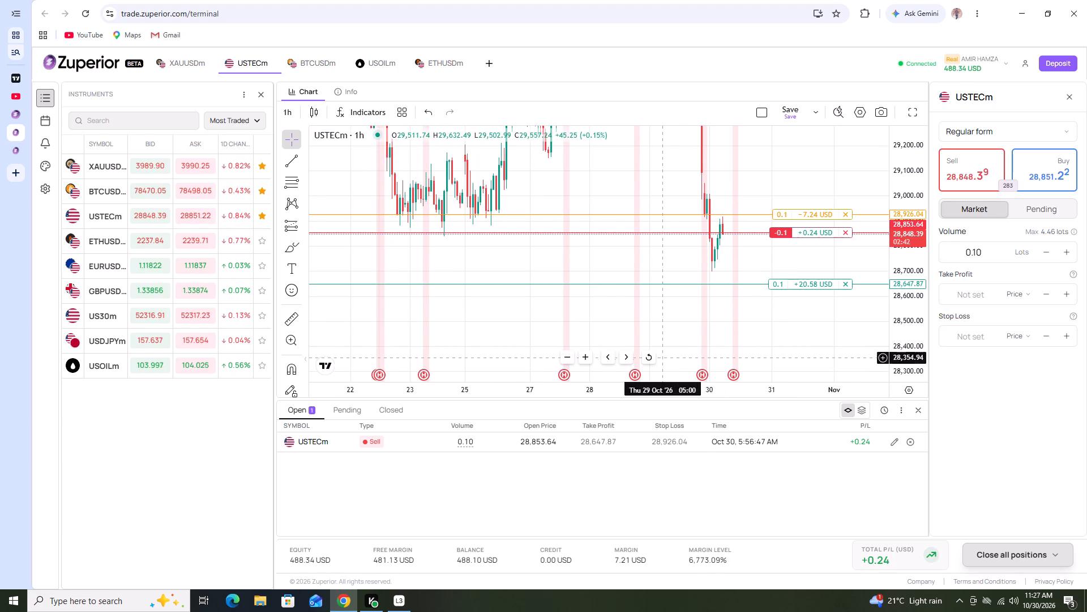
pyautogui.click(651, 357)
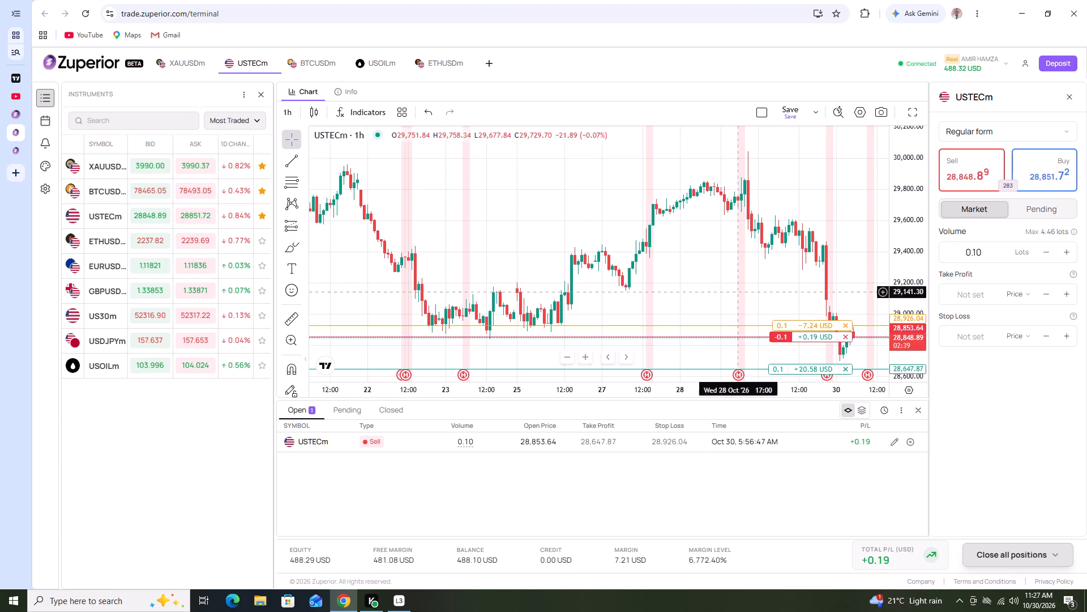
pyautogui.scroll(4, 883, 294)
pyautogui.moveTo(844, 270); pyautogui.dragTo(851, 146)
pyautogui.scroll(6, 910, 297)
pyautogui.moveTo(848, 290); pyautogui.dragTo(836, 262)
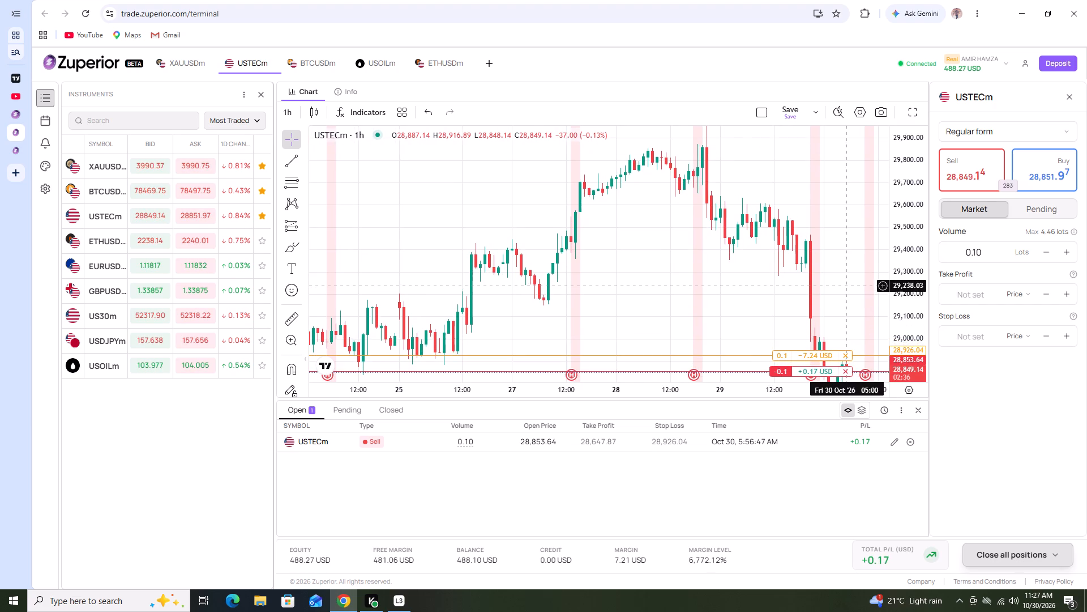
pyautogui.moveTo(836, 262); pyautogui.dragTo(808, 127)
pyautogui.scroll(-6, 683, 297)
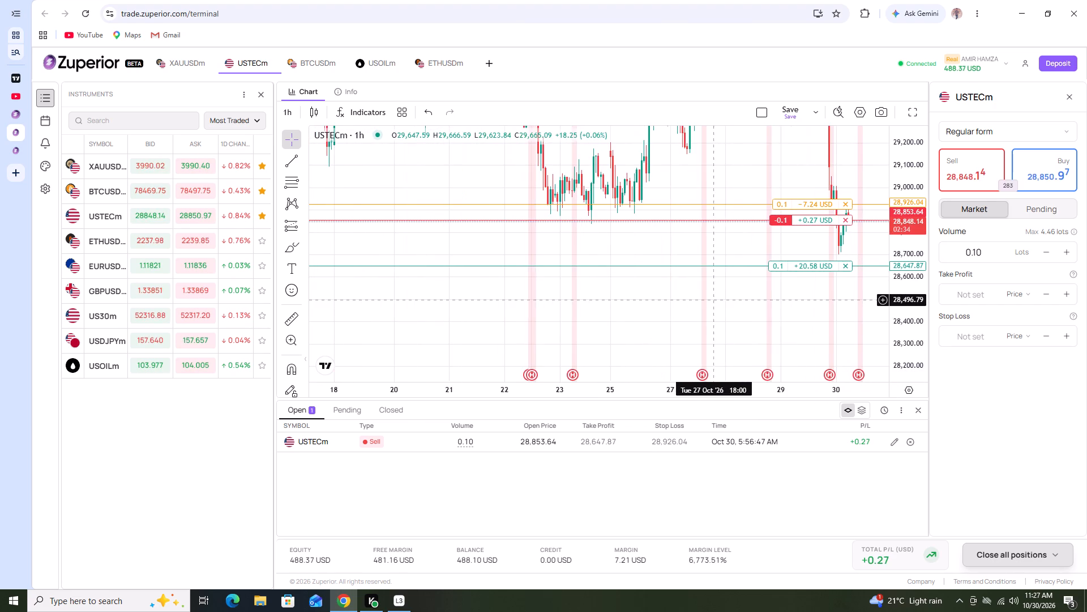
pyautogui.scroll(-2, 731, 301)
pyautogui.scroll(12, 734, 302)
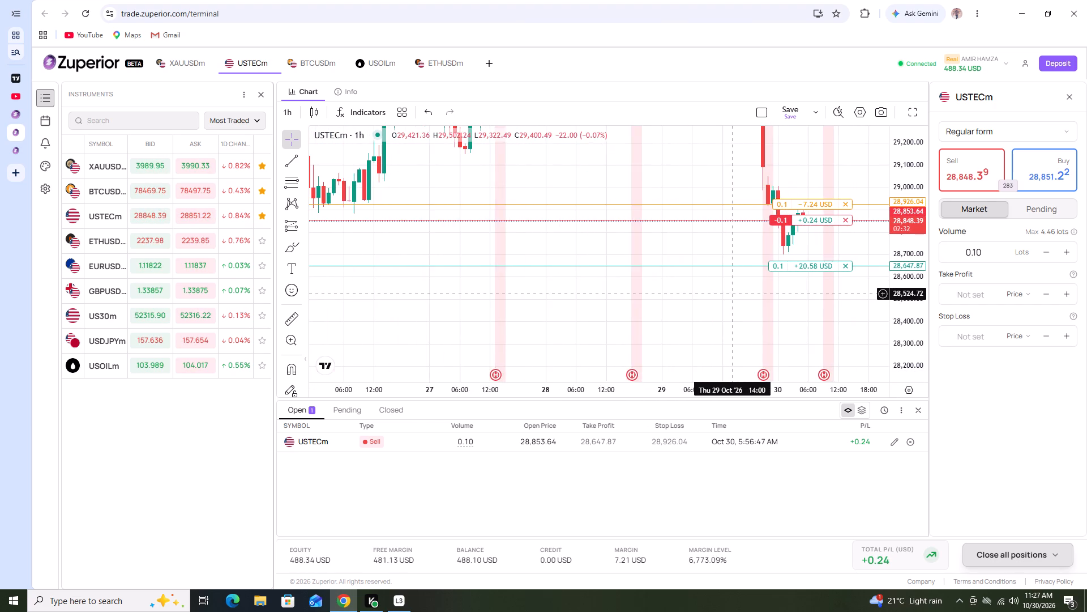
pyautogui.scroll(2, 733, 294)
# Lower the open USTECm sell position's take profit on the chart to about 28,506.95.
pyautogui.moveTo(796, 265); pyautogui.dragTo(796, 276)
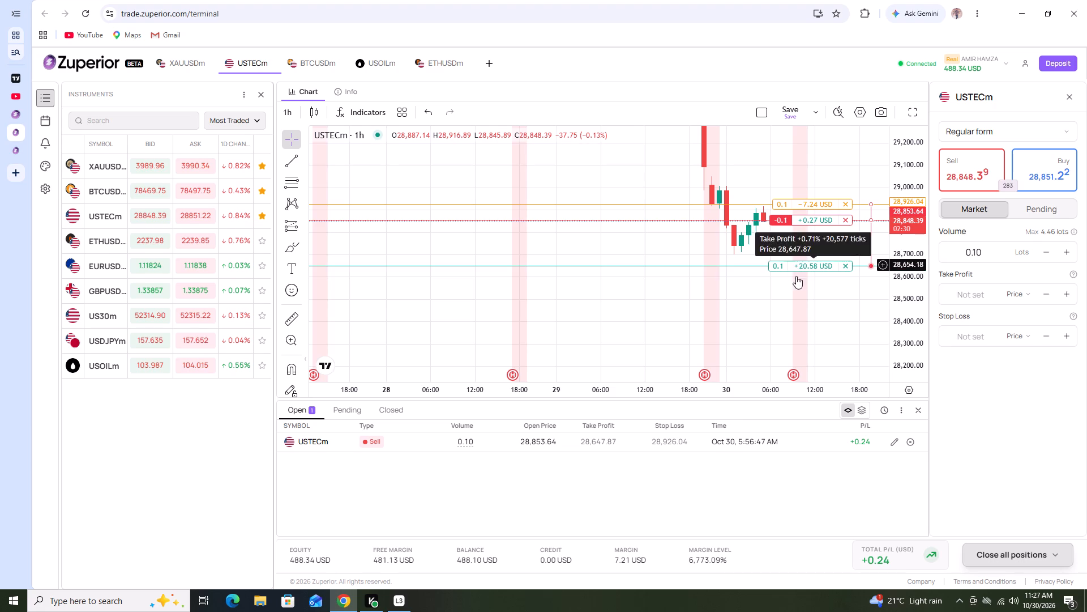
pyautogui.moveTo(796, 276); pyautogui.dragTo(795, 297)
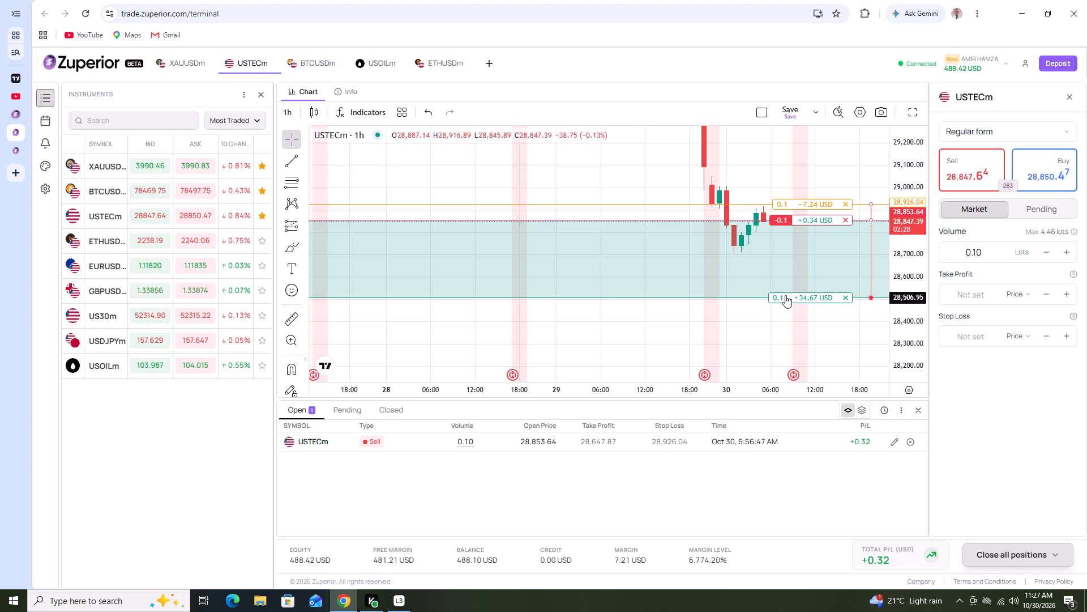
pyautogui.click(589, 194)
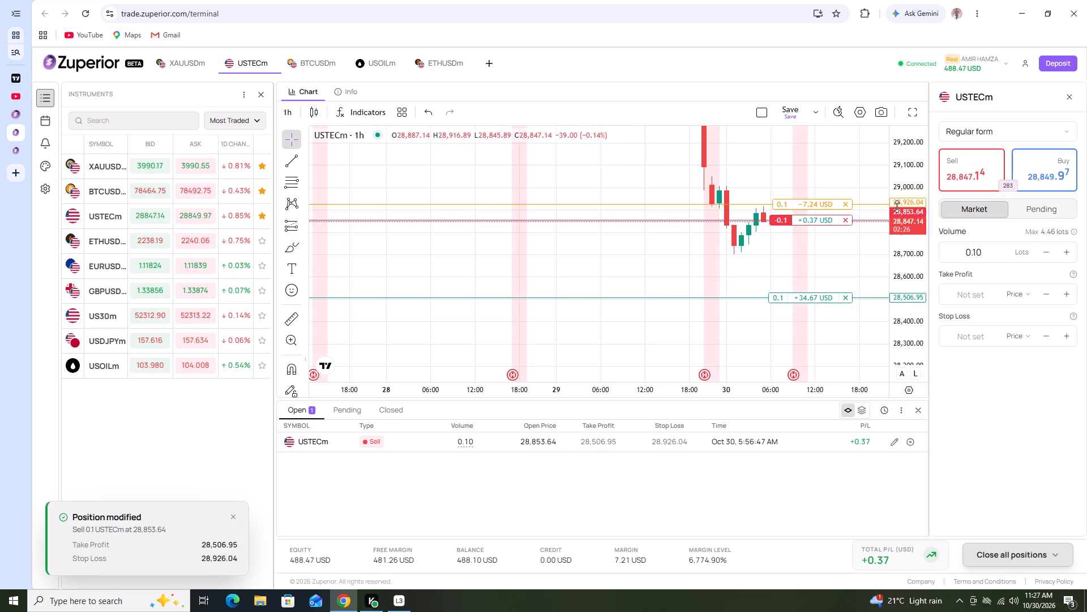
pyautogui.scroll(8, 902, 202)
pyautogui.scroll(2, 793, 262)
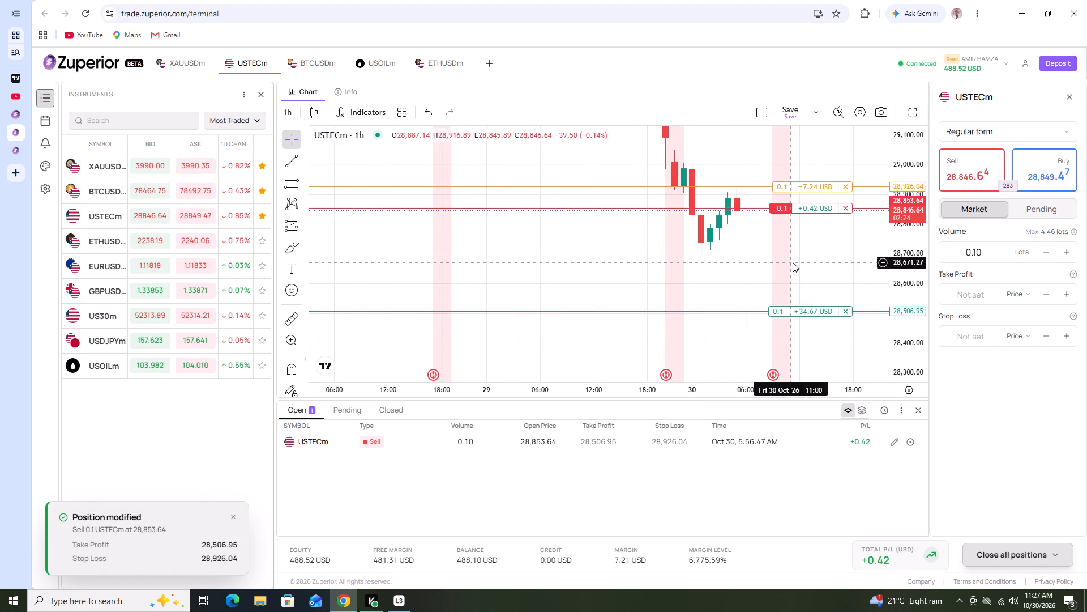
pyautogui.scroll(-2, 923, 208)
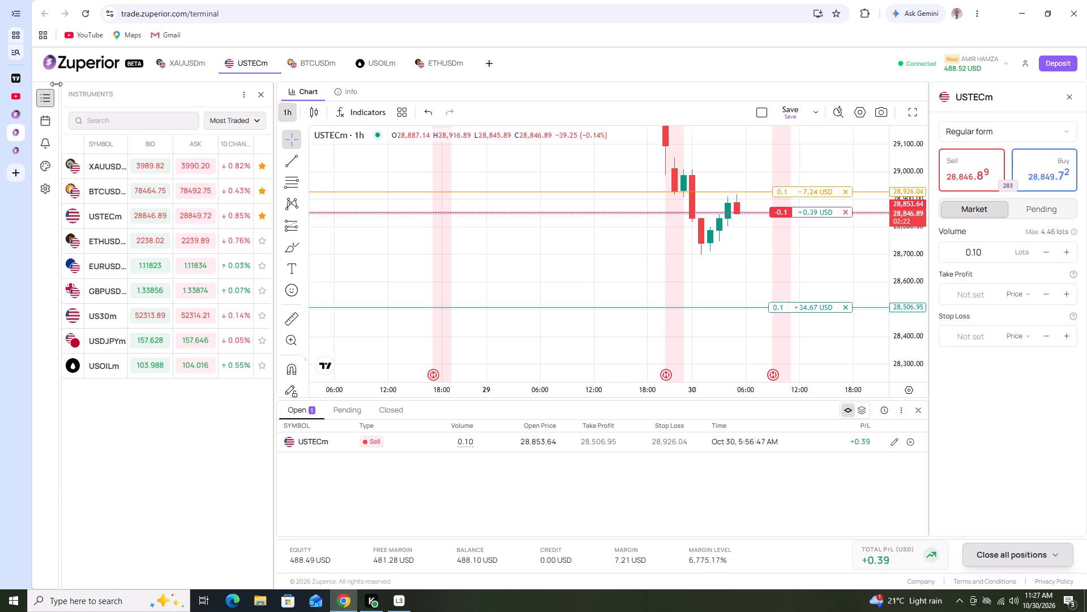
# Switch to TradingView and draw a short position on the USTEC 15-minute chart with entry about 28,829.84 and stop about 28,906.34.
pyautogui.click(28, 73)
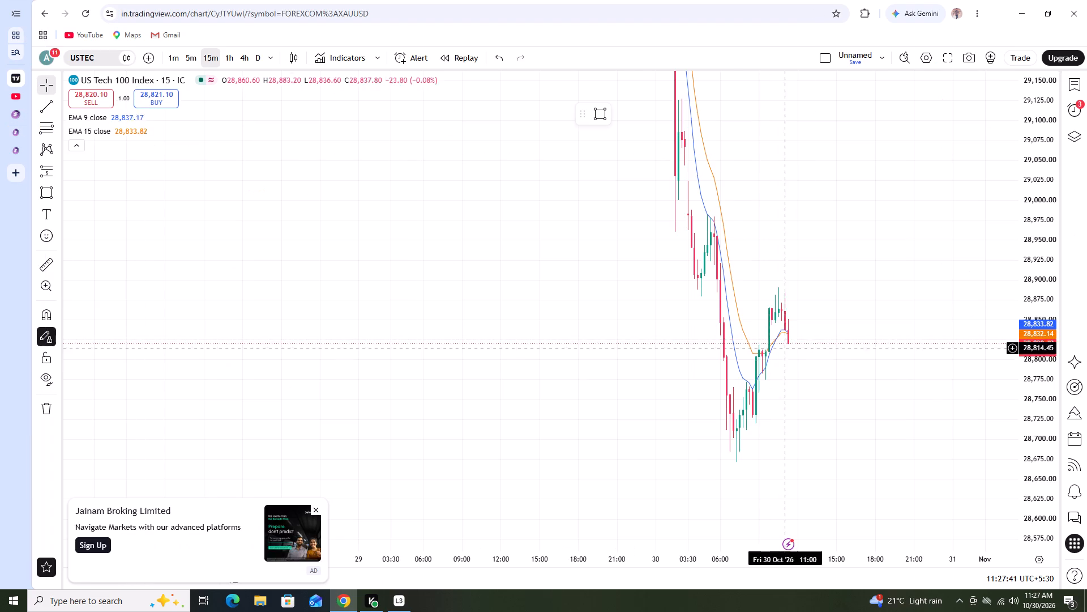
pyautogui.scroll(1, 811, 360)
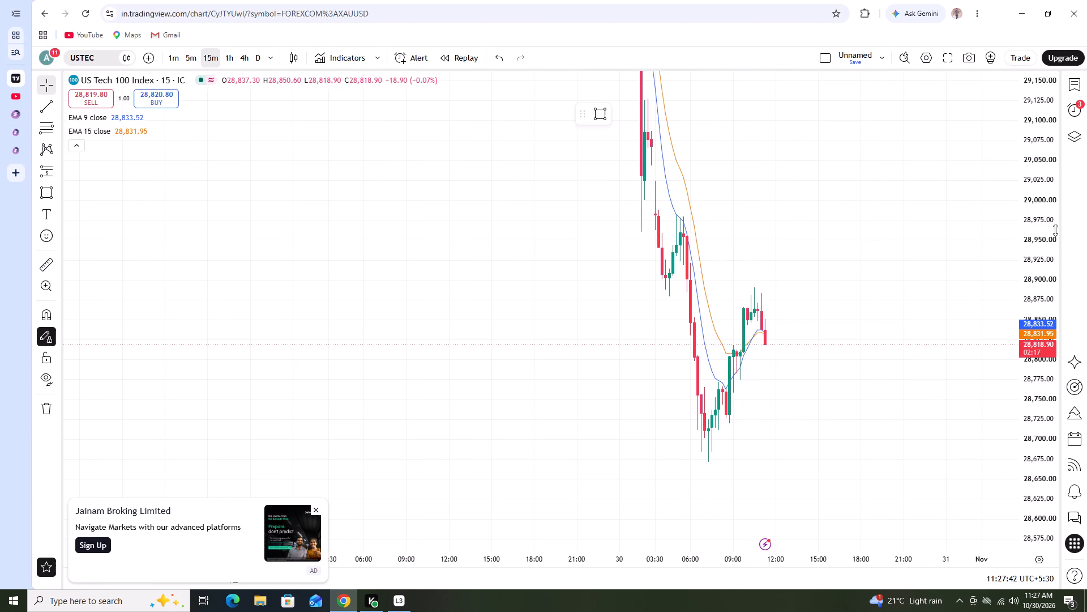
pyautogui.scroll(-19, 1049, 235)
pyautogui.moveTo(958, 256); pyautogui.dragTo(947, 325)
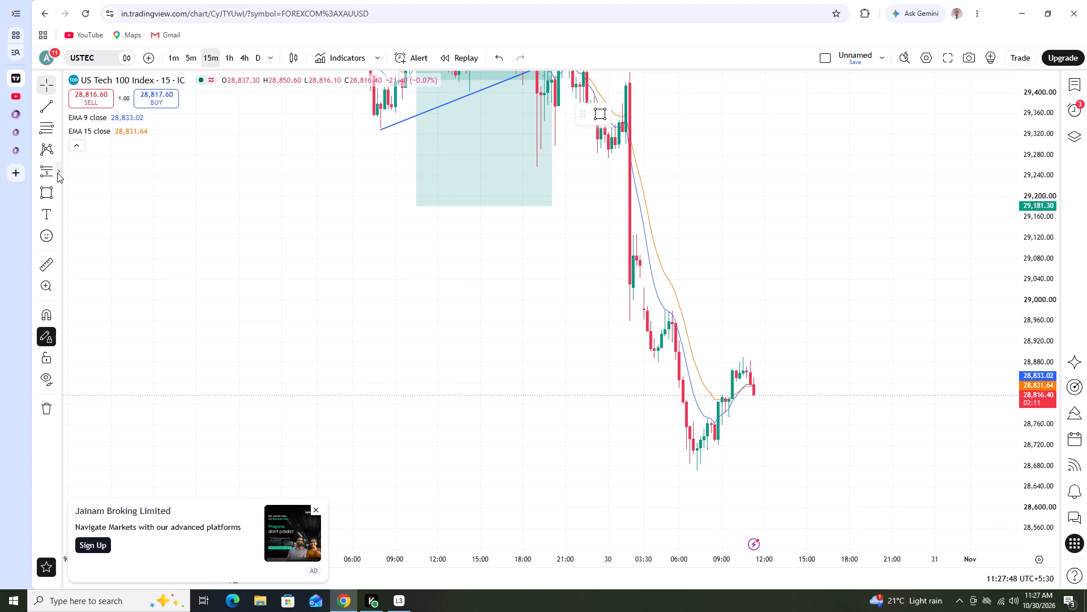
pyautogui.click(57, 173)
pyautogui.click(78, 209)
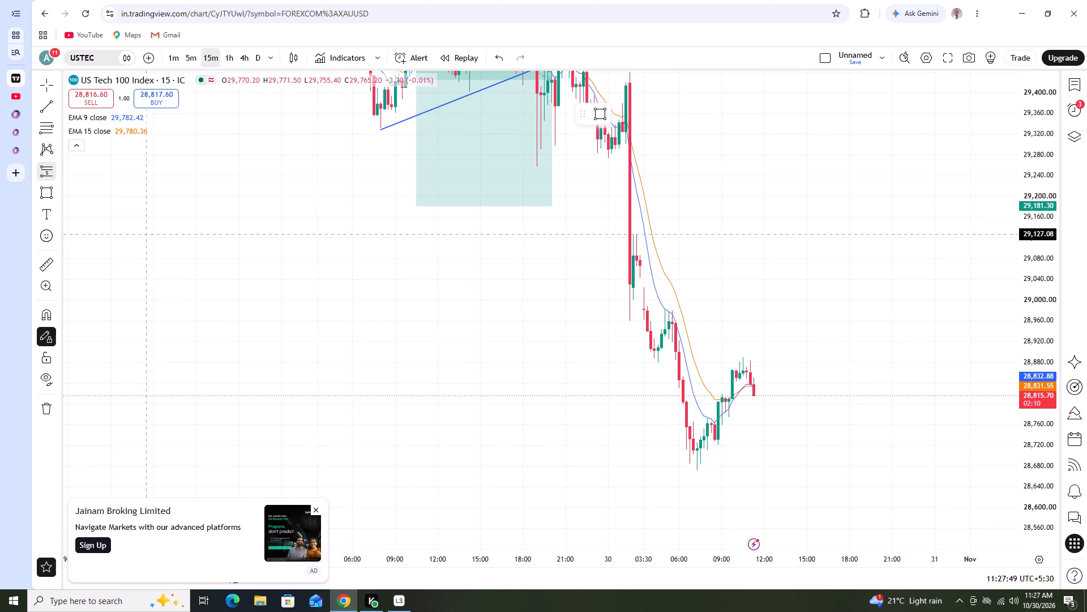
pyautogui.click(754, 388)
pyautogui.rightClick(623, 399)
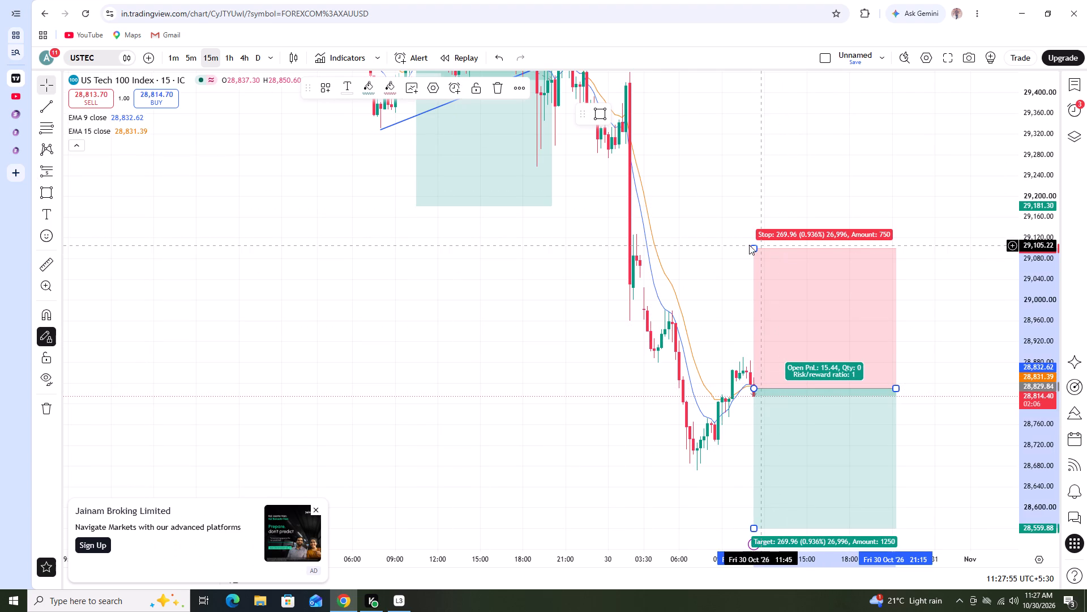
pyautogui.moveTo(754, 248); pyautogui.dragTo(742, 350)
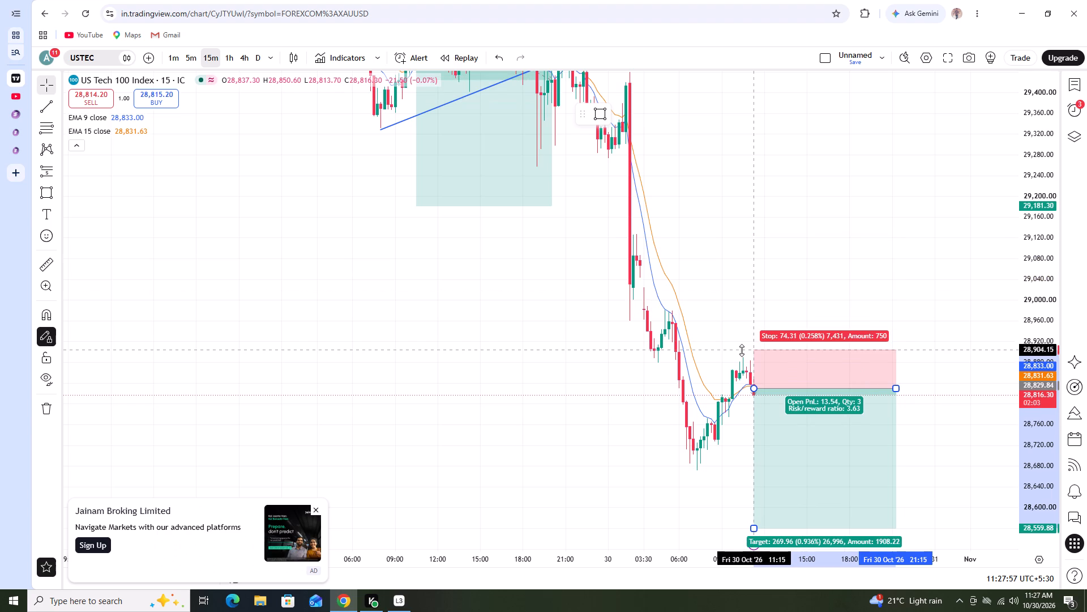
pyautogui.moveTo(742, 350); pyautogui.dragTo(743, 348)
pyautogui.click(483, 373)
# Check the short position on the 1-hour chart and lower its target to about 28,364.55 on the 4-hour chart.
pyautogui.scroll(-3, 476, 362)
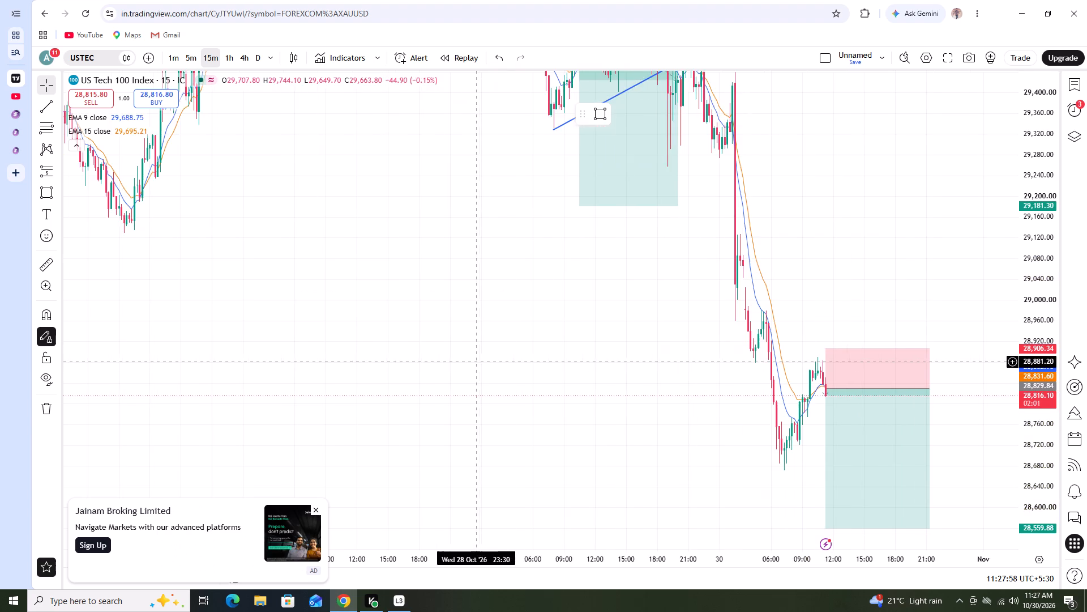
pyautogui.moveTo(568, 371); pyautogui.dragTo(578, 266)
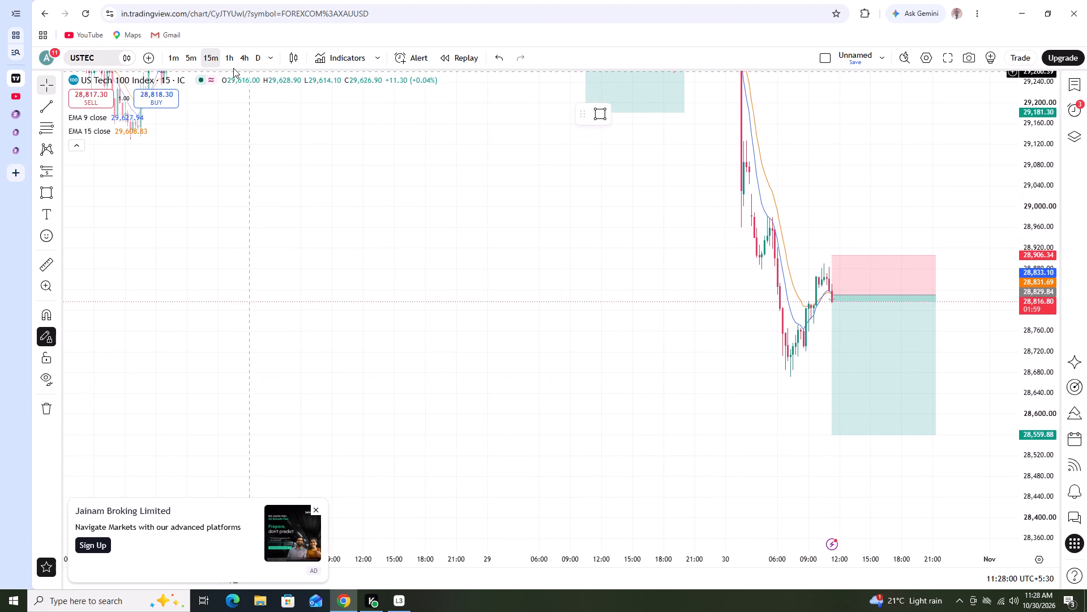
pyautogui.click(228, 67)
pyautogui.scroll(2, 655, 356)
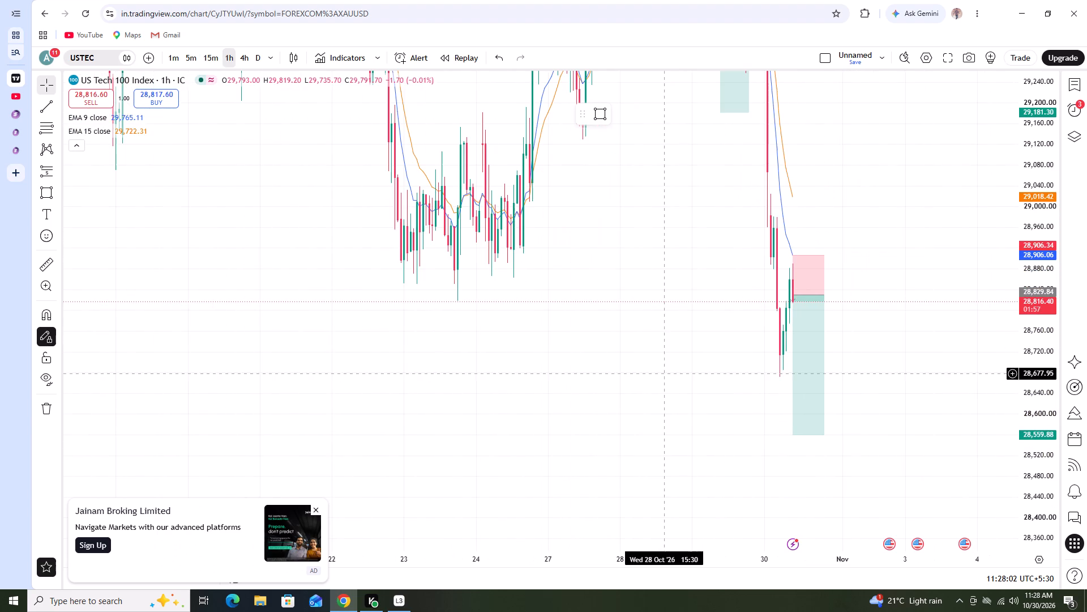
pyautogui.click(593, 524)
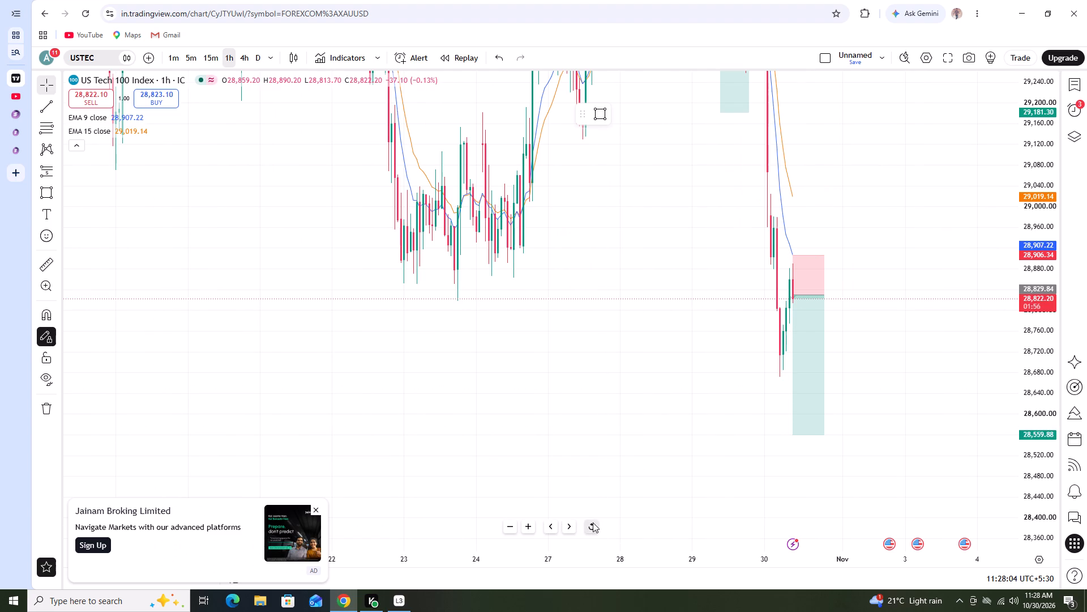
pyautogui.scroll(-4, 825, 471)
pyautogui.moveTo(823, 477); pyautogui.dragTo(787, 240)
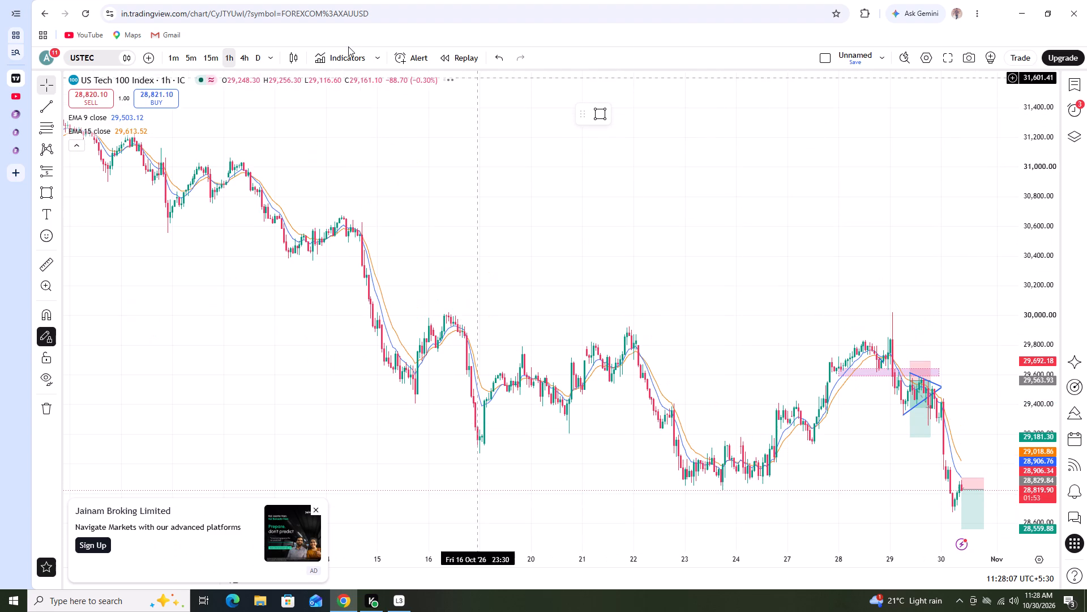
pyautogui.click(240, 60)
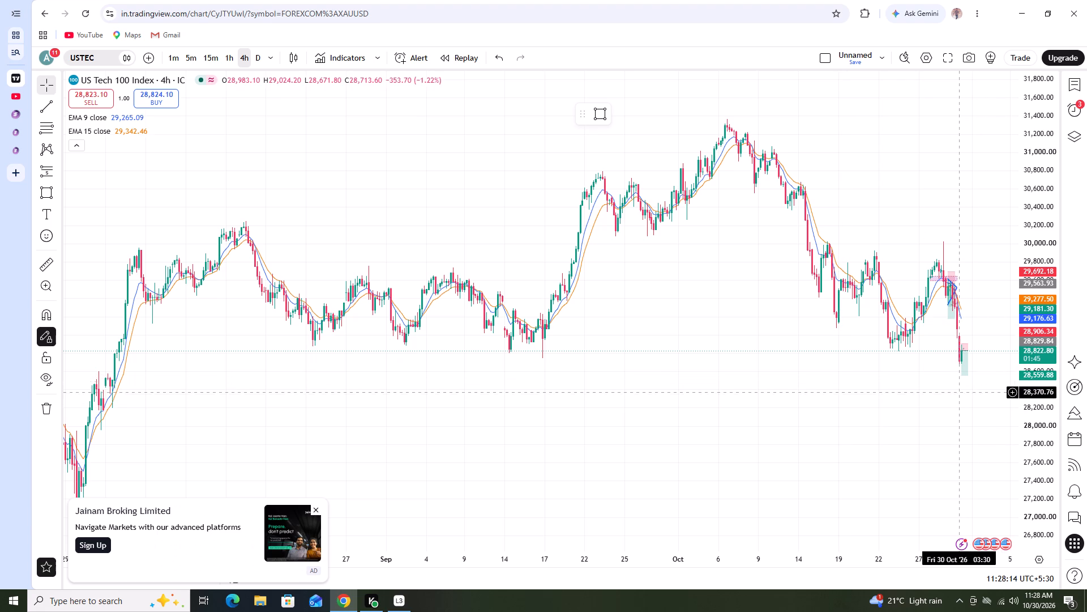
pyautogui.moveTo(960, 377); pyautogui.dragTo(960, 393)
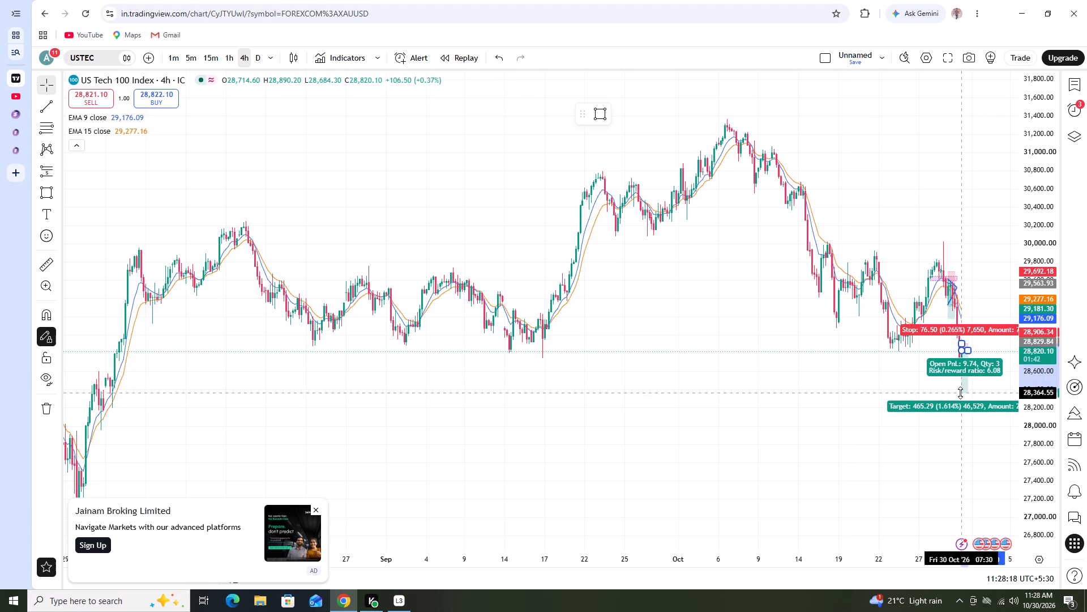
pyautogui.moveTo(960, 393); pyautogui.dragTo(959, 390)
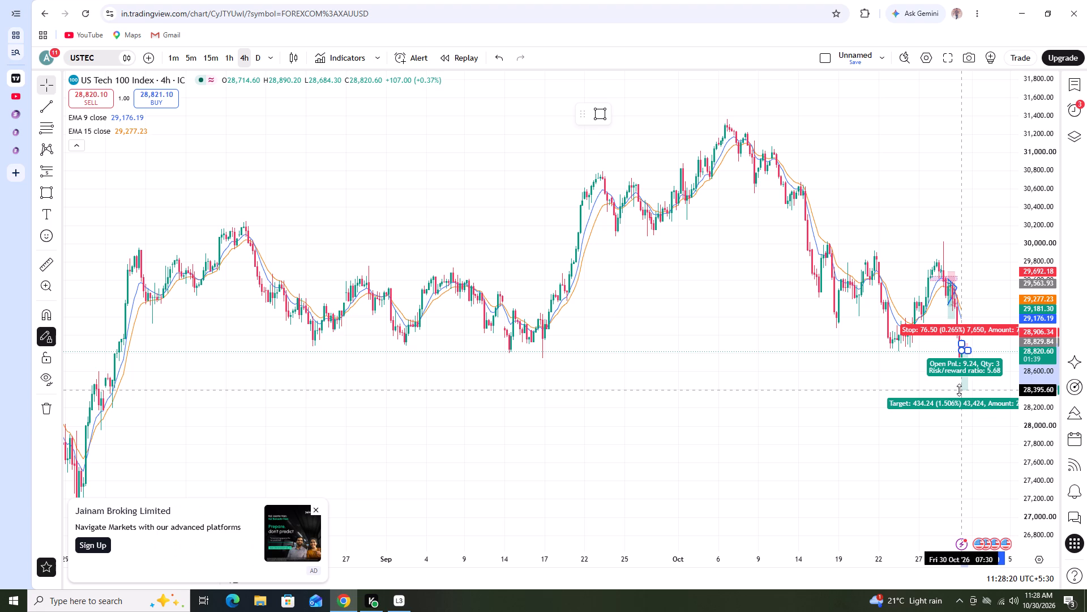
pyautogui.moveTo(959, 390); pyautogui.dragTo(961, 397)
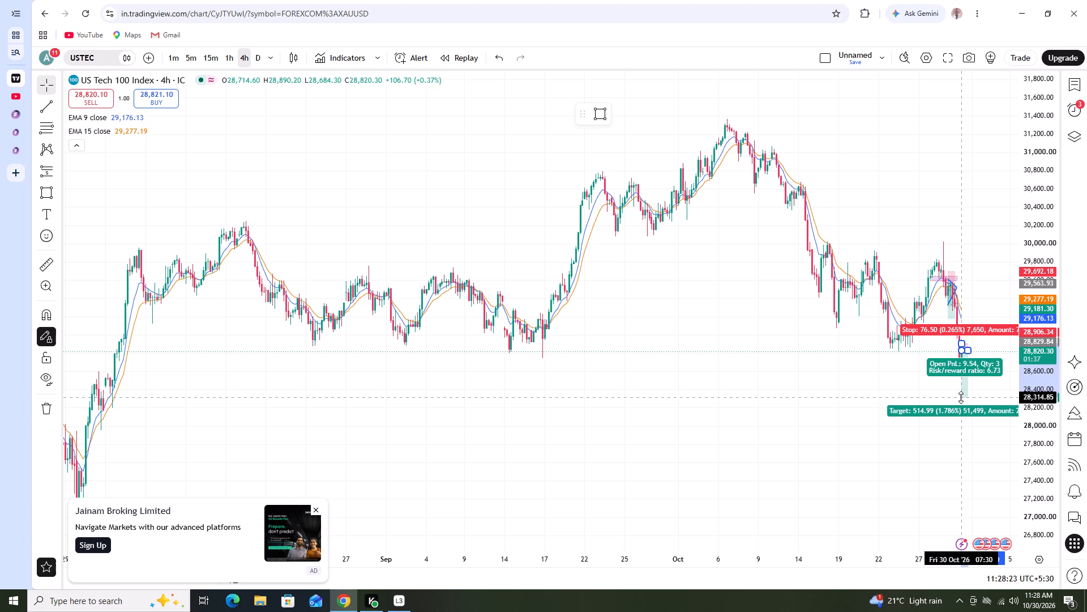
pyautogui.moveTo(961, 397); pyautogui.dragTo(961, 393)
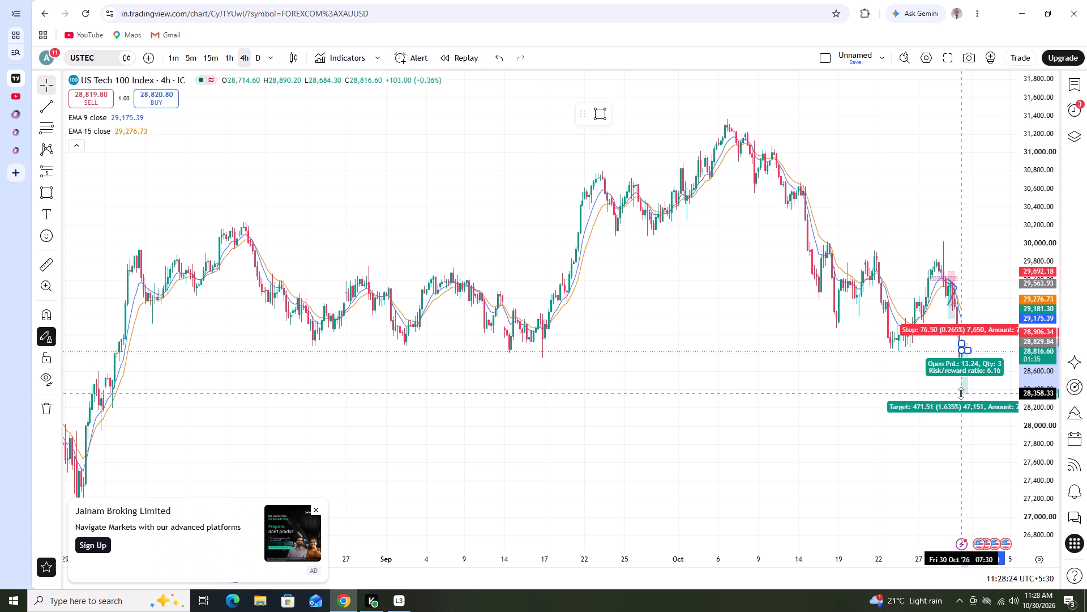
pyautogui.moveTo(961, 393); pyautogui.dragTo(961, 393)
pyautogui.click(926, 389)
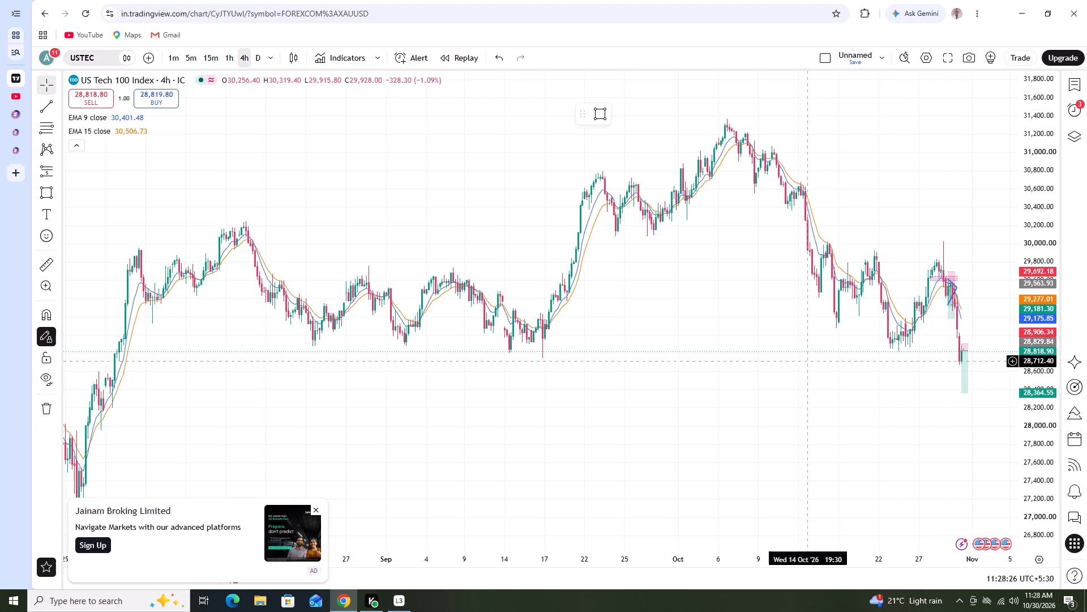
# Return to the 15-minute chart and shorten the new short position drawing so it ends shortly after 19:00 on 30 Oct.
pyautogui.scroll(2, 682, 337)
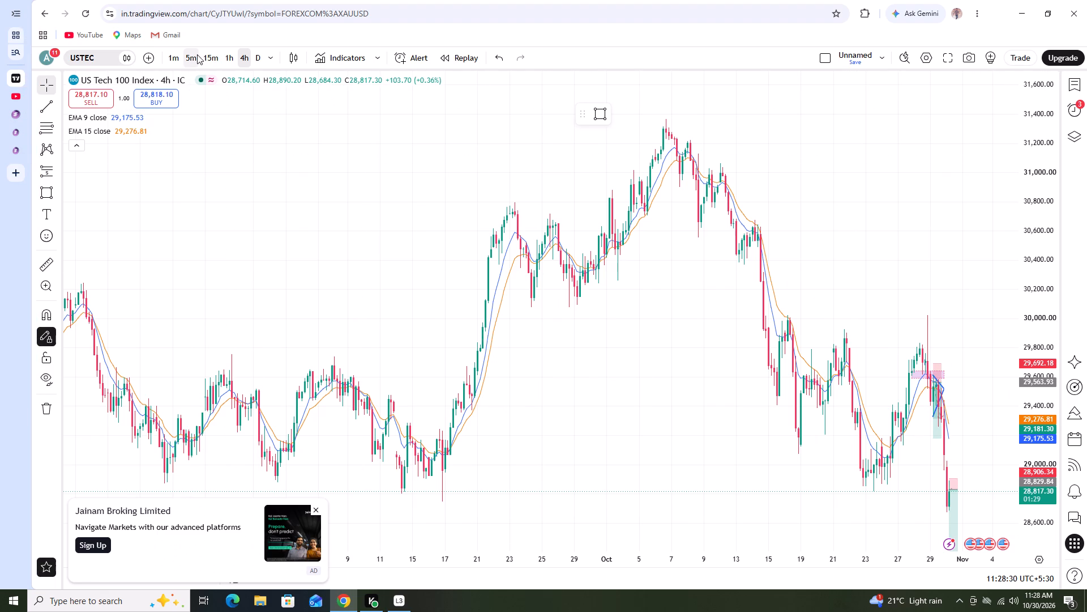
pyautogui.click(214, 55)
pyautogui.scroll(-2, 758, 396)
pyautogui.moveTo(746, 401); pyautogui.dragTo(569, 236)
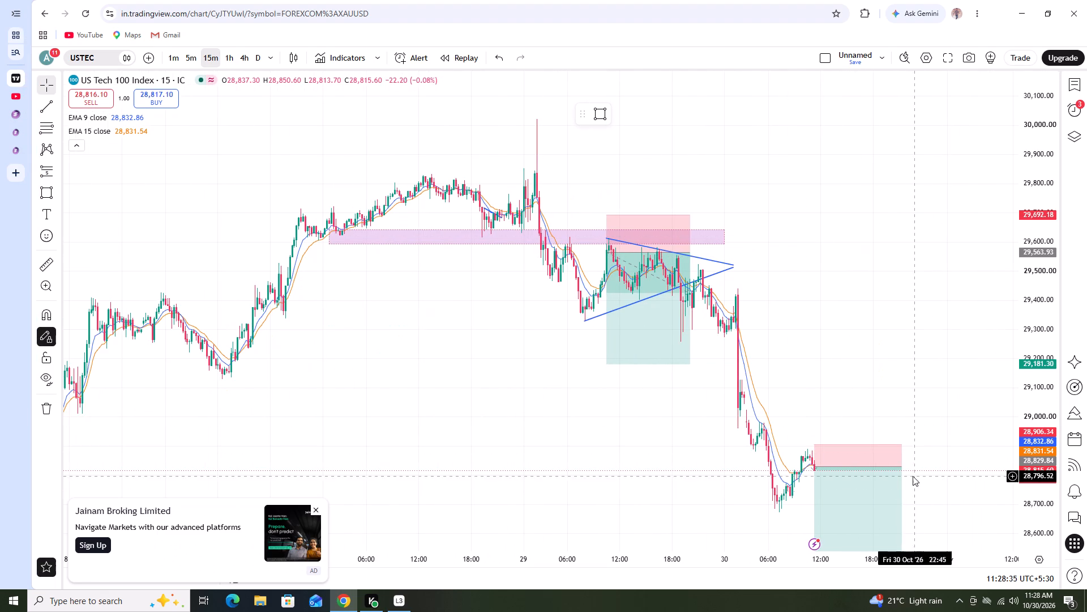
pyautogui.moveTo(901, 467); pyautogui.dragTo(884, 465)
pyautogui.moveTo(935, 443); pyautogui.dragTo(975, 328)
pyautogui.scroll(-2, 1045, 383)
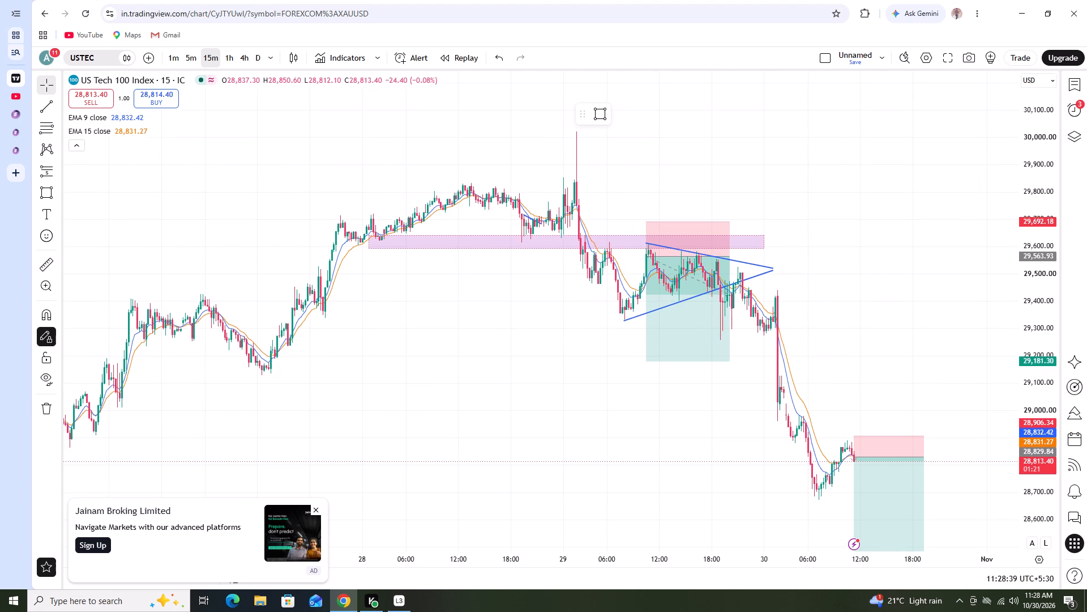
pyautogui.moveTo(984, 390); pyautogui.dragTo(985, 328)
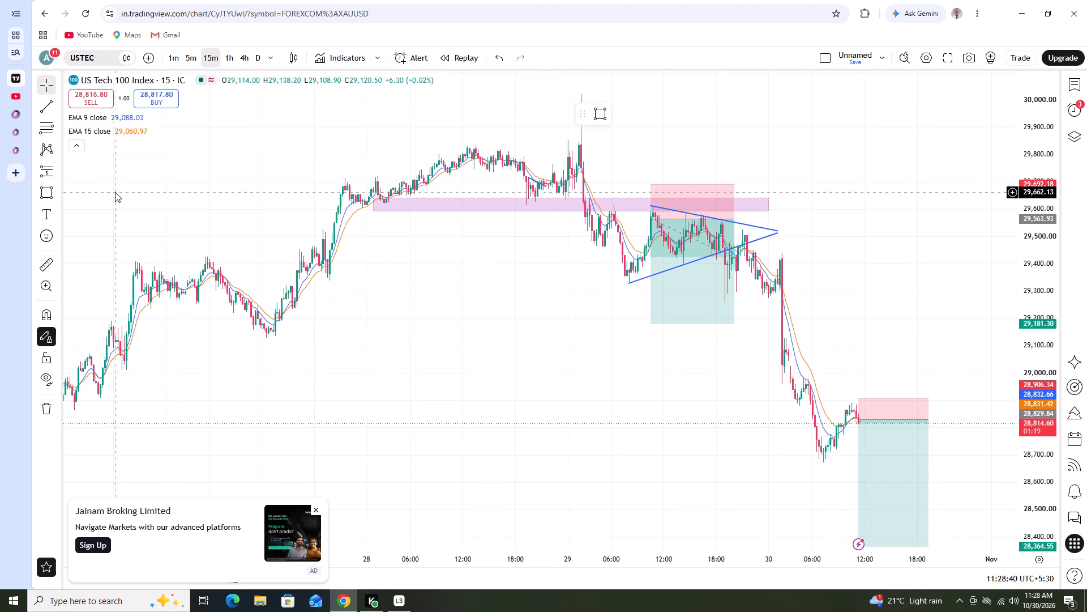
# Switch to Zuperior and show the USTECm chart at 15 minutes with the position's entry, stop loss and take profit levels in view.
pyautogui.click(37, 137)
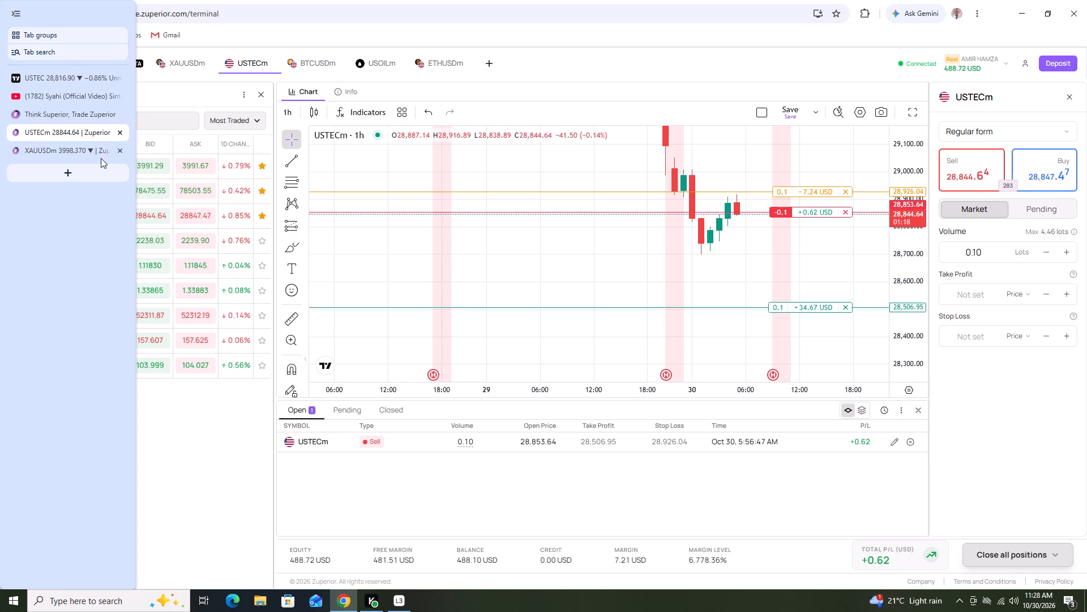
pyautogui.scroll(1, 881, 252)
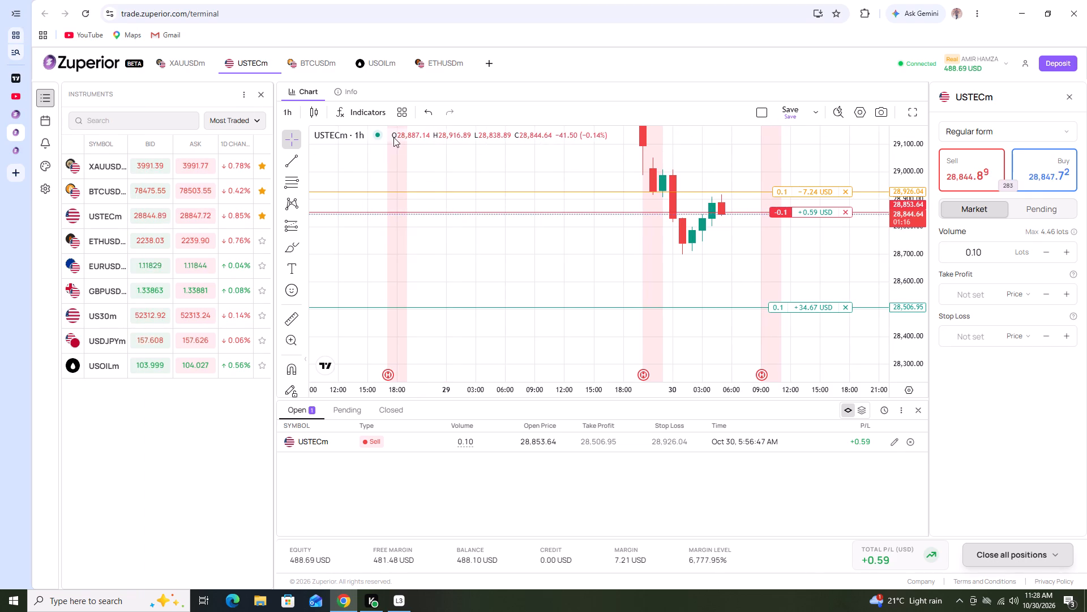
pyautogui.click(291, 116)
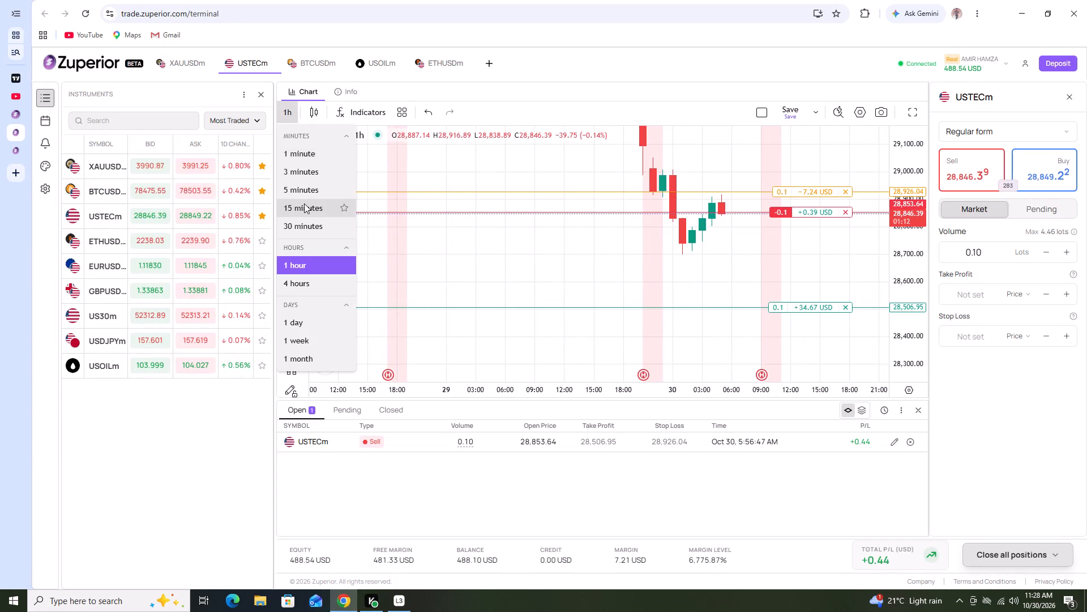
pyautogui.click(304, 203)
pyautogui.scroll(3, 880, 263)
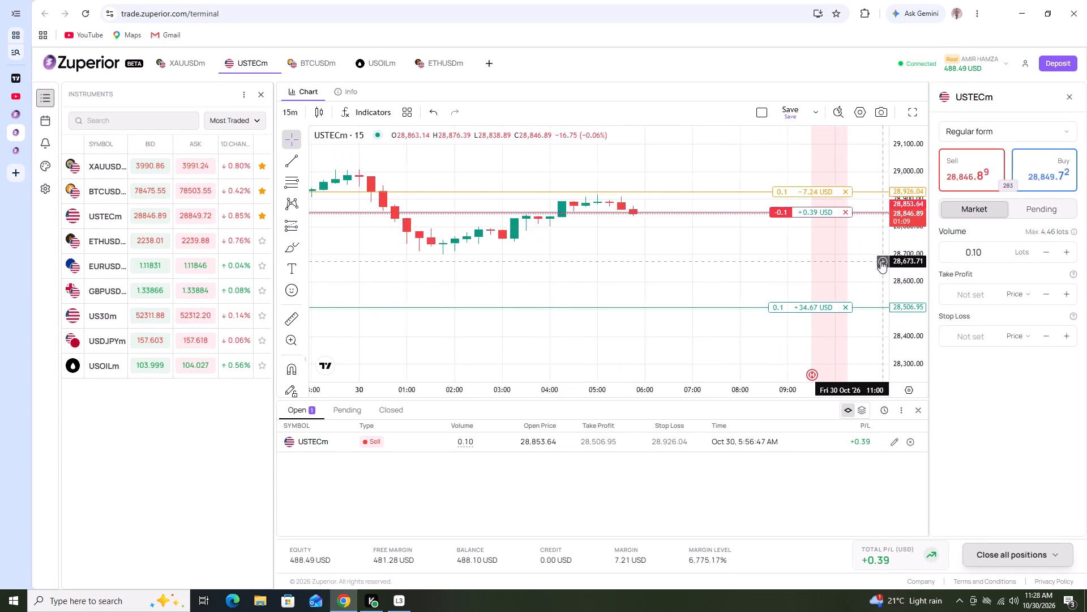
pyautogui.scroll(-4, 880, 260)
pyautogui.scroll(10, 909, 226)
pyautogui.scroll(-4, 714, 243)
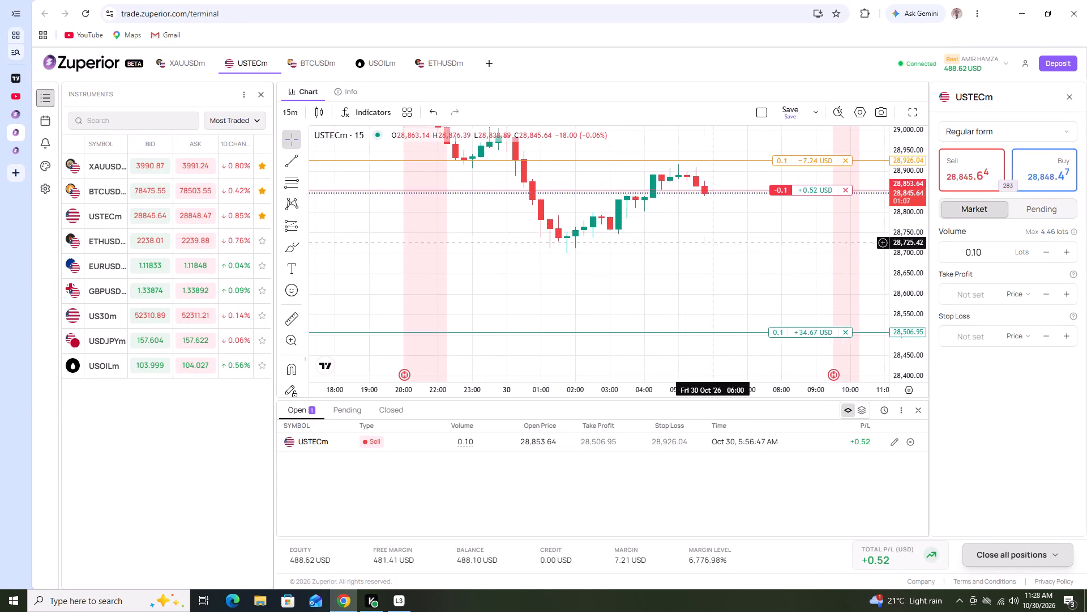
pyautogui.scroll(3, 908, 220)
pyautogui.moveTo(836, 240); pyautogui.dragTo(801, 256)
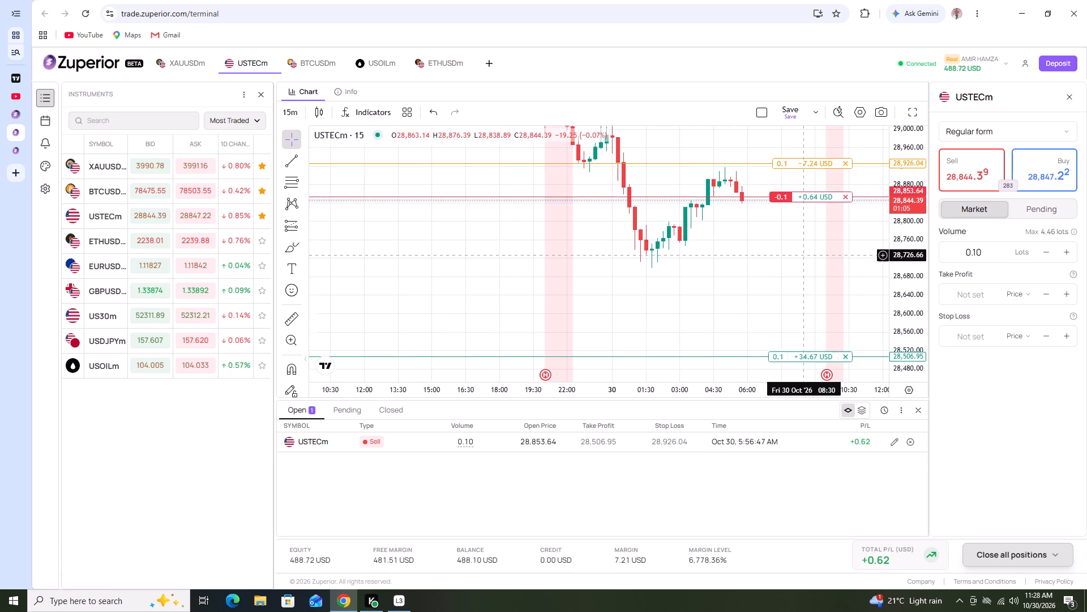
pyautogui.moveTo(801, 256); pyautogui.dragTo(755, 256)
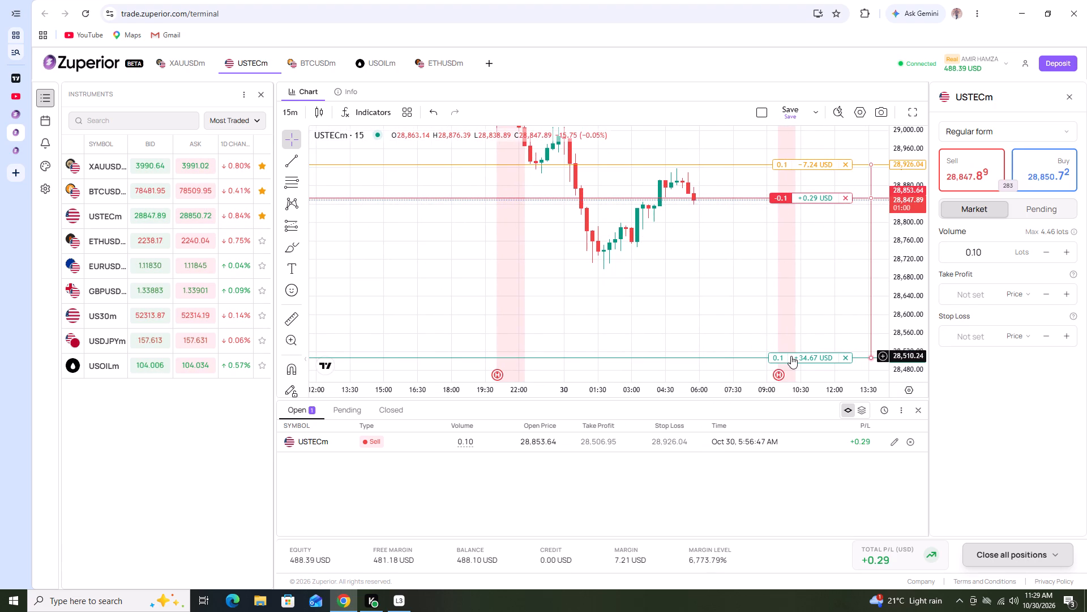
# Raise the open USTECm sell position's take profit on the chart to about 28,515.16.
pyautogui.moveTo(791, 356); pyautogui.dragTo(821, 243)
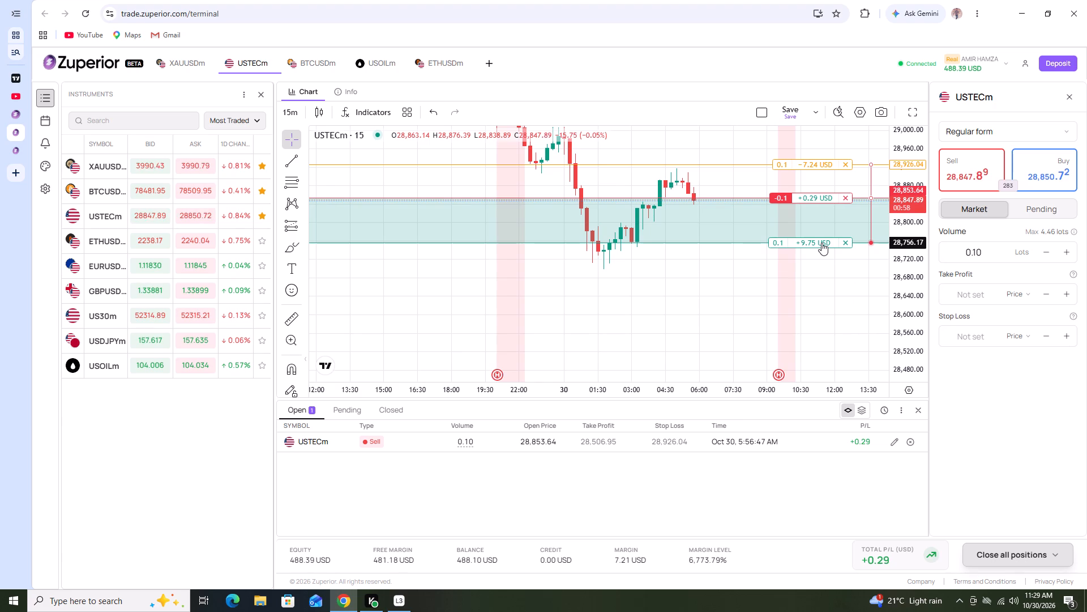
pyautogui.moveTo(821, 243); pyautogui.dragTo(800, 342)
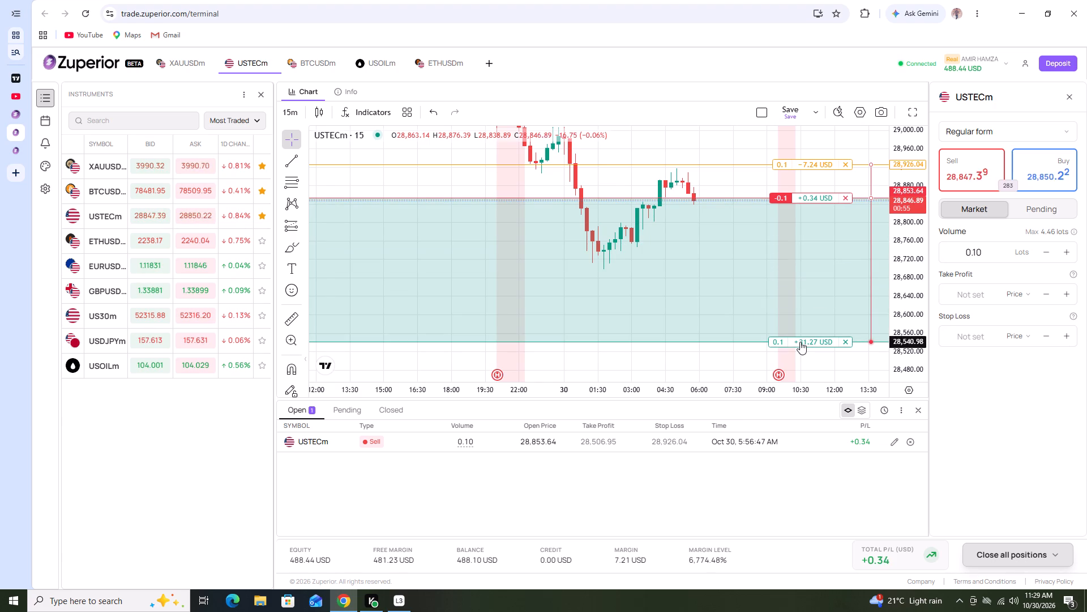
pyautogui.moveTo(800, 342); pyautogui.dragTo(801, 354)
pyautogui.click(732, 305)
# Raise the open USTECm sell position's stop loss on the chart to about 28,936.65.
pyautogui.scroll(-2, 751, 275)
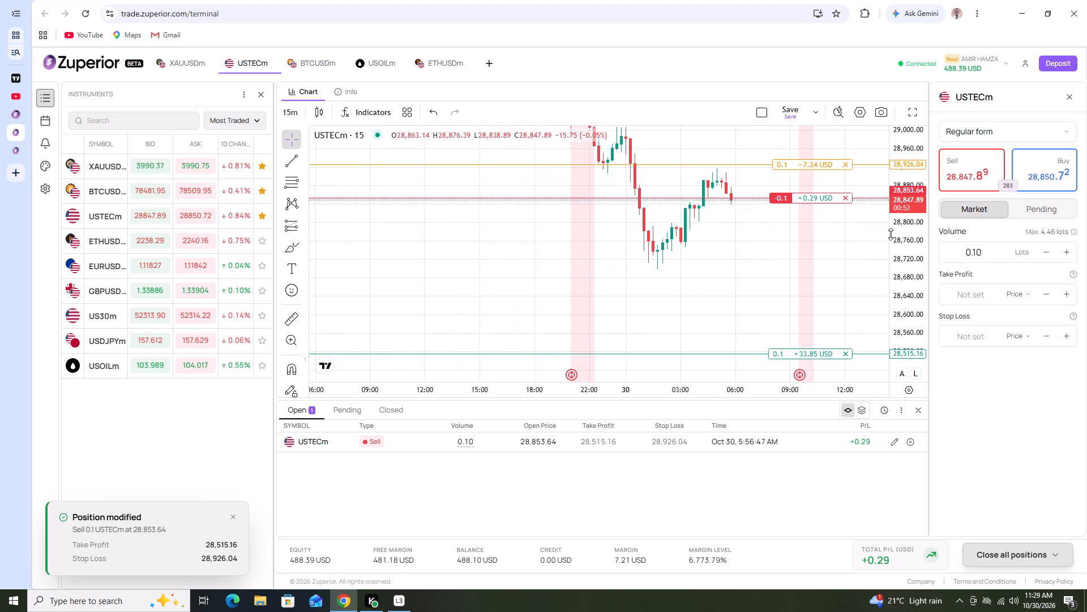
pyautogui.scroll(2, 890, 229)
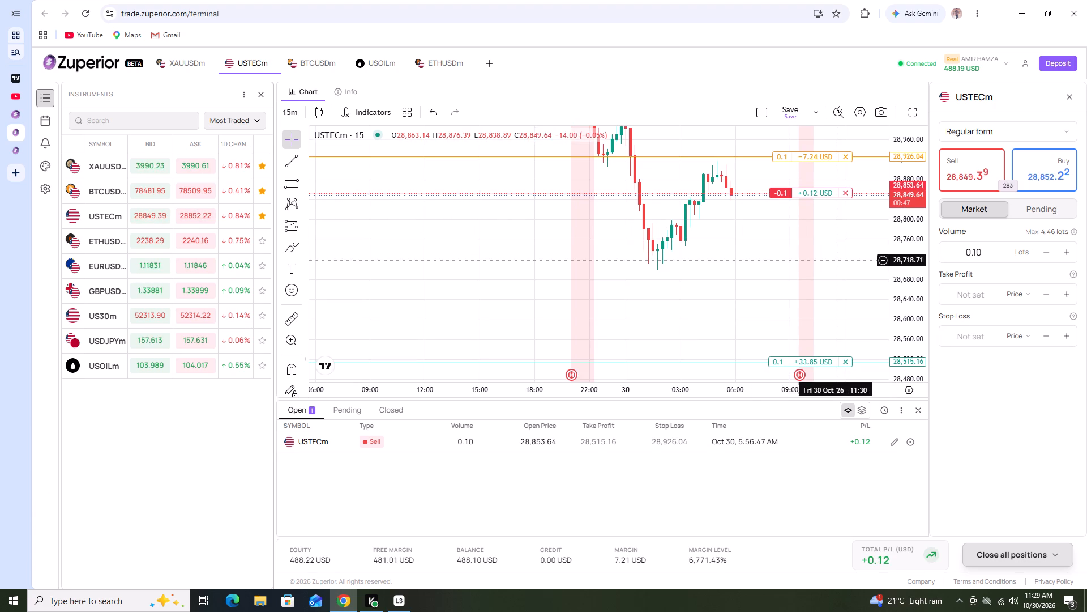
pyautogui.click(806, 155)
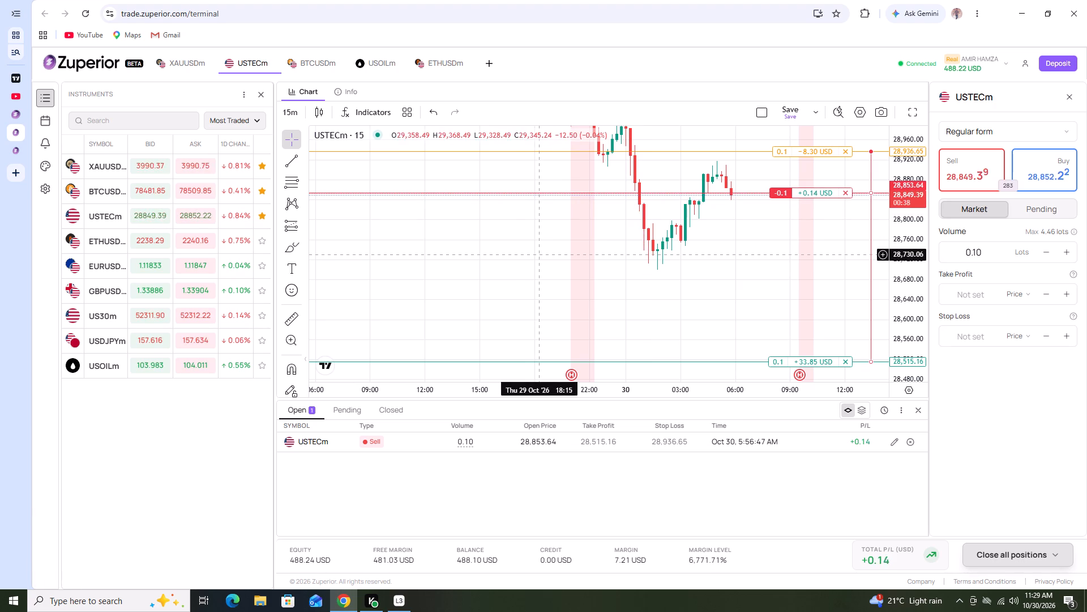
# Lower the open USTECm sell position's stop loss on the chart to about 28,934.38.
pyautogui.moveTo(808, 152); pyautogui.dragTo(810, 154)
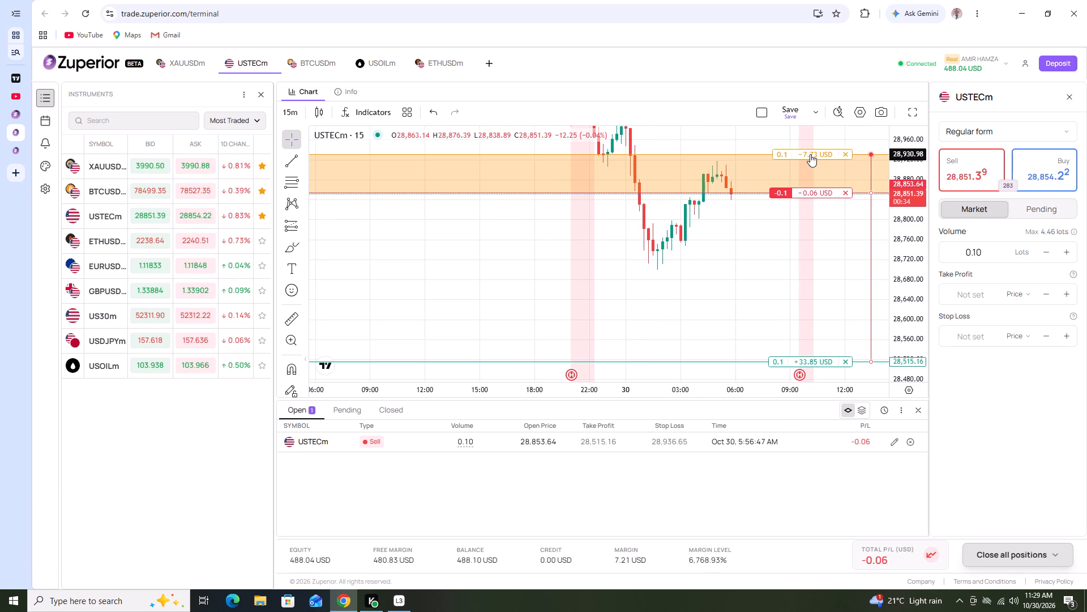
pyautogui.moveTo(810, 154); pyautogui.dragTo(814, 152)
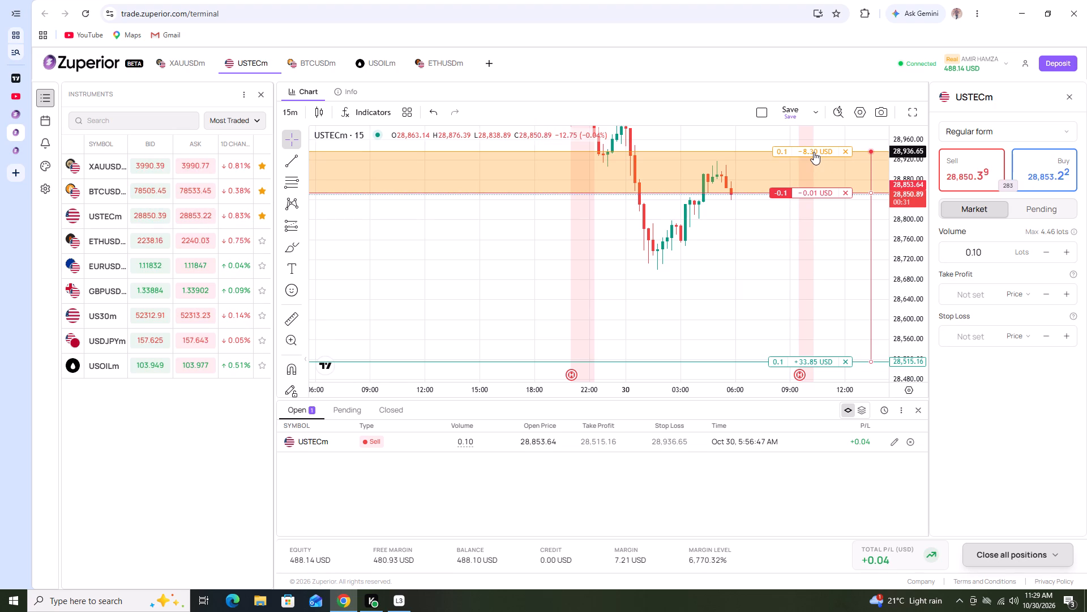
pyautogui.moveTo(814, 152); pyautogui.dragTo(814, 152)
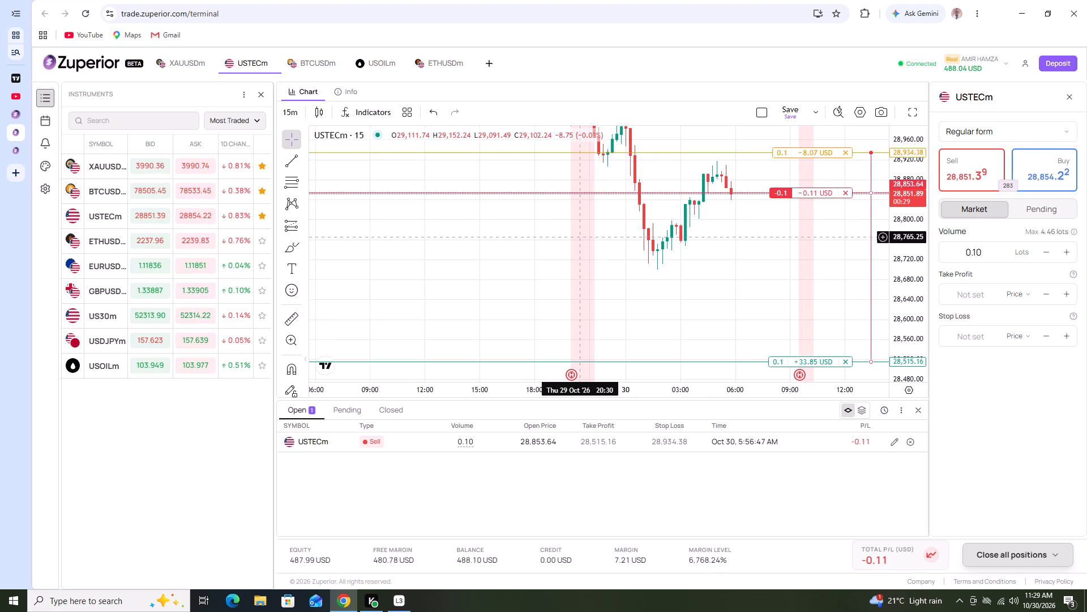
pyautogui.click(575, 240)
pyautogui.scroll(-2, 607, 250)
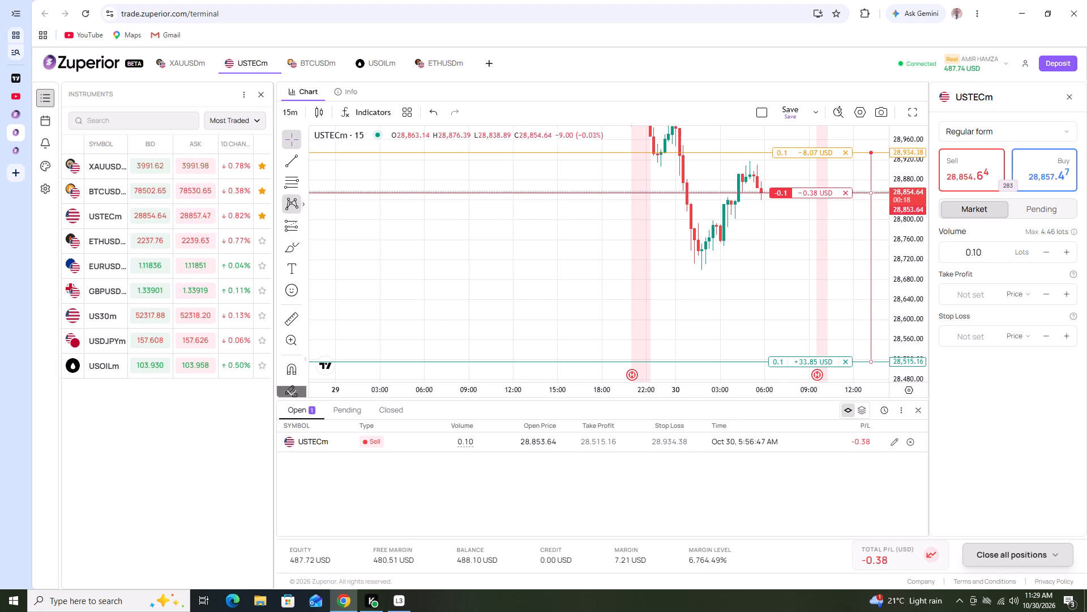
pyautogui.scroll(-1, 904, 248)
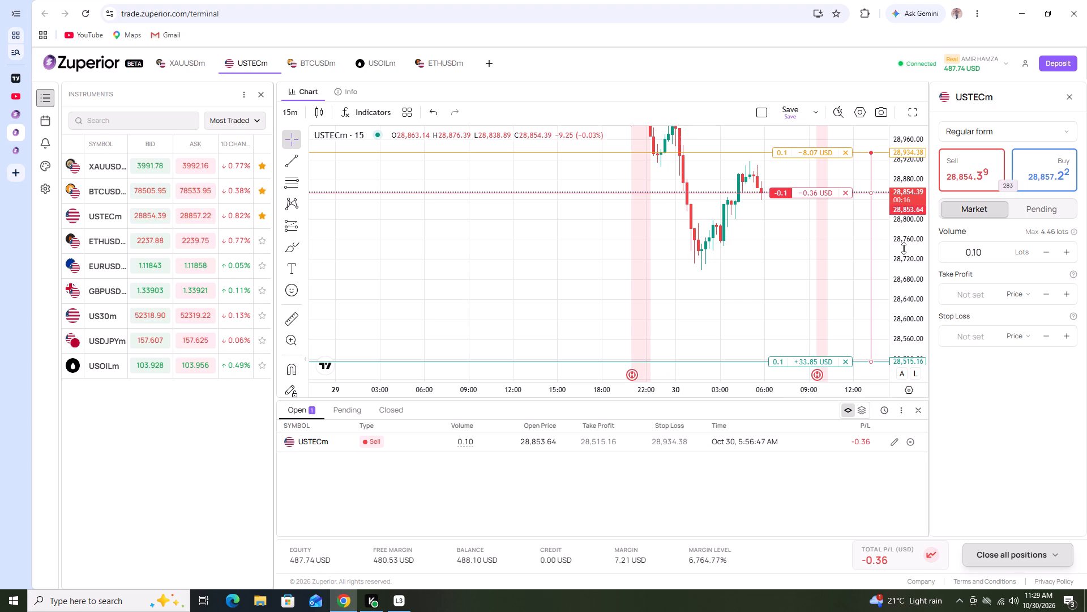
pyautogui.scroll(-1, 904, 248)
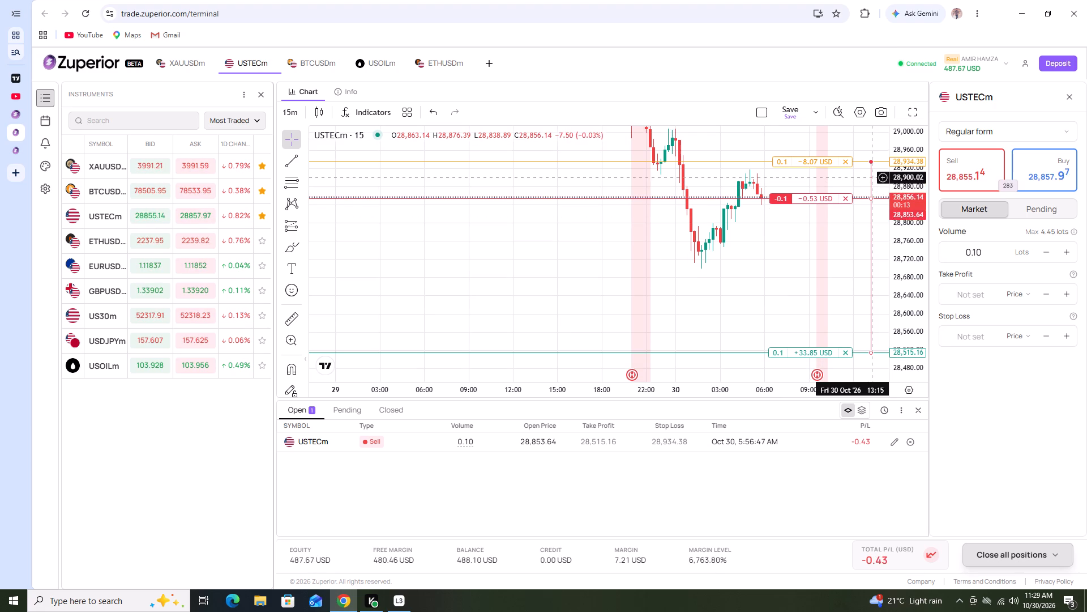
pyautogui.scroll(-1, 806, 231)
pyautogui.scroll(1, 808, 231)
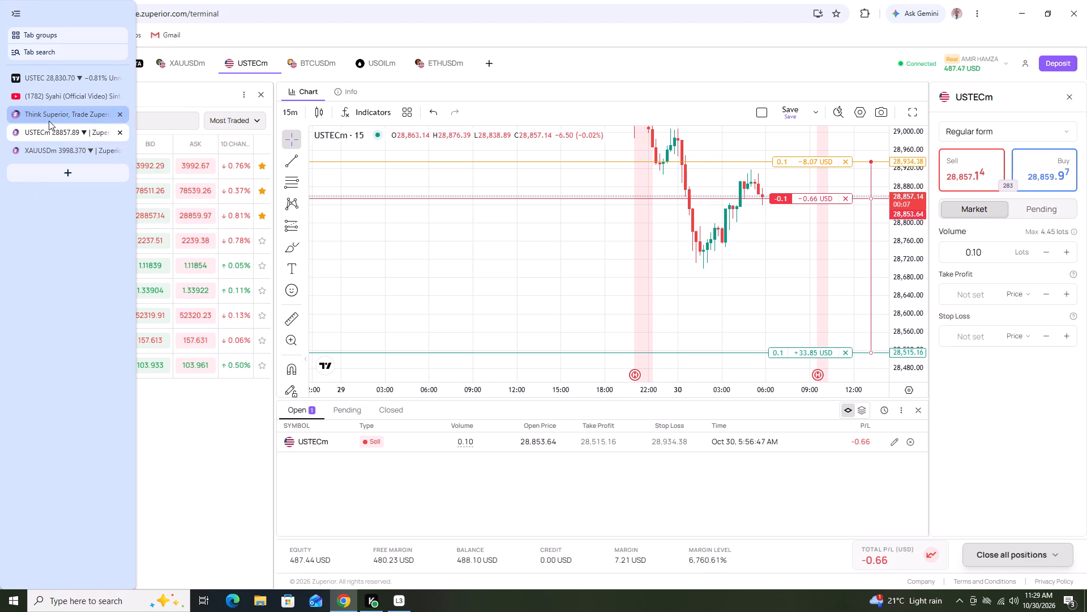
# Switch to the TradingView USTEC chart and raise the latest short position drawing's target to about 28,508.24.
pyautogui.click(50, 84)
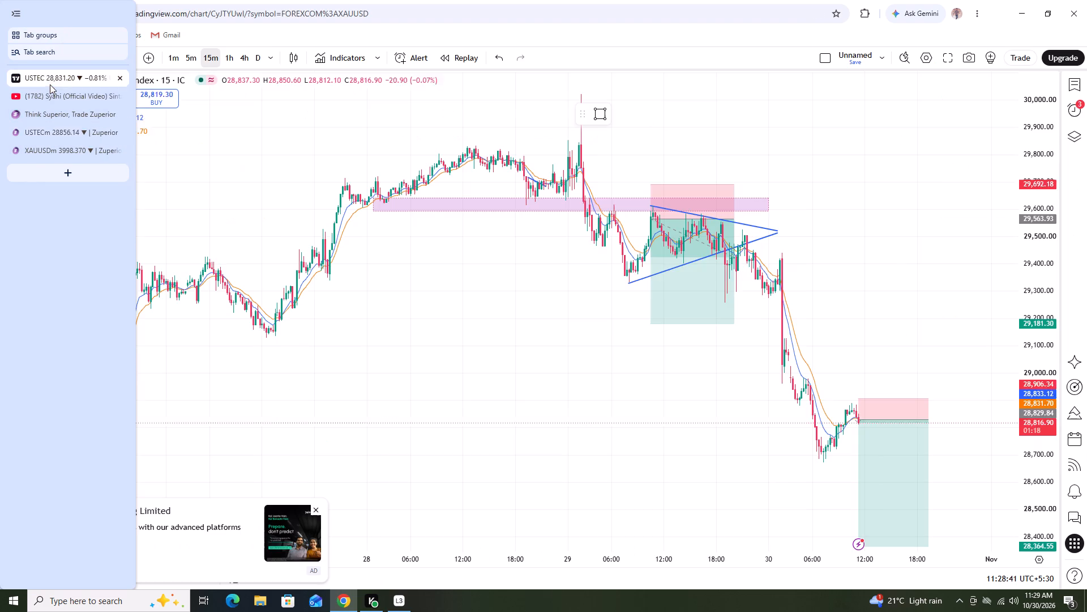
pyautogui.scroll(3, 670, 337)
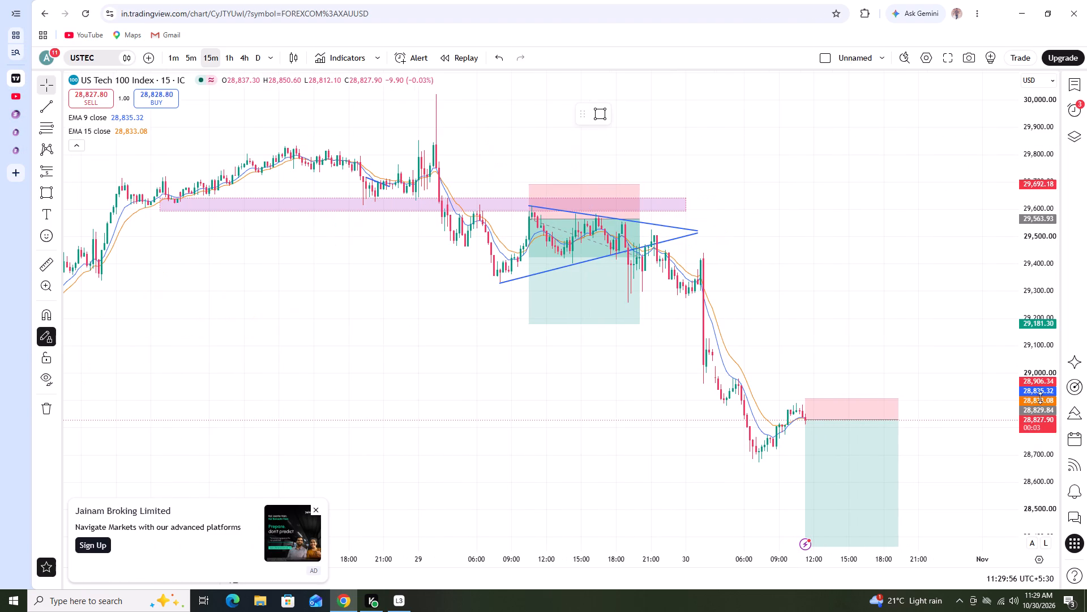
pyautogui.scroll(6, 1032, 397)
pyautogui.moveTo(947, 377); pyautogui.dragTo(949, 260)
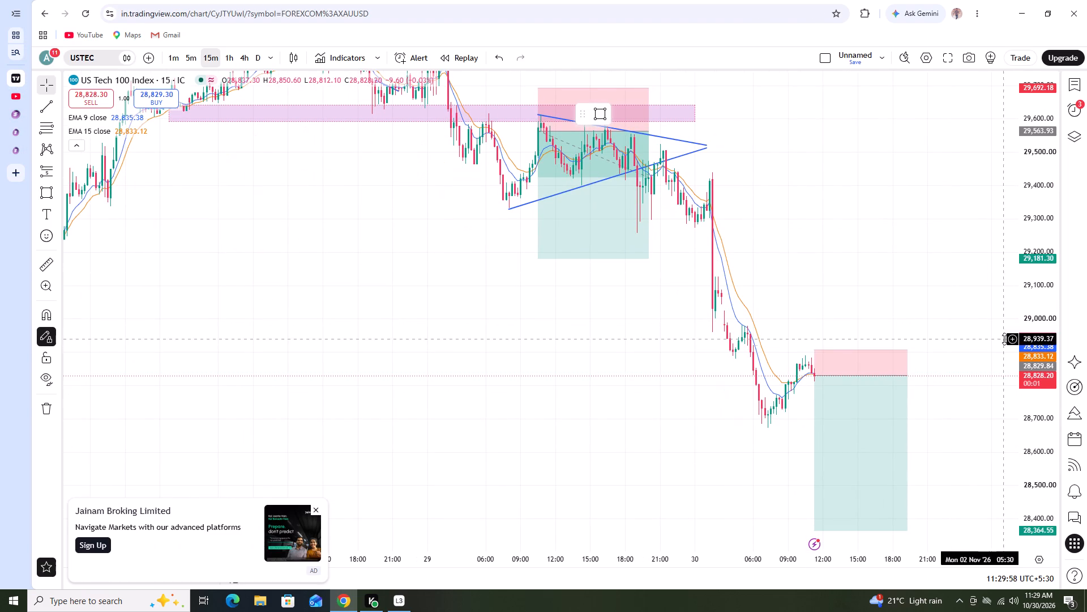
pyautogui.scroll(6, 1030, 351)
pyautogui.scroll(1, 981, 377)
pyautogui.scroll(-2, 1043, 373)
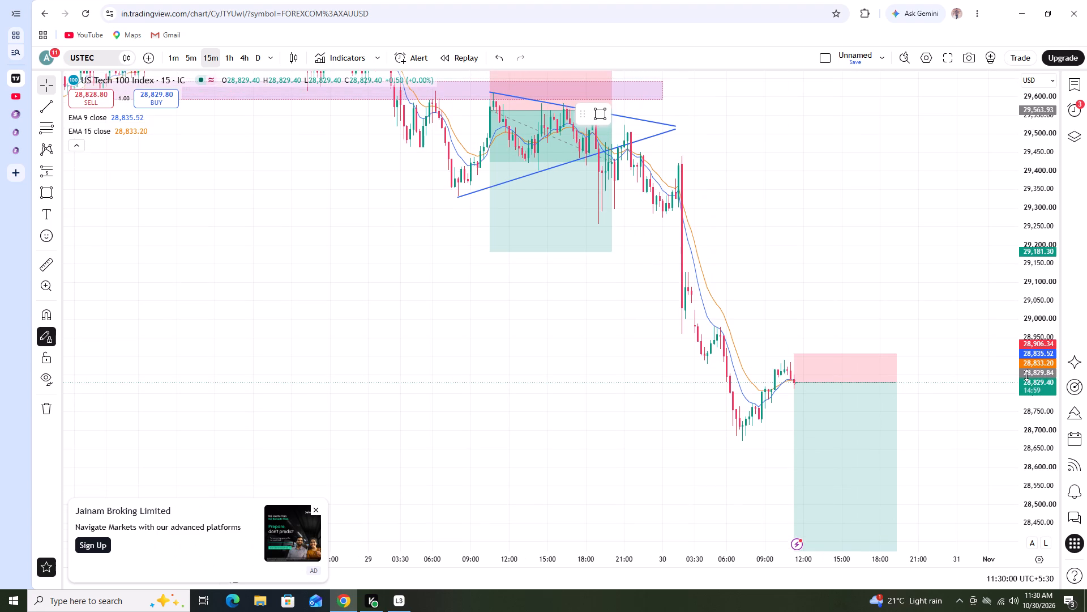
pyautogui.scroll(-2, 1026, 375)
pyautogui.scroll(-2, 1032, 429)
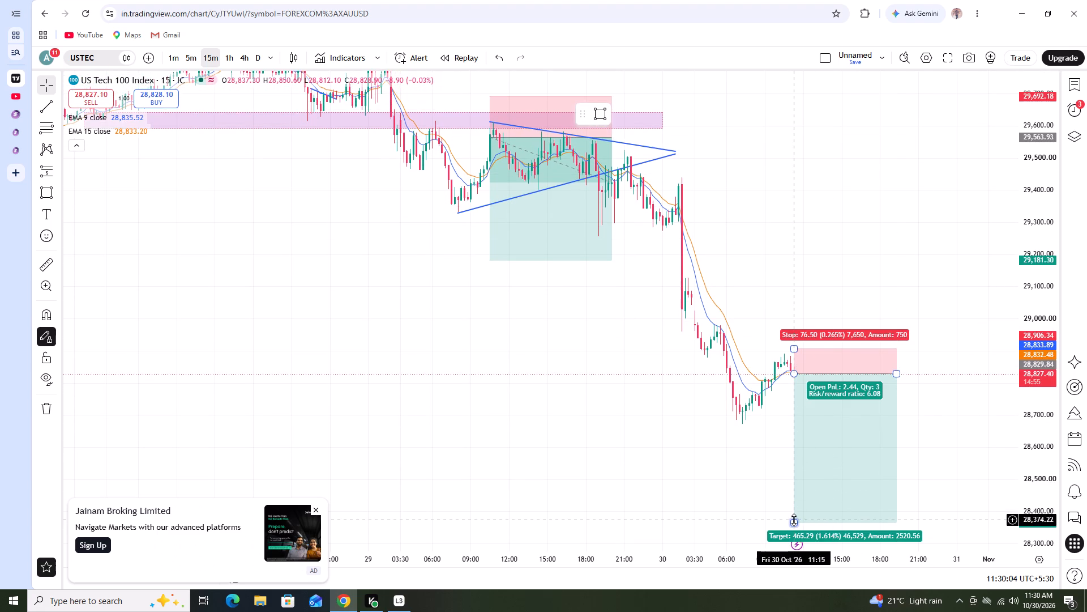
pyautogui.moveTo(794, 520); pyautogui.dragTo(808, 479)
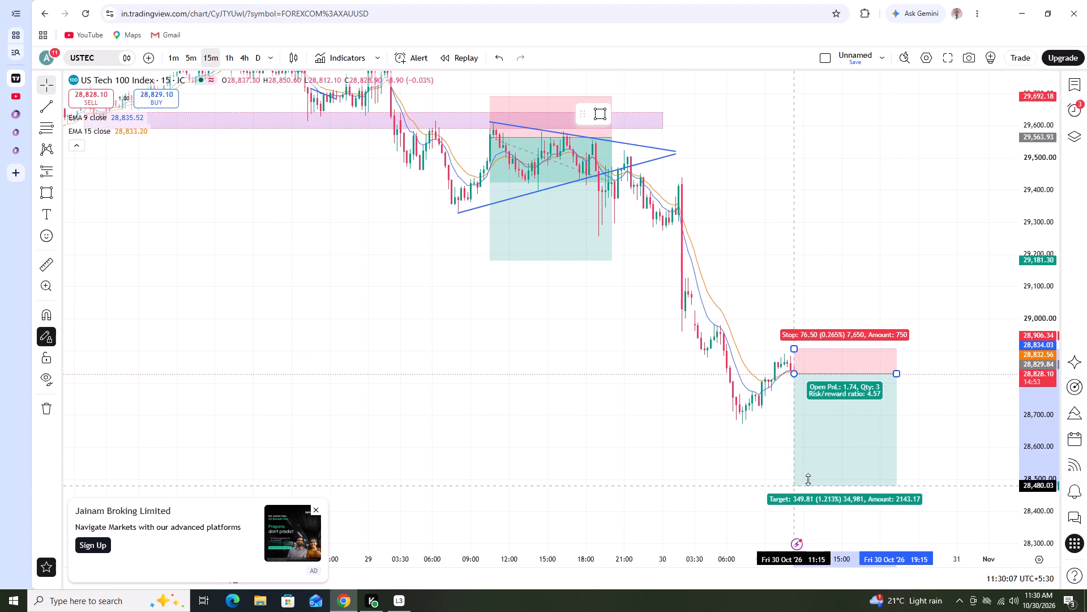
pyautogui.moveTo(808, 479); pyautogui.dragTo(808, 477)
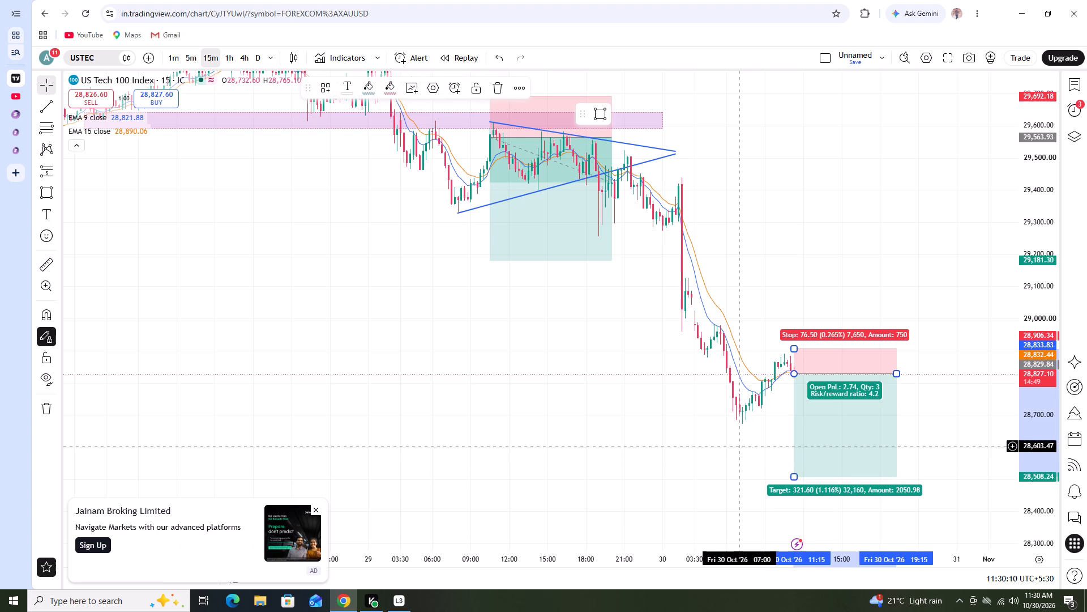
pyautogui.scroll(-1, 739, 445)
pyautogui.click(985, 444)
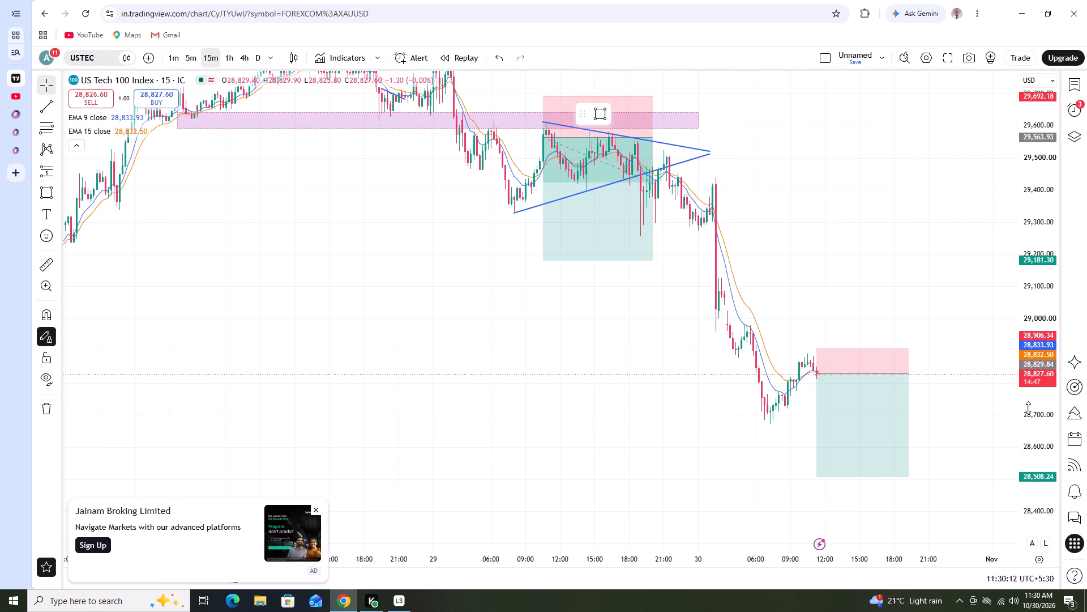
# Examine the recent 15-minute USTEC candles and EMAs against the short position drawing's entry, stop and target zones.
pyautogui.scroll(8, 1037, 397)
pyautogui.scroll(2, 974, 398)
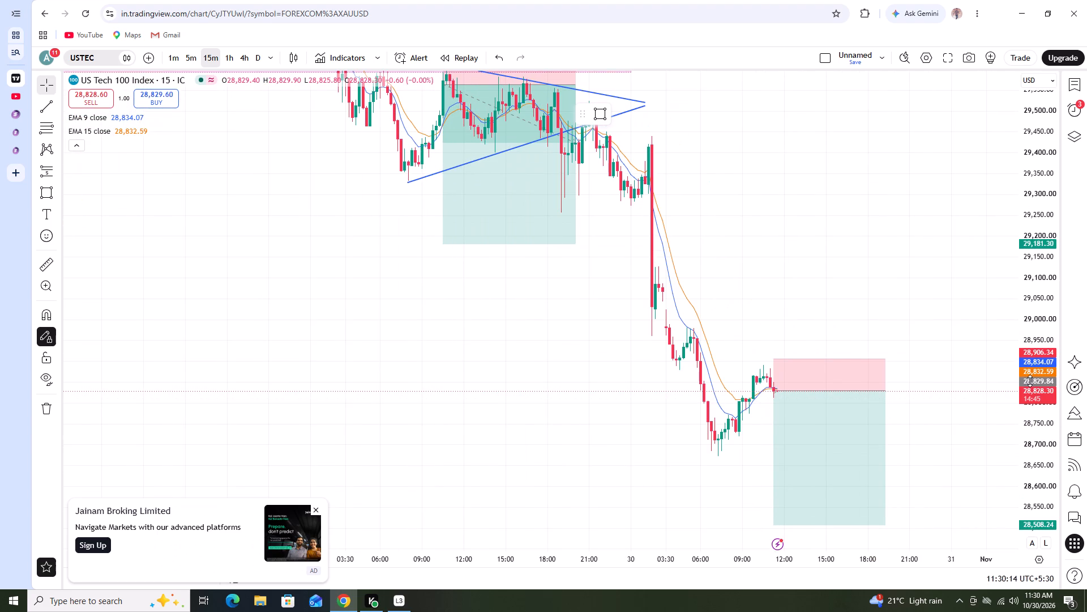
pyautogui.scroll(3, 1035, 373)
pyautogui.moveTo(977, 397); pyautogui.dragTo(977, 280)
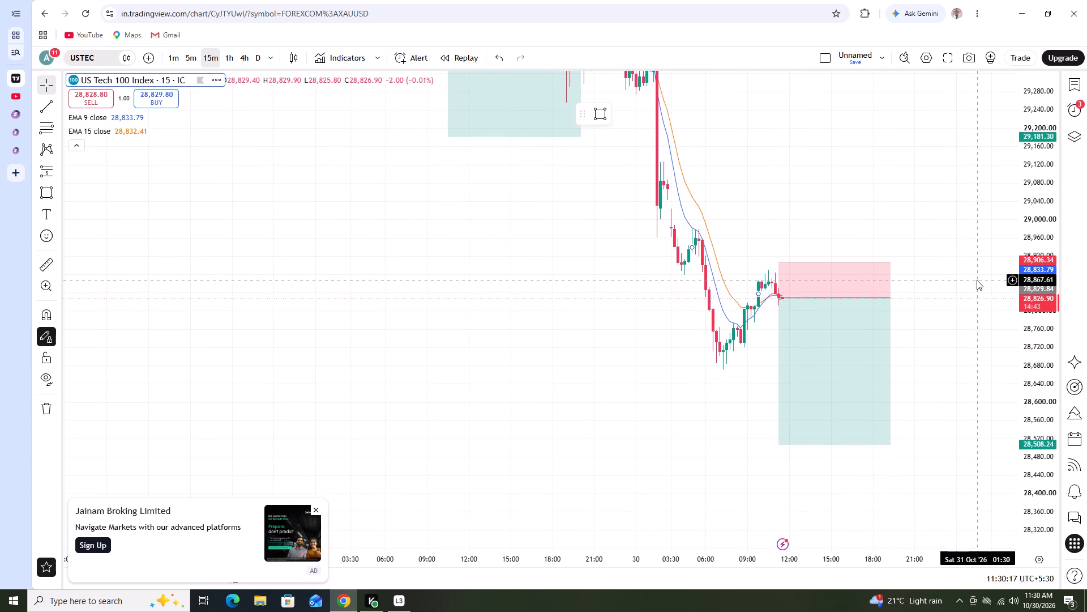
pyautogui.moveTo(977, 280); pyautogui.dragTo(978, 280)
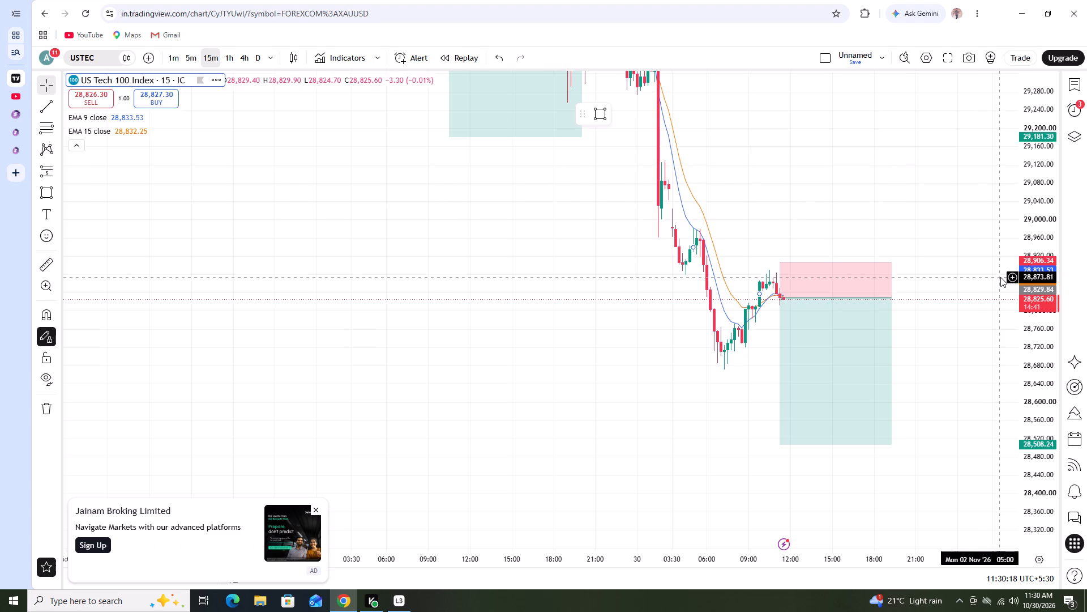
pyautogui.scroll(1, 1059, 255)
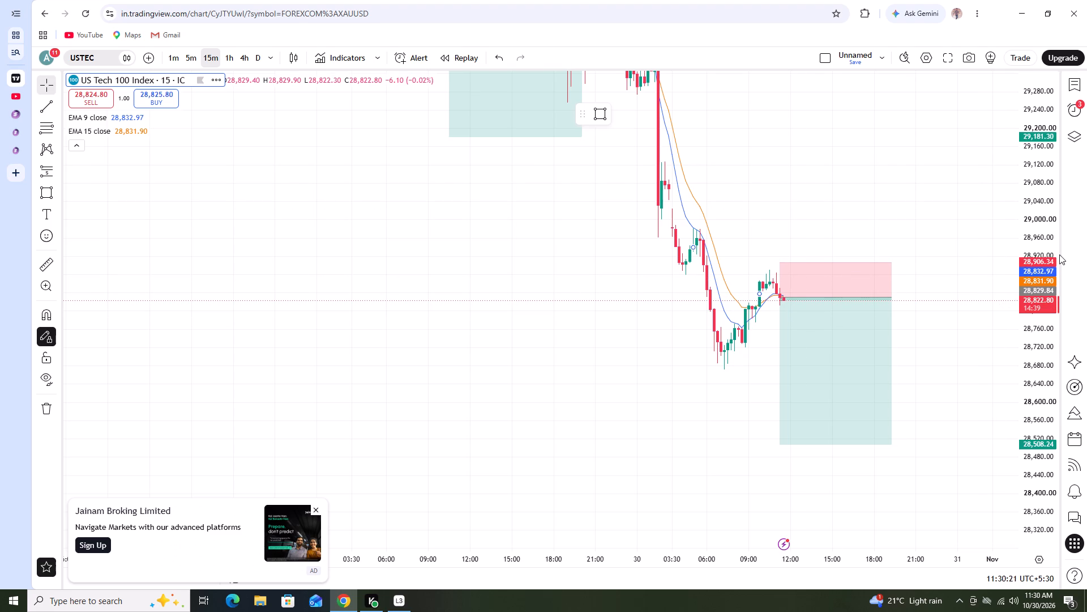
pyautogui.scroll(13, 1059, 254)
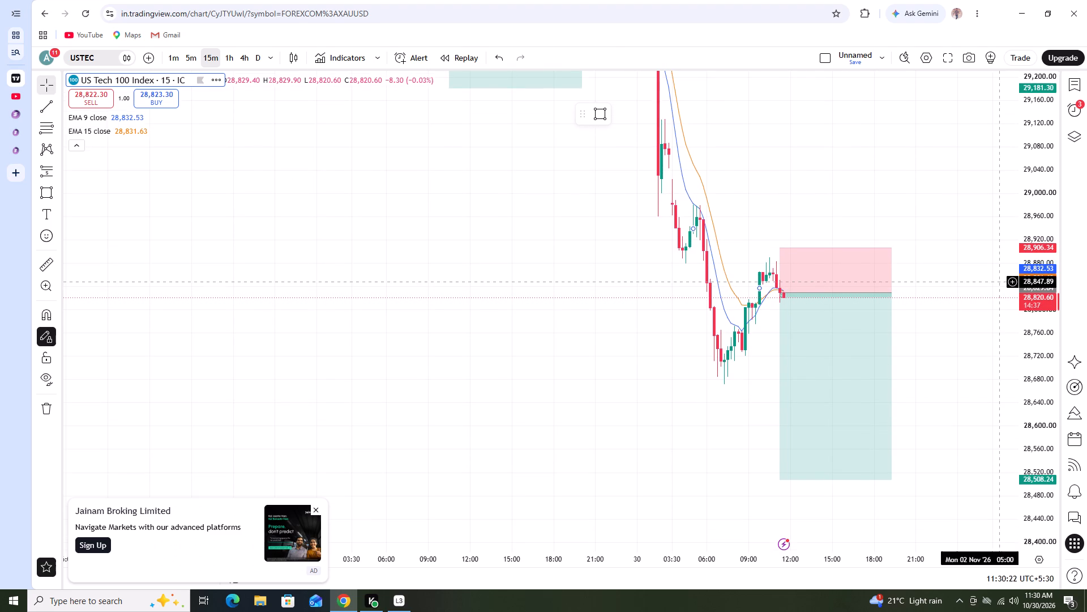
pyautogui.scroll(1, 997, 282)
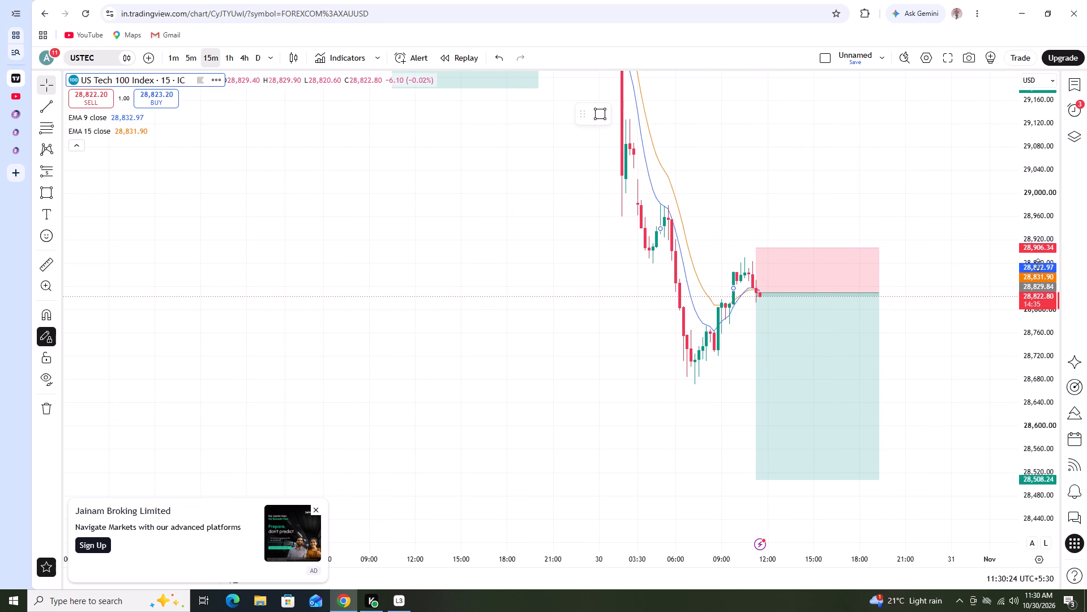
pyautogui.scroll(4, 1026, 266)
pyautogui.scroll(-1, 963, 282)
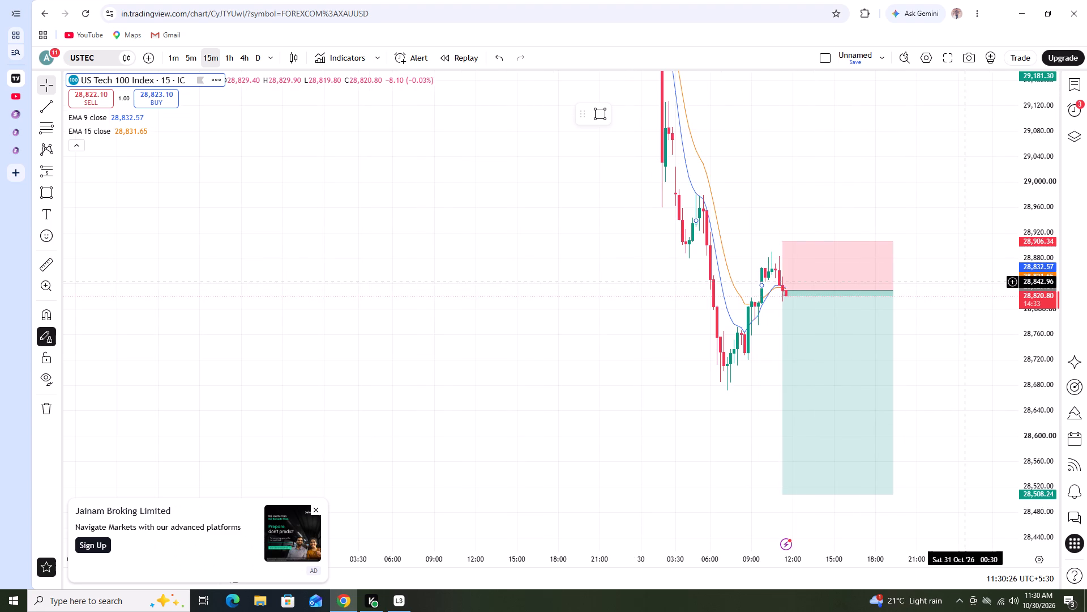
pyautogui.scroll(-1, 964, 282)
pyautogui.scroll(5, 1025, 272)
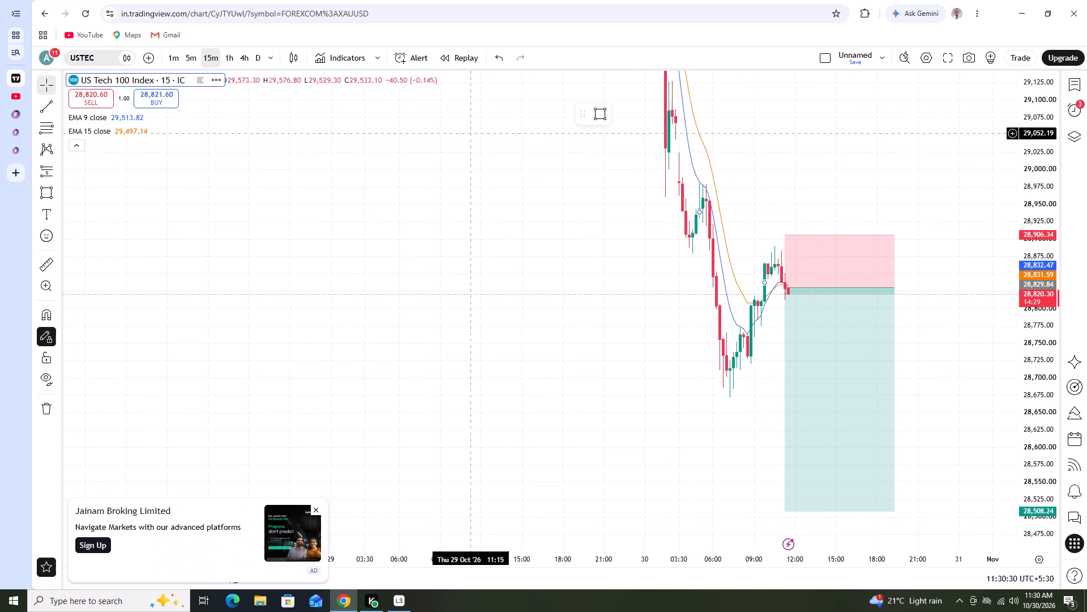
pyautogui.scroll(-4, 1028, 224)
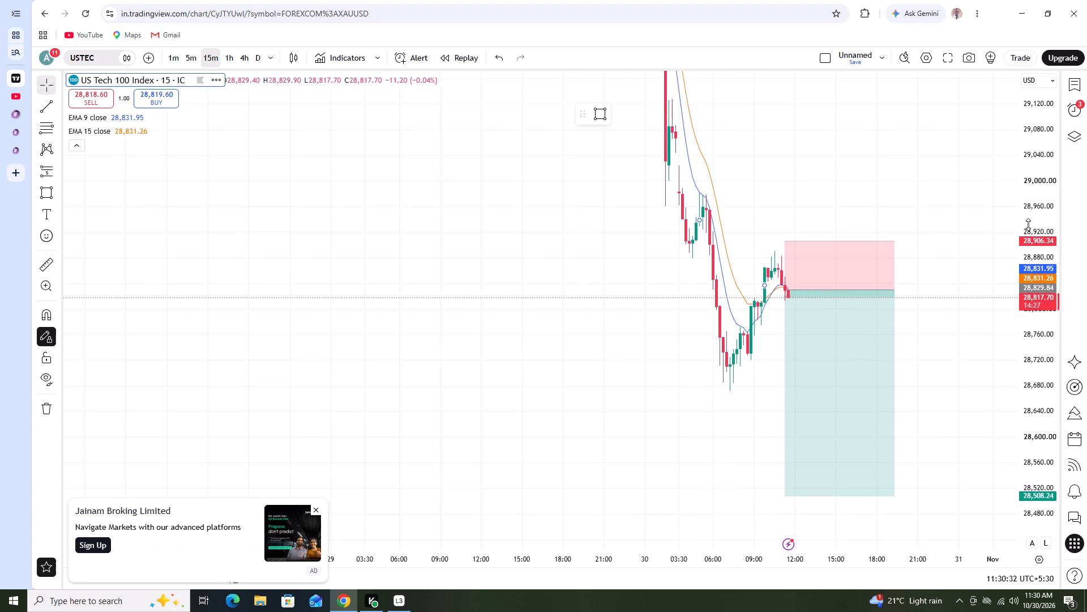
pyautogui.scroll(-1, 1028, 224)
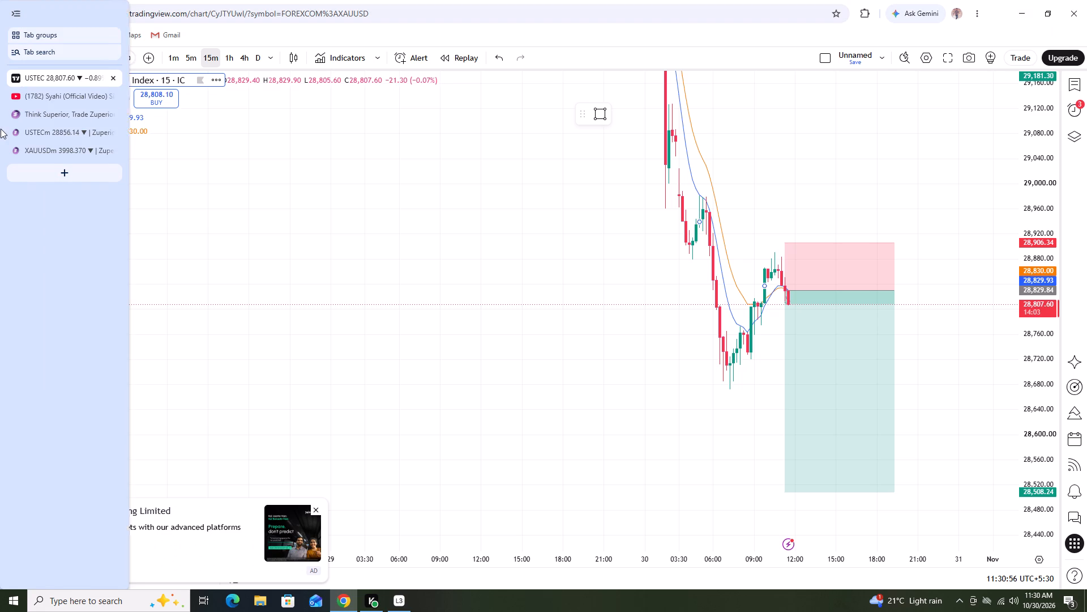
# Switch to Zuperior and raise the open USTECm sell position's take profit on the chart to about 28,550.86.
pyautogui.click(27, 126)
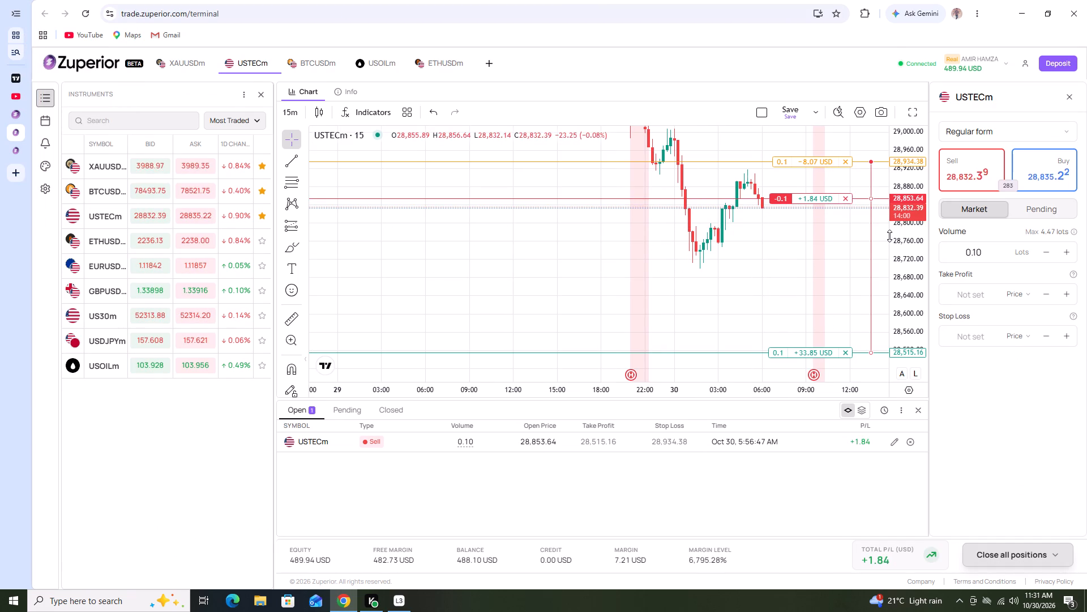
pyautogui.scroll(1, 889, 235)
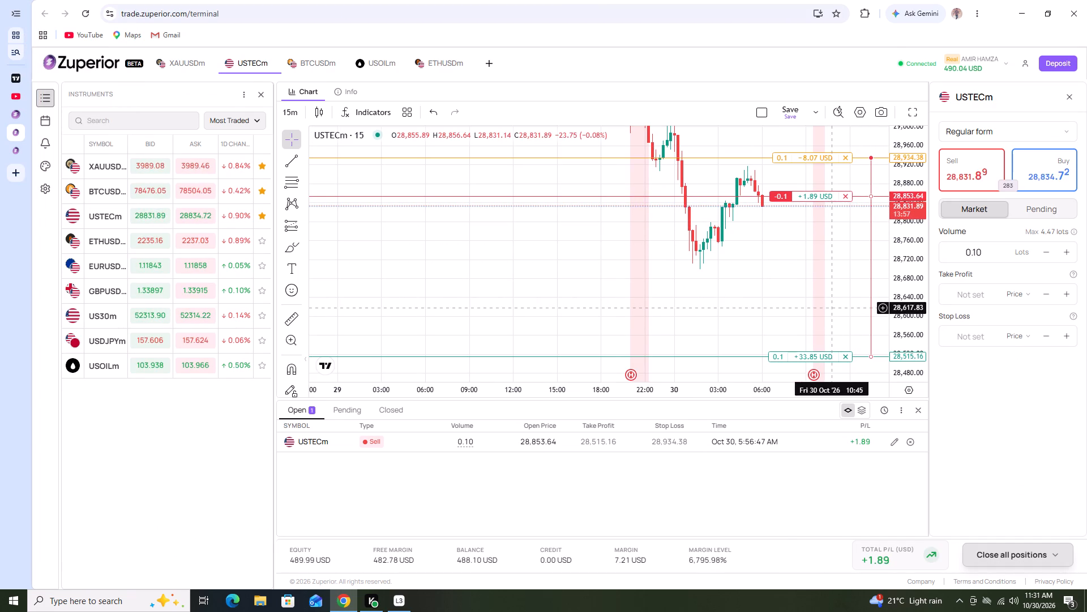
pyautogui.moveTo(803, 354); pyautogui.dragTo(821, 341)
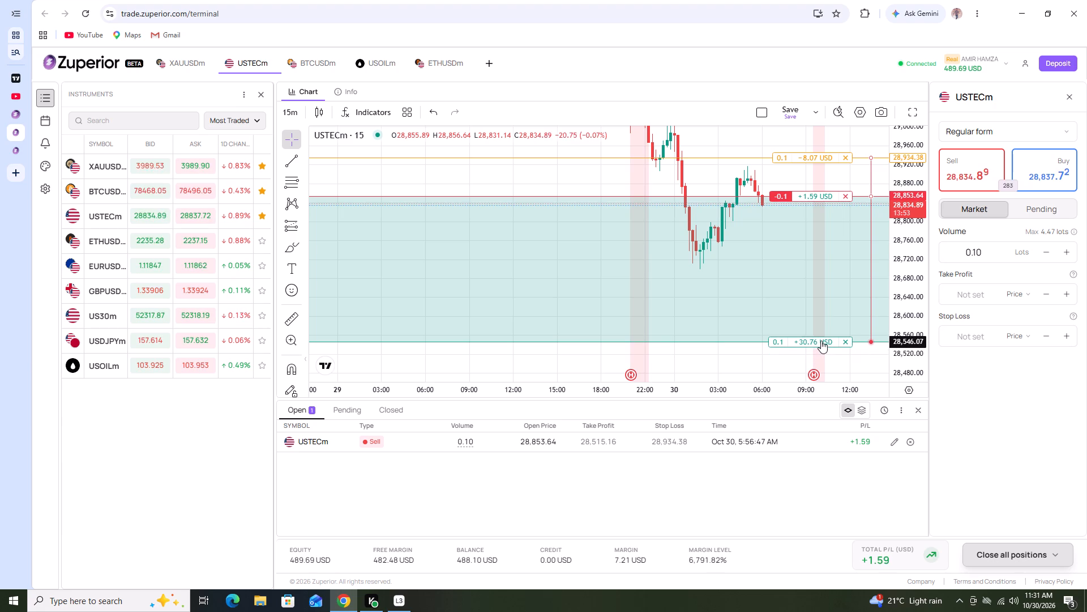
pyautogui.moveTo(821, 341); pyautogui.dragTo(821, 339)
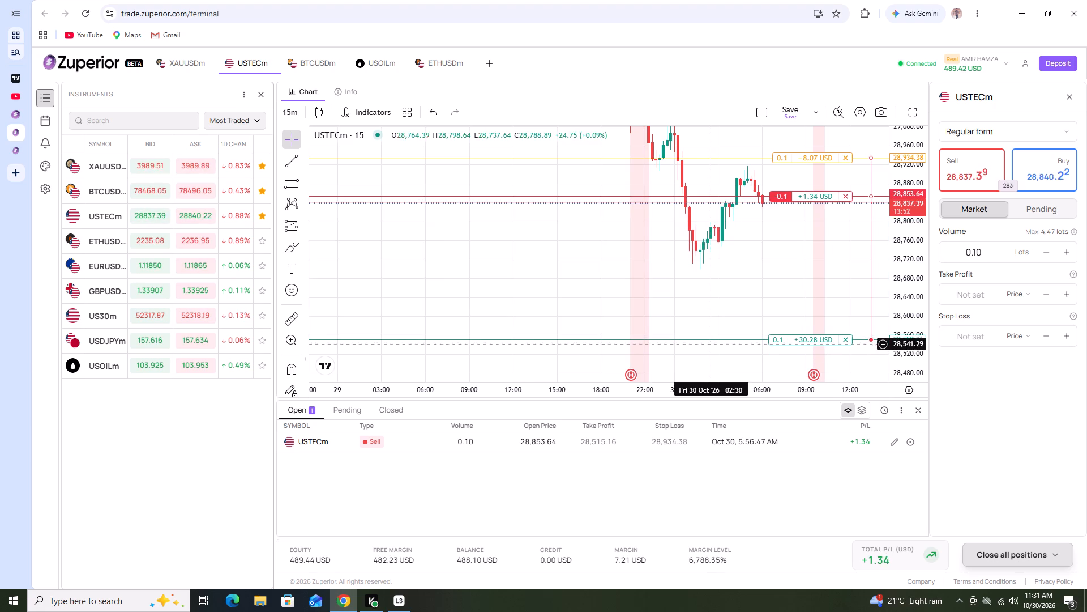
pyautogui.scroll(-2, 711, 337)
pyautogui.scroll(2, 799, 275)
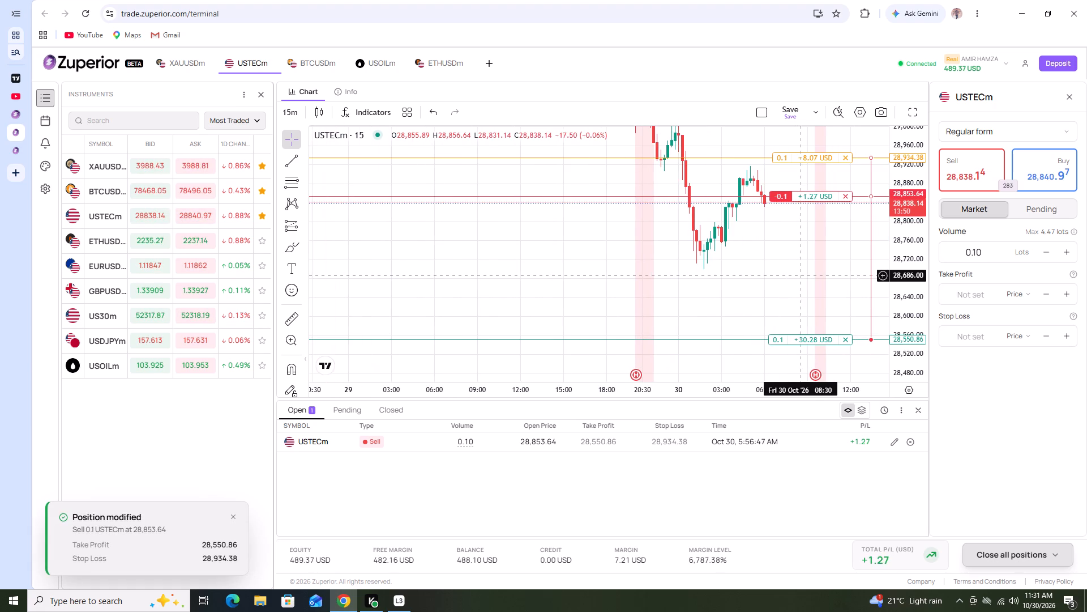
# Switch back to the TradingView USTEC chart.
pyautogui.click(44, 75)
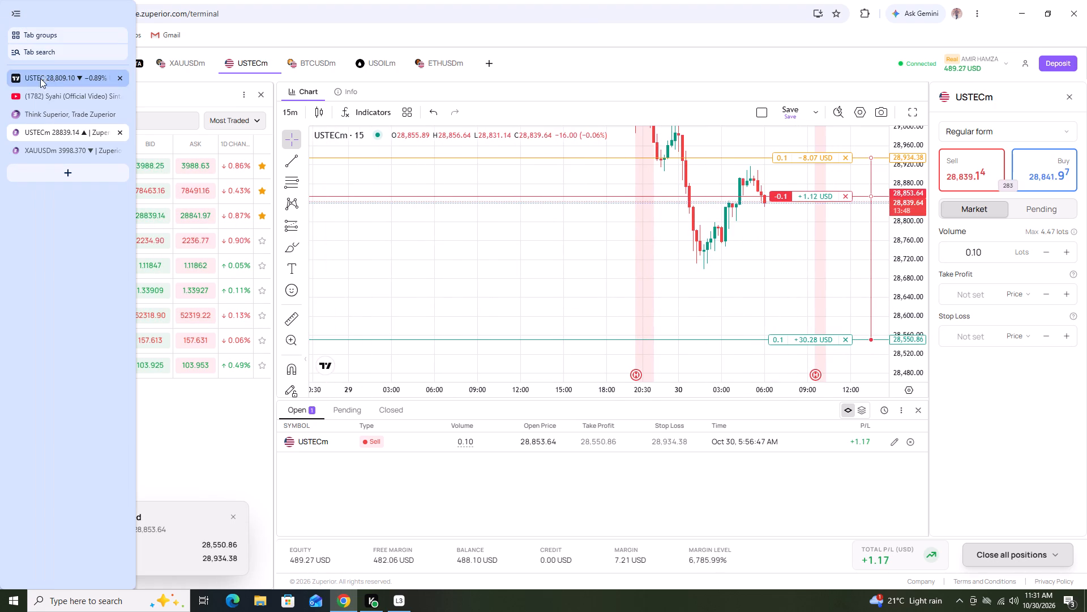